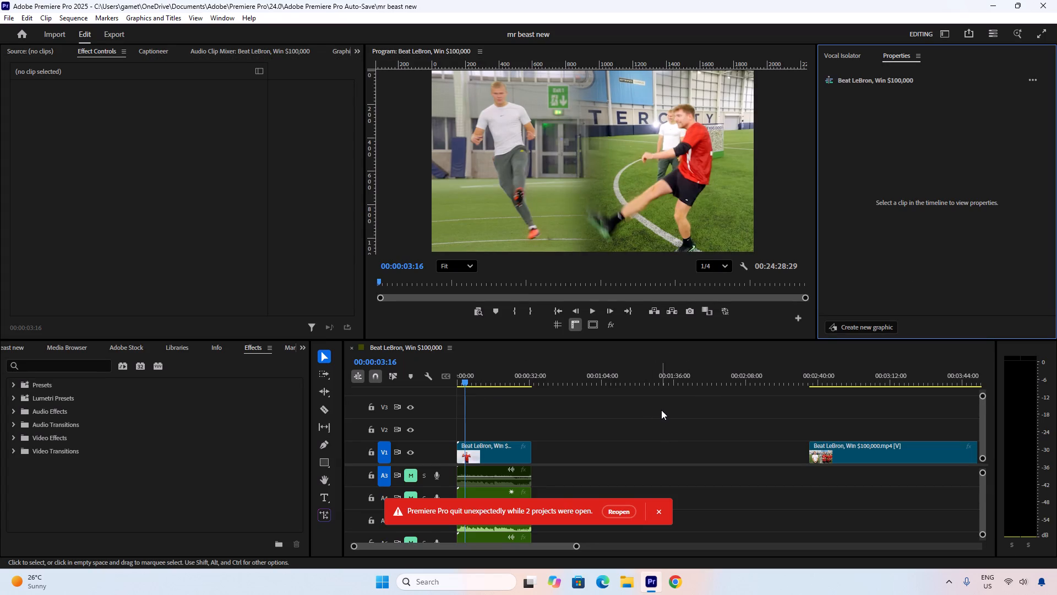
Dismiss the crash-recovery notification about the previously open projects.
scroll(762, 508, "down", 6)
left_click(666, 512)
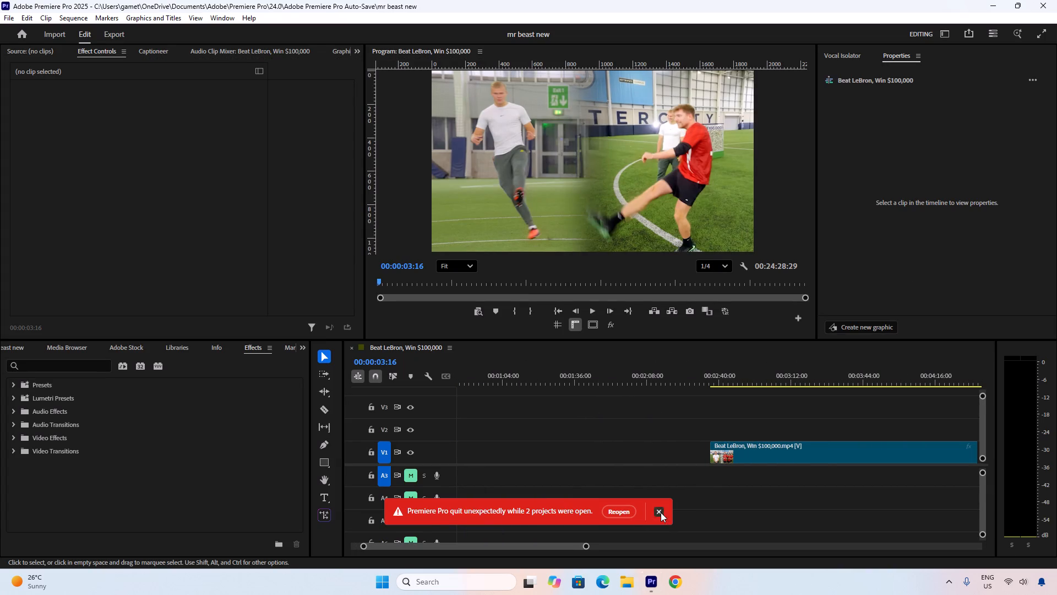
left_click(661, 512)
scroll(741, 450, "down", 7)
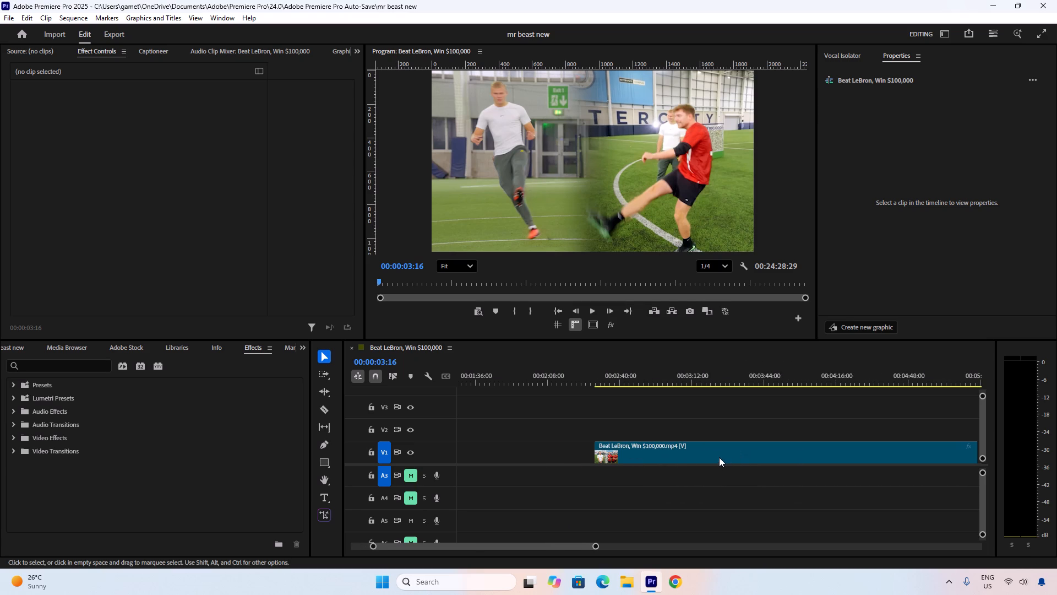
scroll(716, 460, "down", 3)
Go to the home screen and open the recent project "mr beast".
left_click(25, 36)
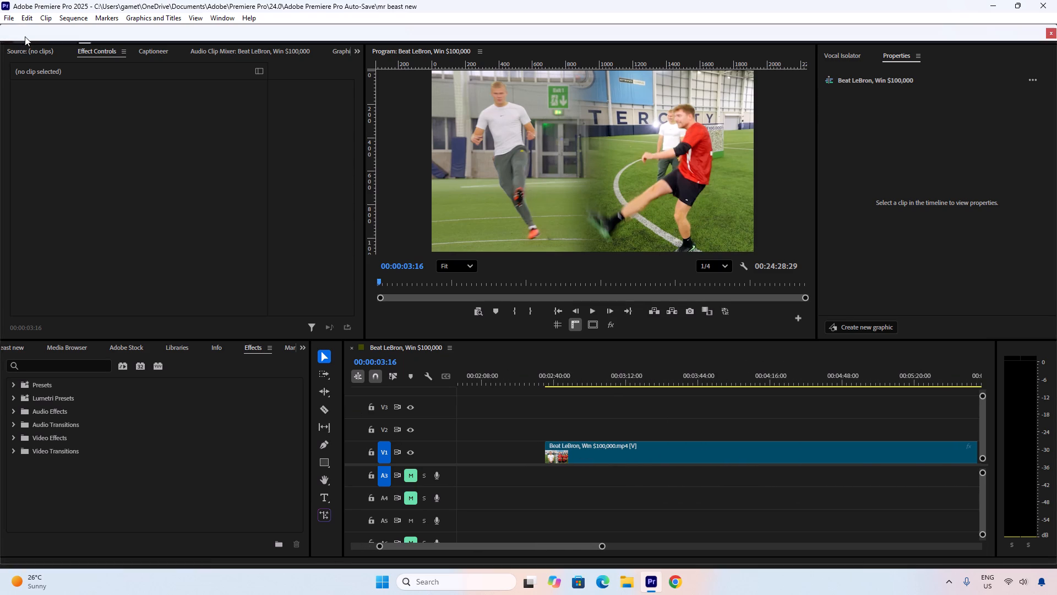
left_click(263, 393)
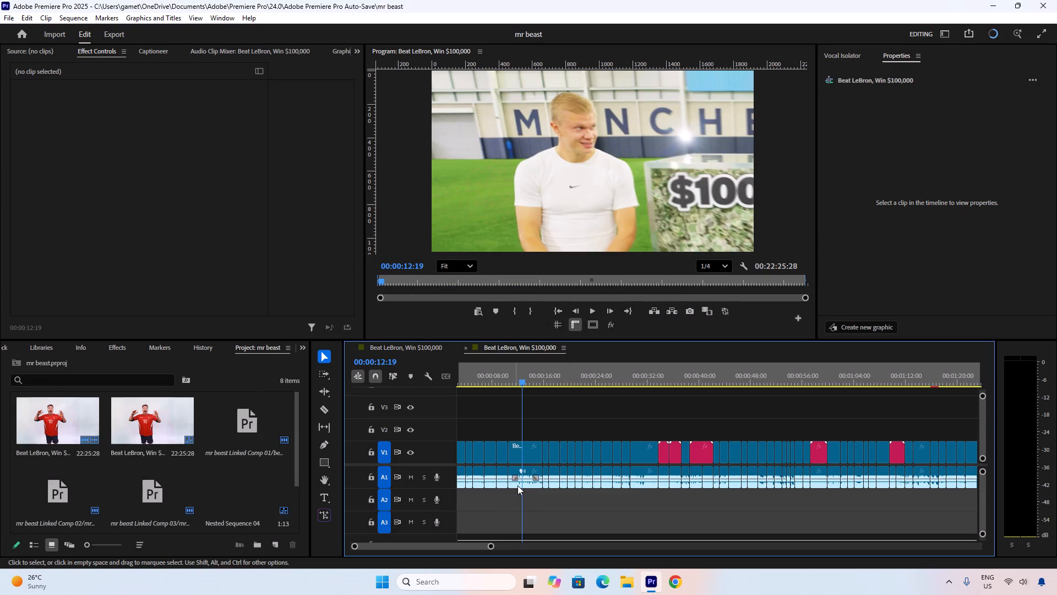
Play and scrub the sequence's opening footage between about 10 and 34 seconds, examining the Erling Haaland title and split-screen shots.
scroll(534, 472, "up", 4)
scroll(538, 403, "up", 6, "alt")
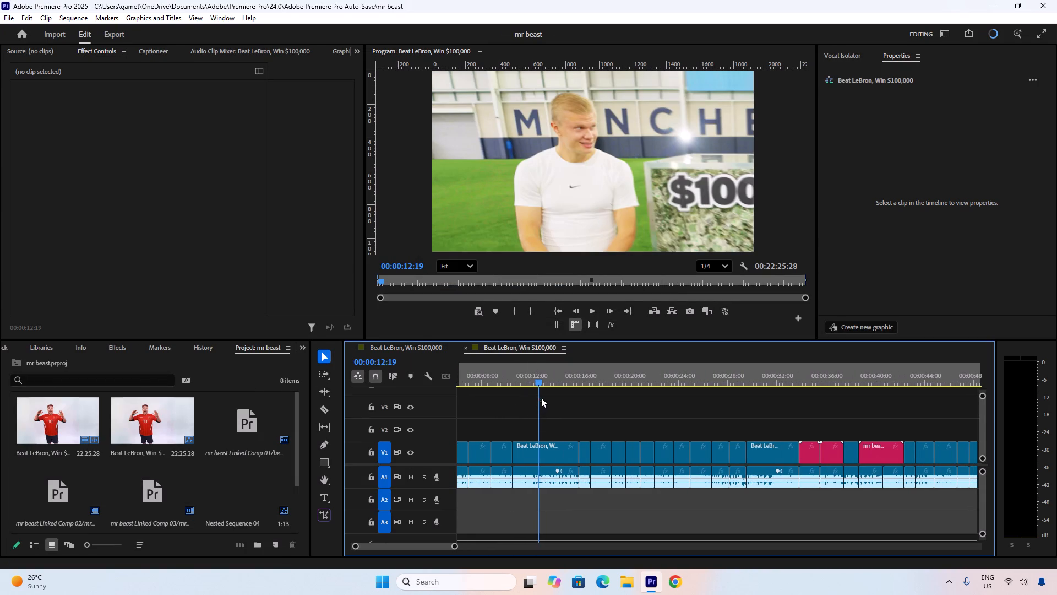
left_click_drag(536, 380, 506, 380)
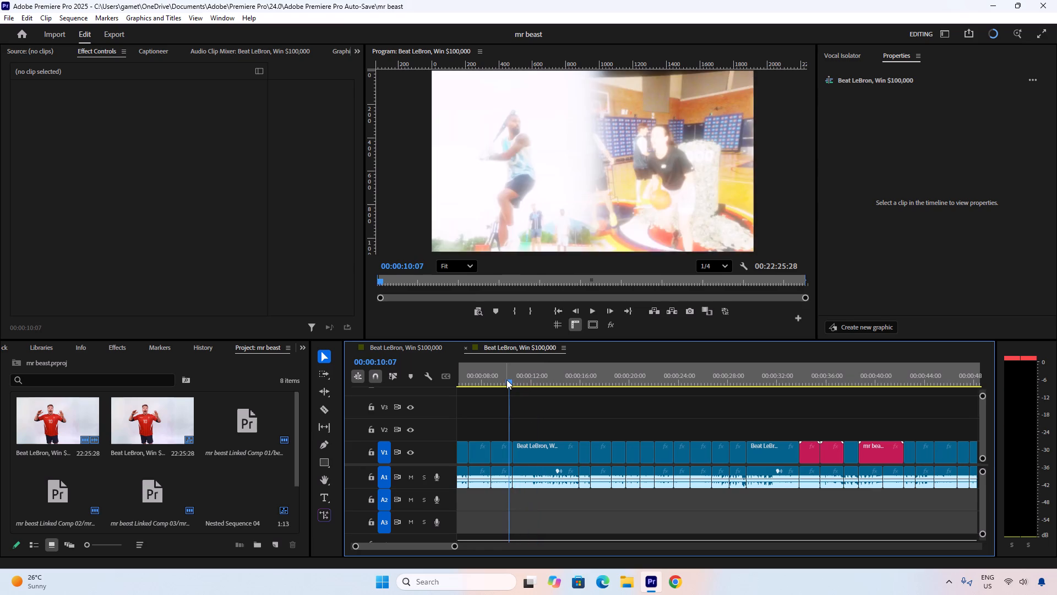
key("space")
key("space")
left_click_drag(509, 379, 531, 380)
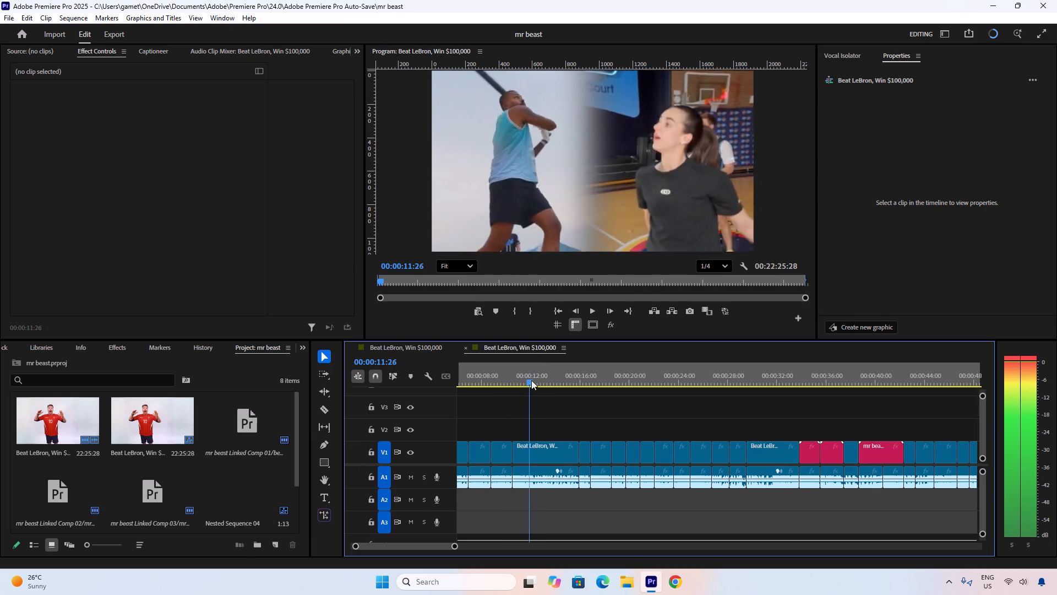
left_click_drag(531, 380, 538, 378)
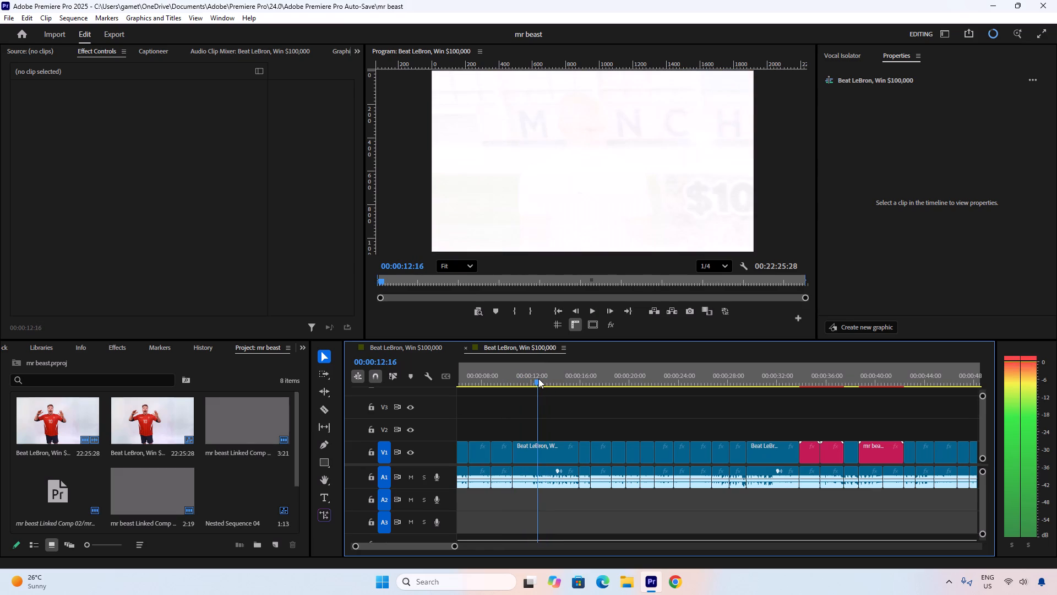
left_click_drag(538, 378, 563, 377)
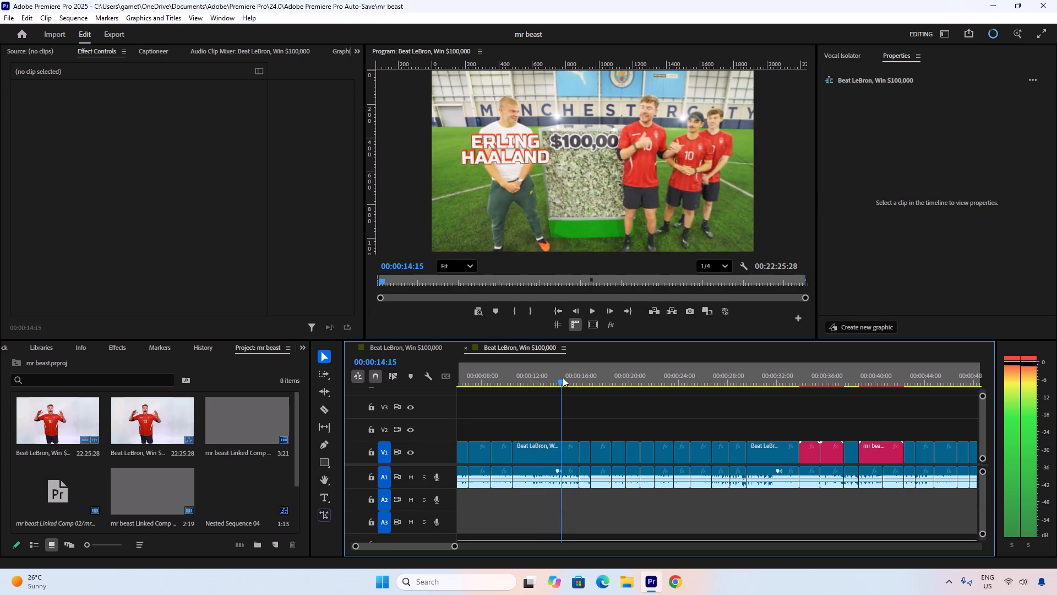
left_click_drag(563, 377, 578, 376)
key("space")
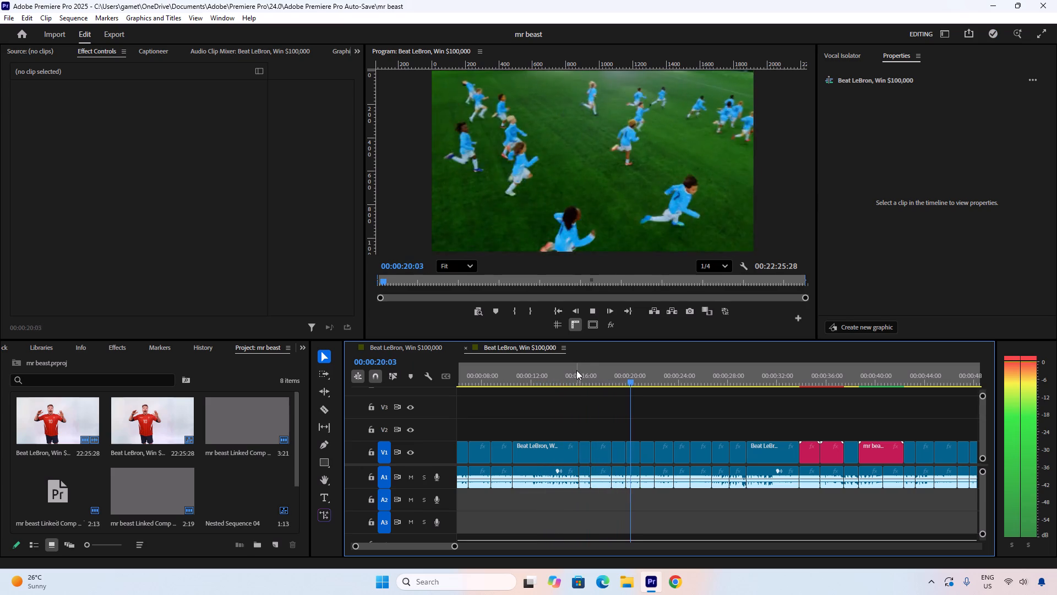
left_click_drag(564, 375, 522, 374)
key("space")
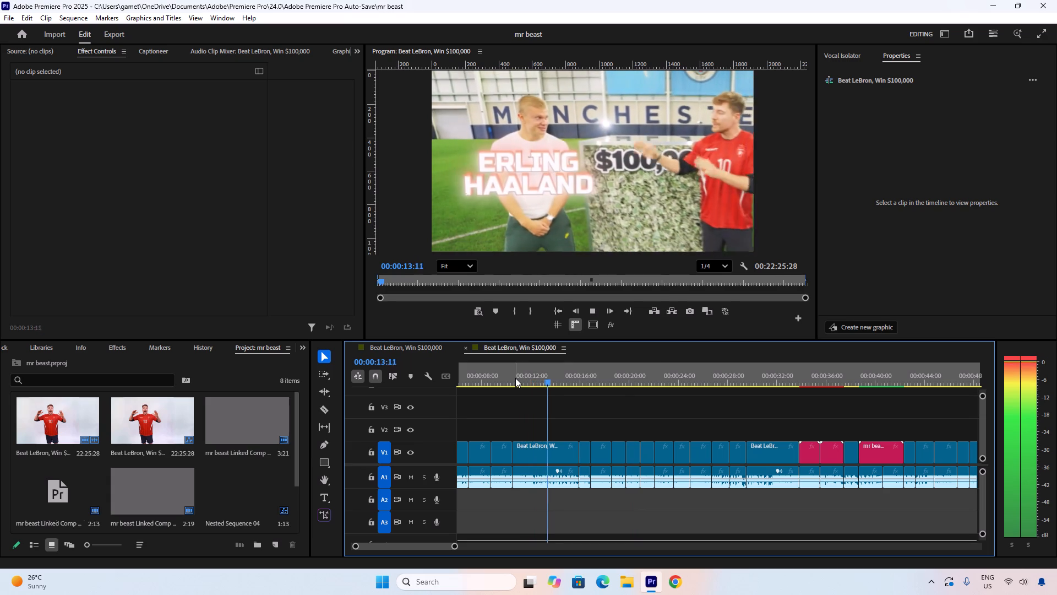
scroll(602, 381, "down", 4)
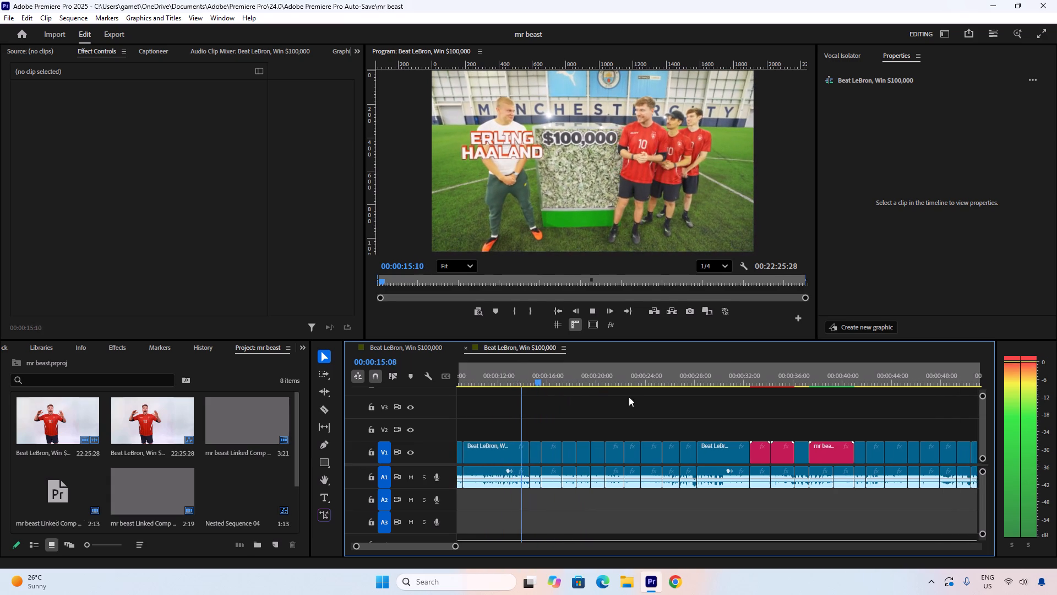
key("space")
left_click_drag(691, 381, 726, 384)
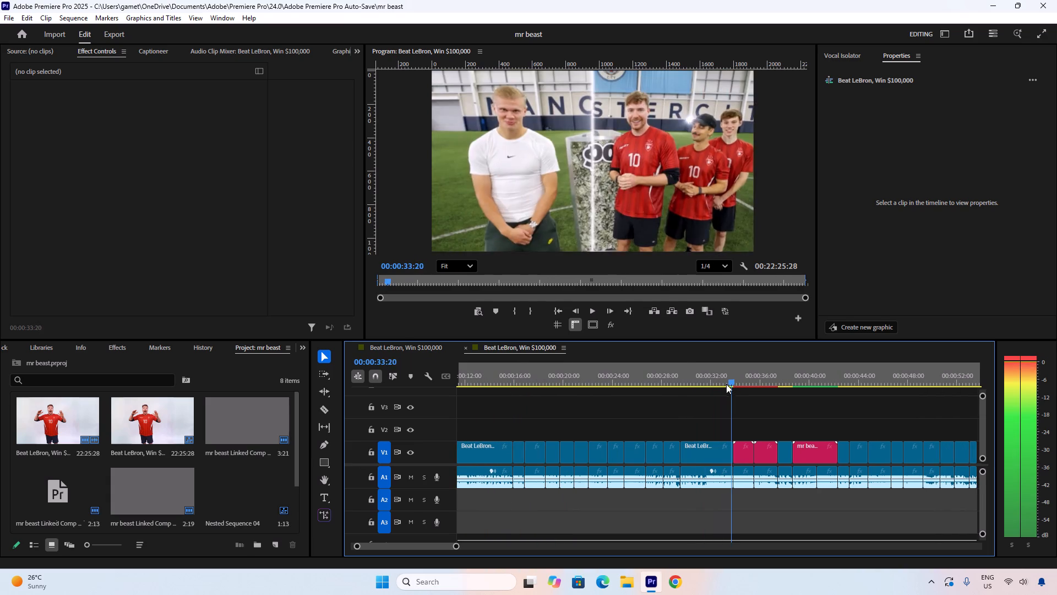
left_click_drag(726, 384, 683, 382)
key("space")
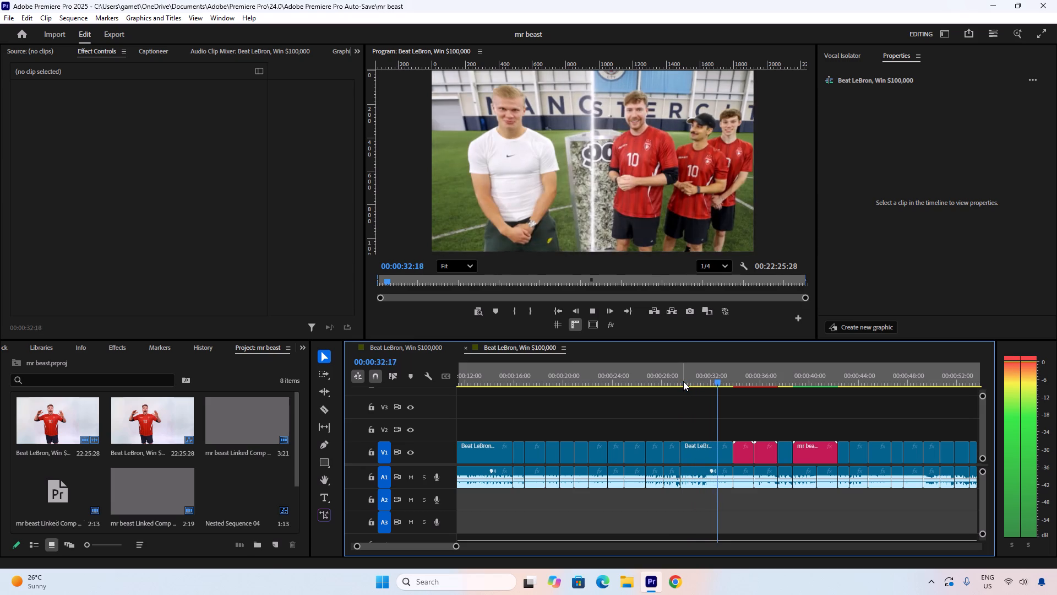
scroll(705, 394, "down", 8)
key("space")
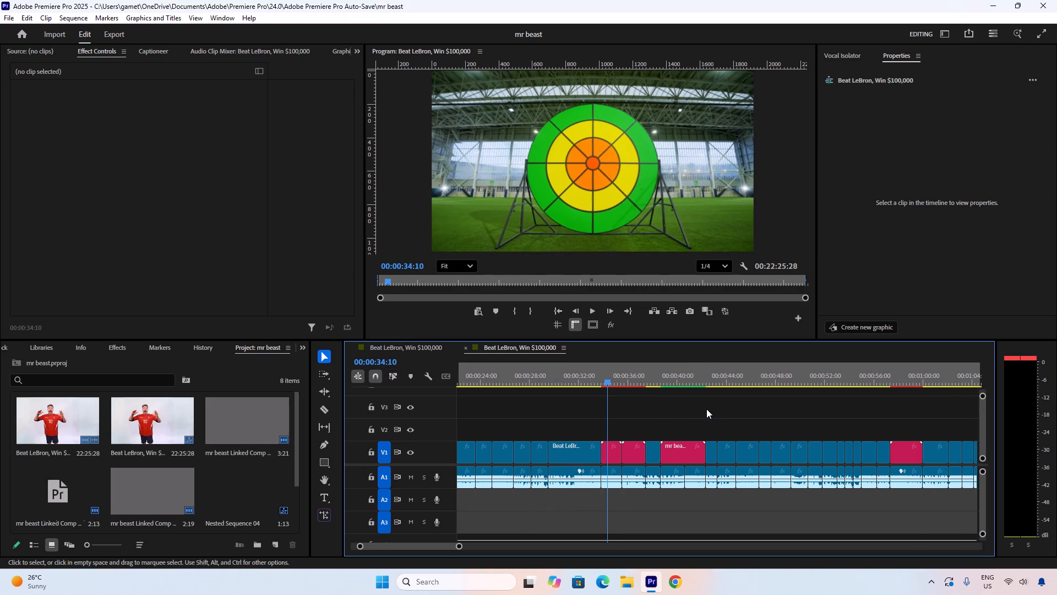
Review the ice-rink introduction between about 00:02:36 and 00:02:42 and locate where the shot begins.
scroll(701, 410, "down", 8, "alt")
scroll(783, 412, "down", 18)
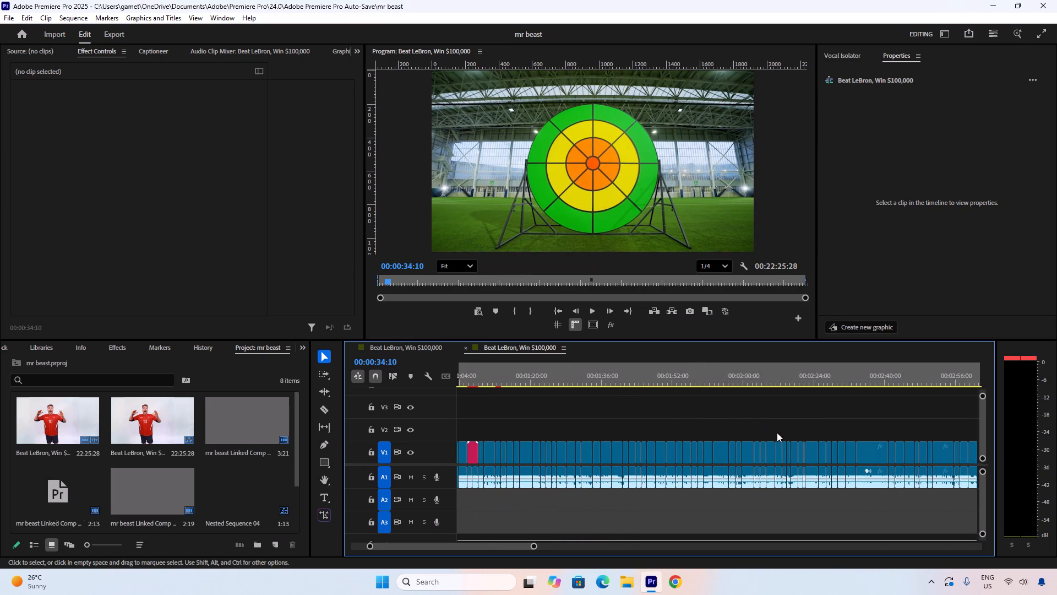
scroll(773, 432, "down", 9)
left_click_drag(699, 385, 704, 385)
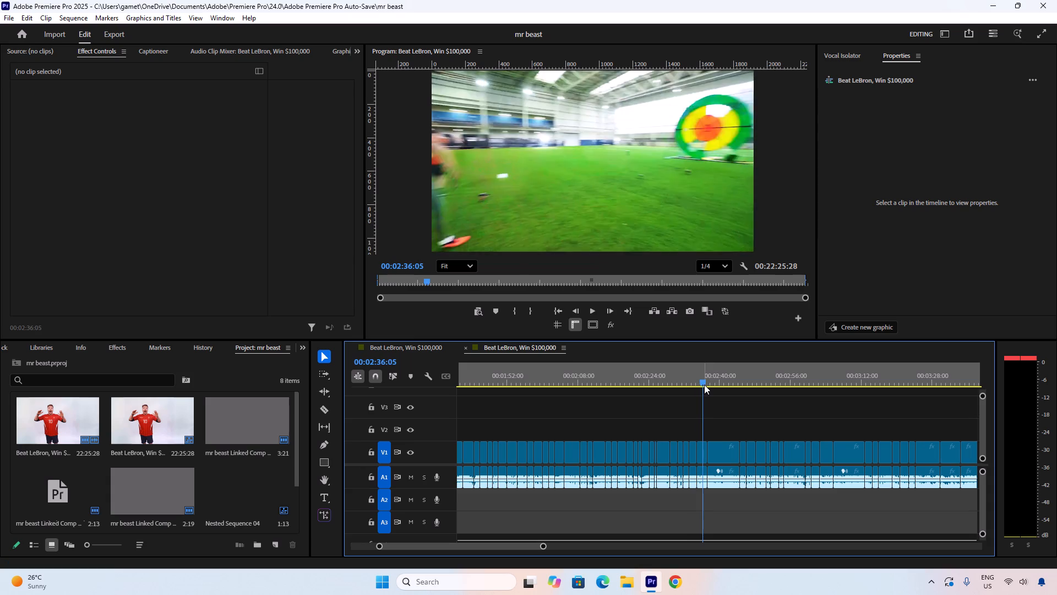
key("space")
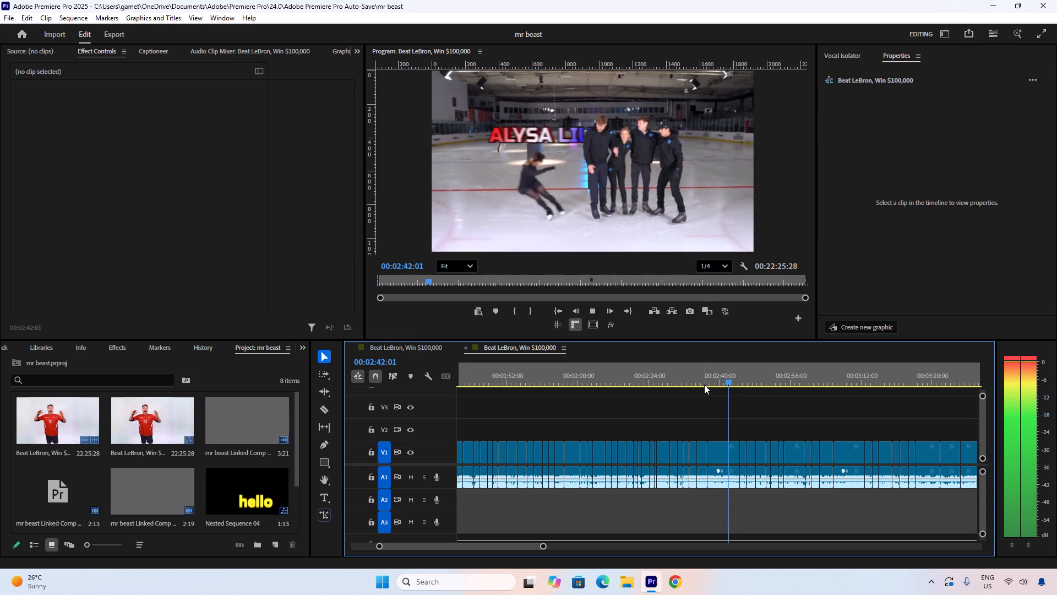
key("space")
left_click_drag(724, 374, 727, 374)
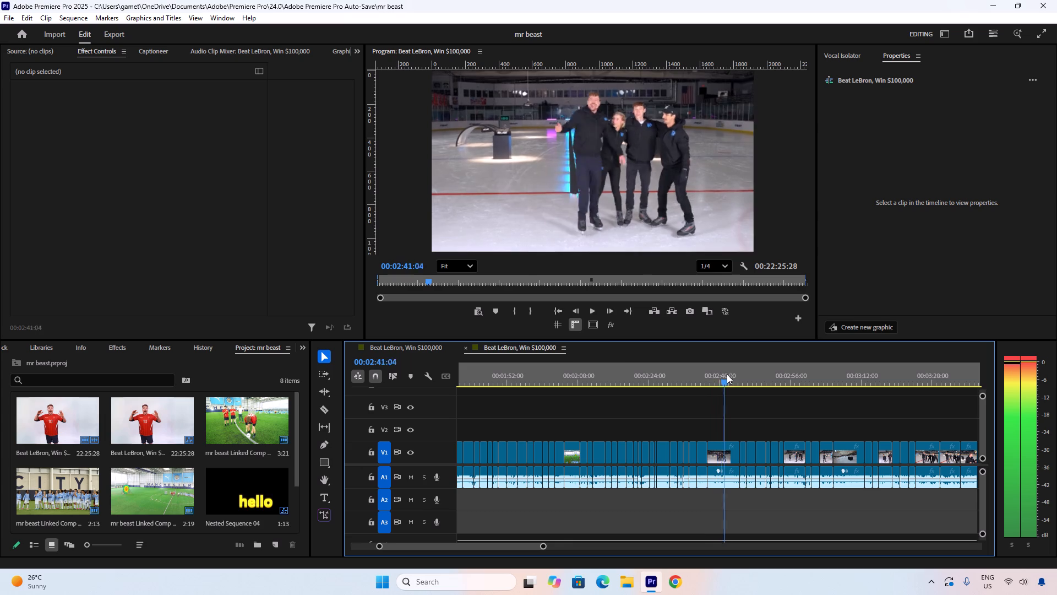
left_click_drag(727, 374, 710, 374)
Search the effects for "transform" and apply the Transform video effect to the ice-rink clip at about 00:02:37 on V1.
left_click(720, 455)
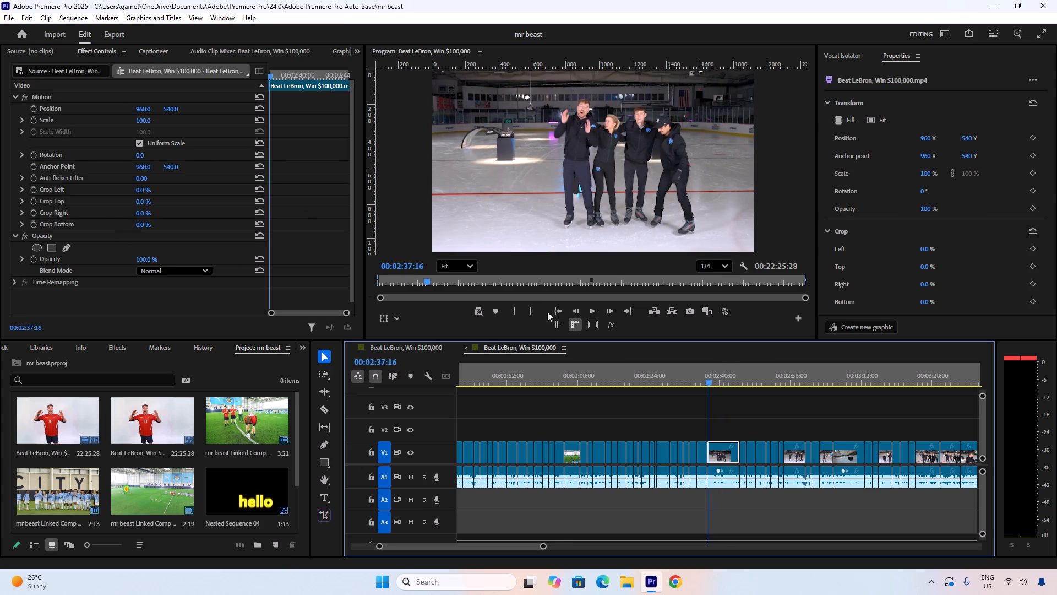
left_click(112, 344)
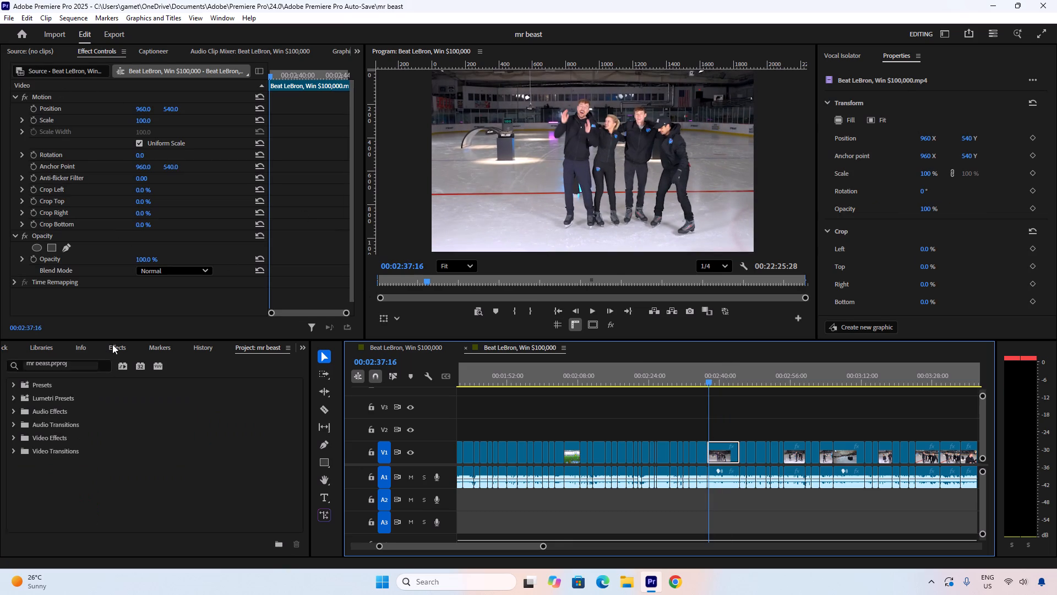
left_click(78, 367)
type("tra")
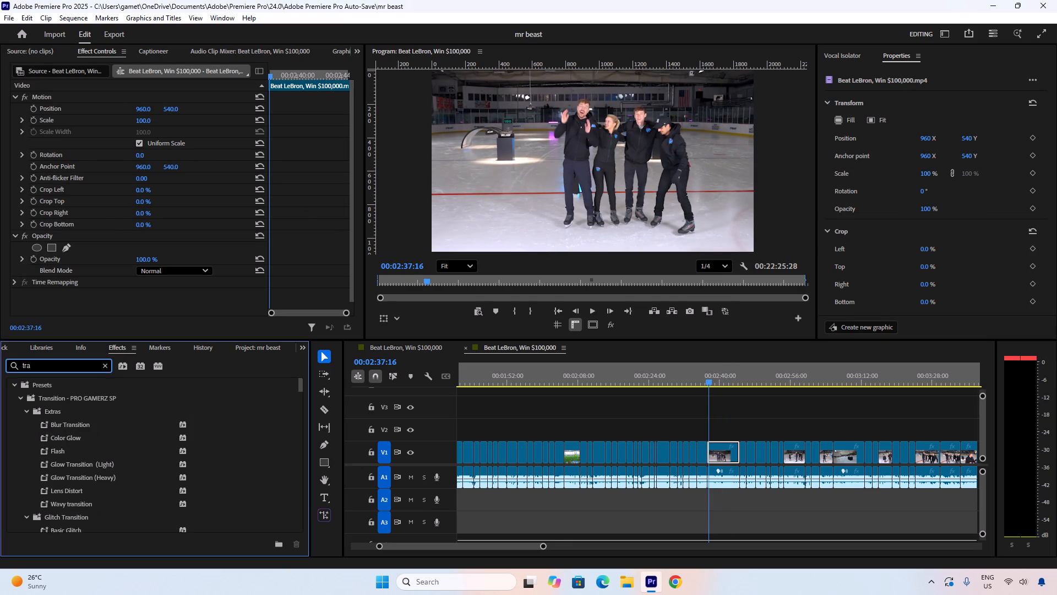
type("nsform")
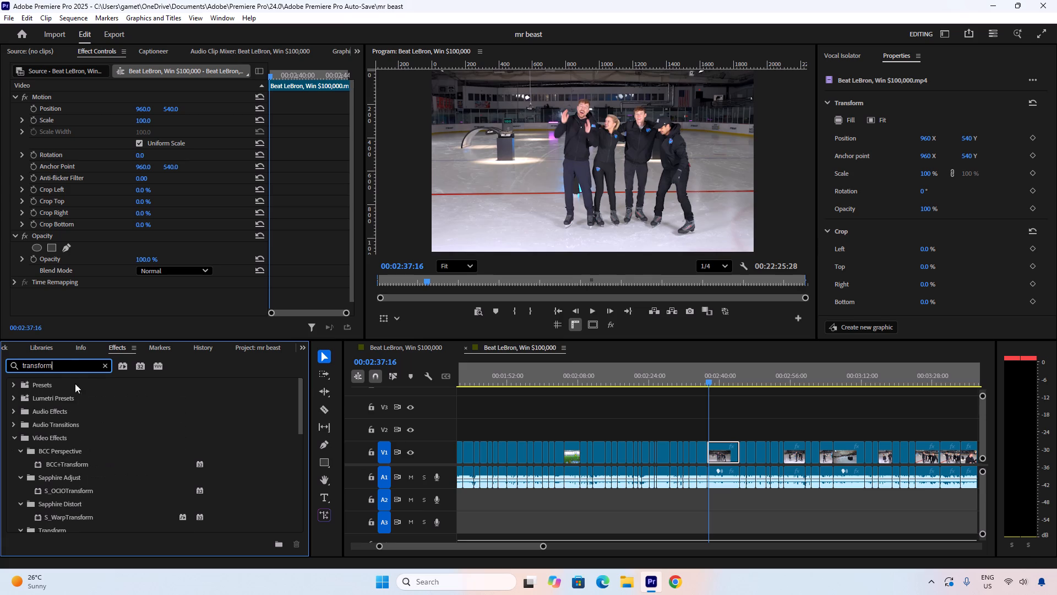
scroll(74, 512, "down", 17)
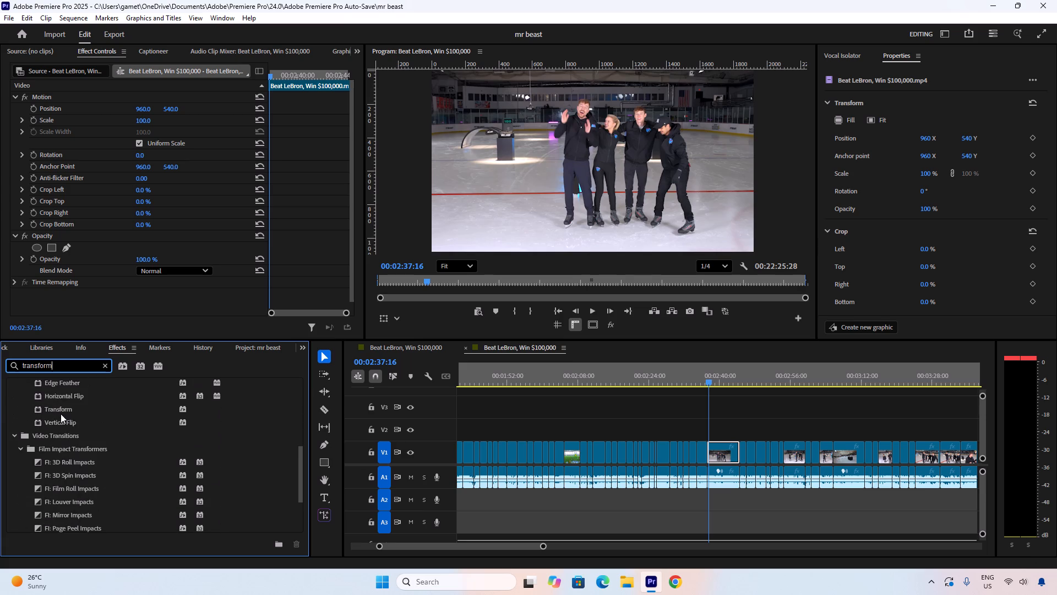
left_click(61, 413)
left_click_drag(72, 408, 730, 458)
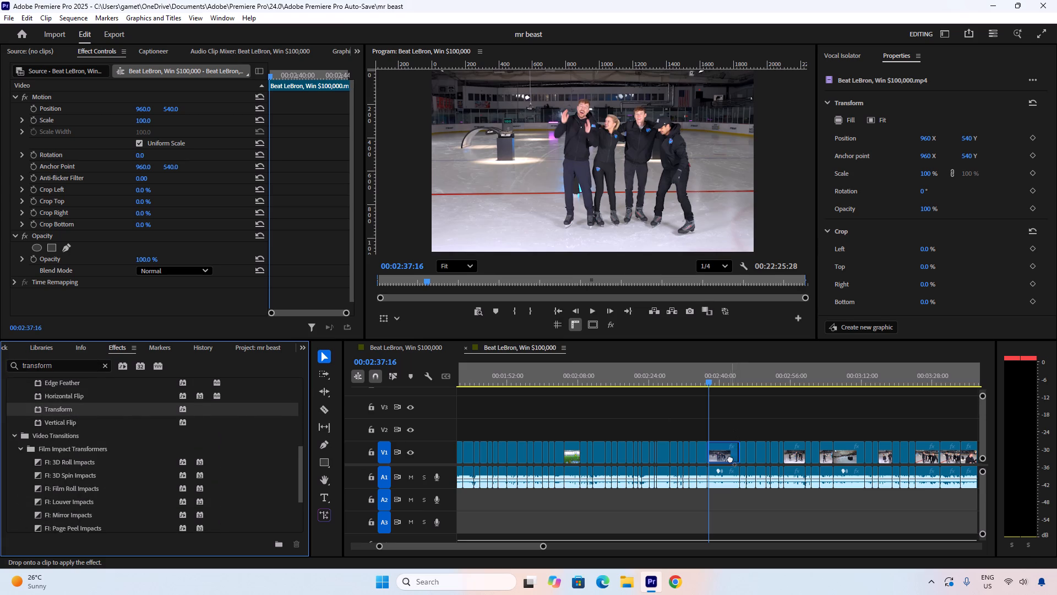
left_click_drag(730, 458, 726, 456)
Scrub the ice-rink clip between about 00:02:37 and 00:02:41, examining the group's movement from the start of the shot.
scroll(259, 248, "down", 15)
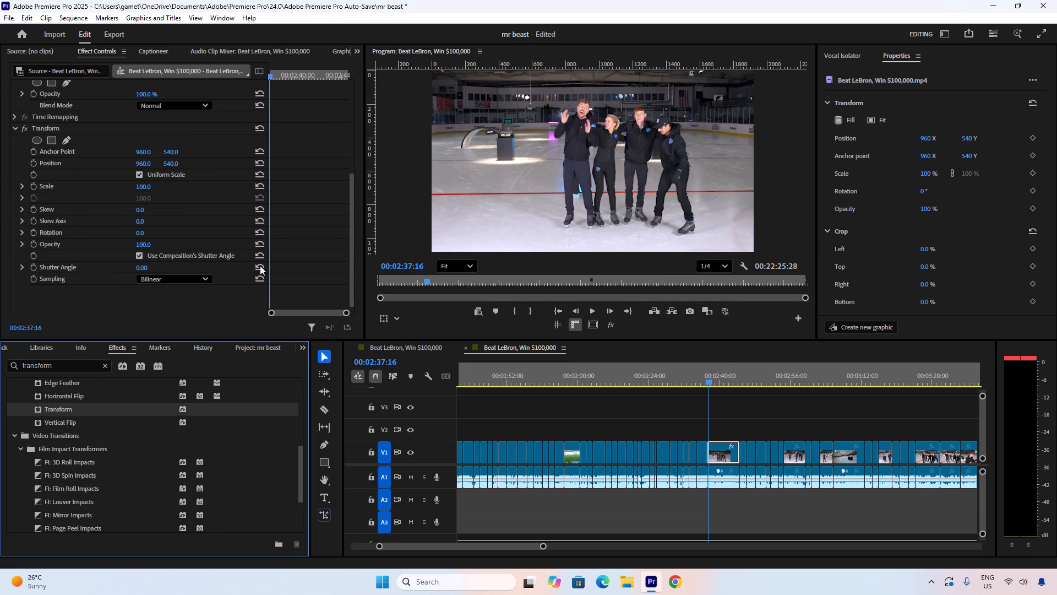
left_click_drag(272, 70, 265, 71)
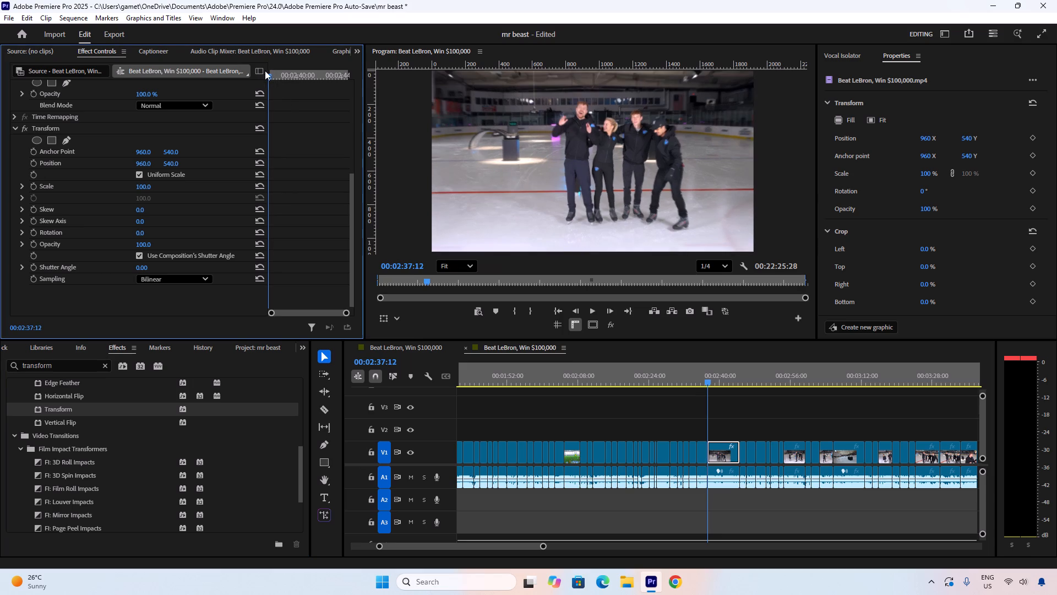
left_click_drag(265, 71, 263, 73)
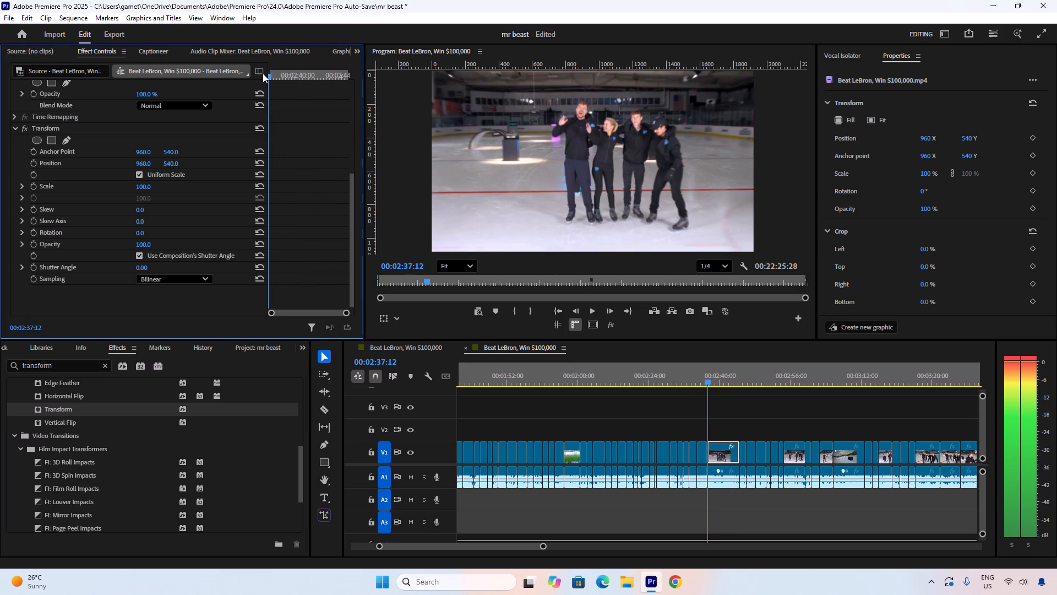
left_click_drag(263, 73, 261, 73)
left_click_drag(261, 73, 251, 69)
left_click_drag(251, 69, 296, 68)
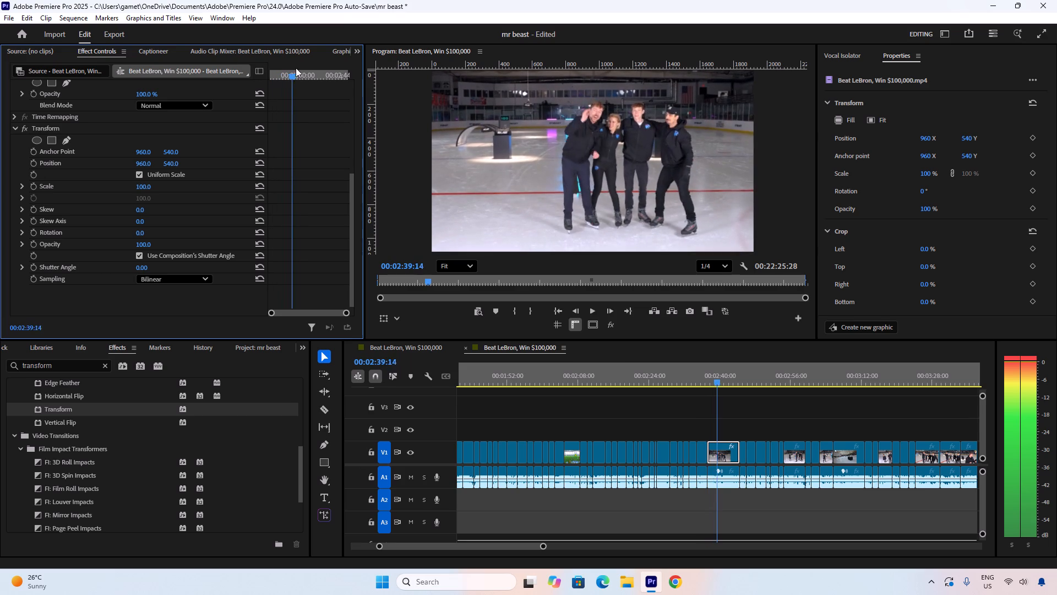
left_click_drag(296, 68, 261, 58)
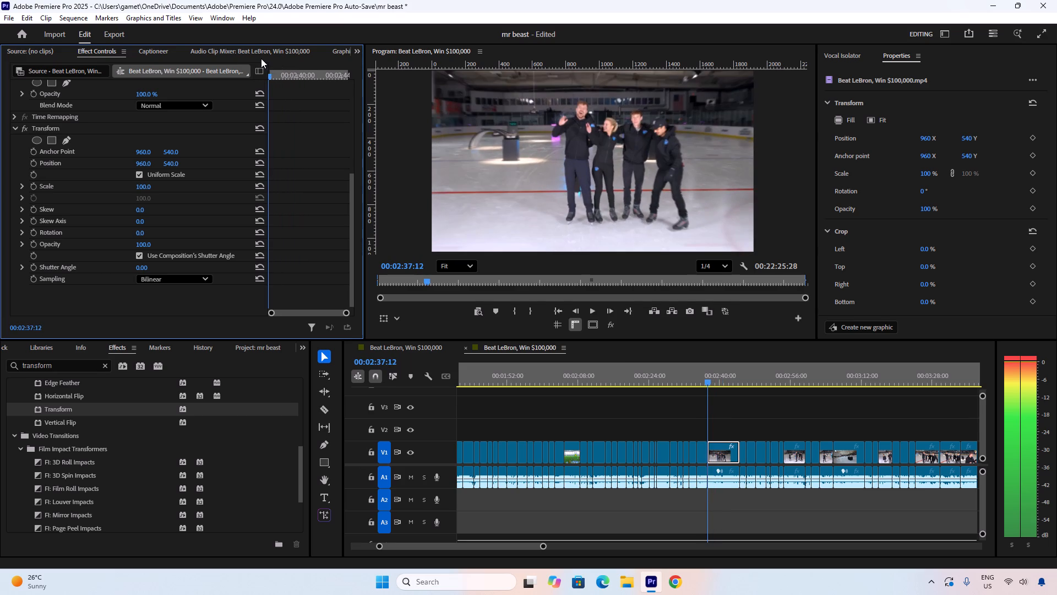
left_click_drag(261, 58, 263, 58)
left_click_drag(263, 58, 263, 57)
left_click_drag(263, 57, 258, 56)
left_click_drag(258, 56, 280, 56)
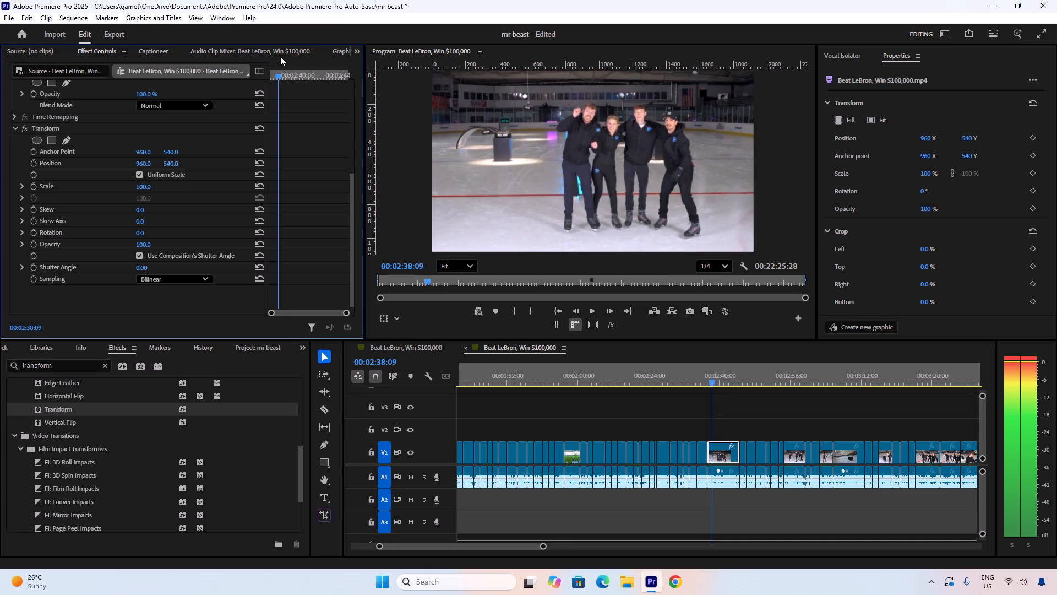
left_click_drag(280, 56, 287, 58)
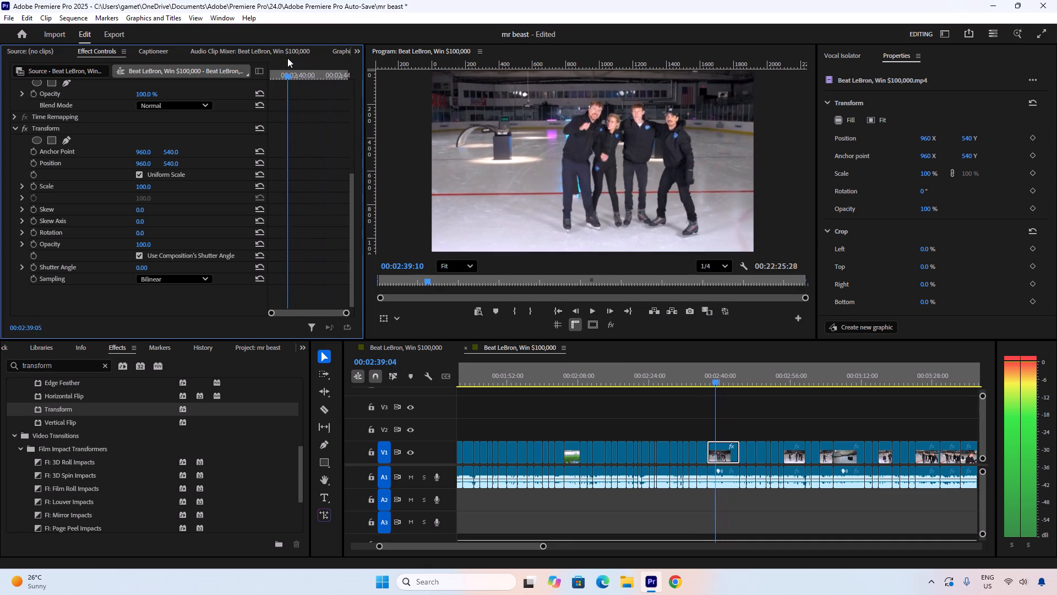
left_click_drag(287, 58, 298, 58)
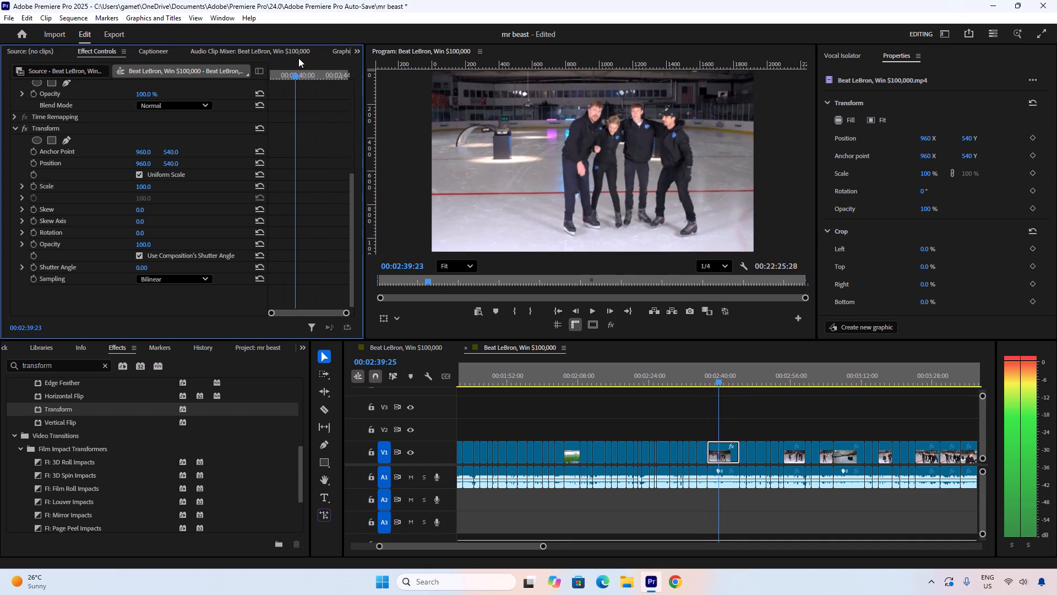
left_click_drag(298, 58, 317, 58)
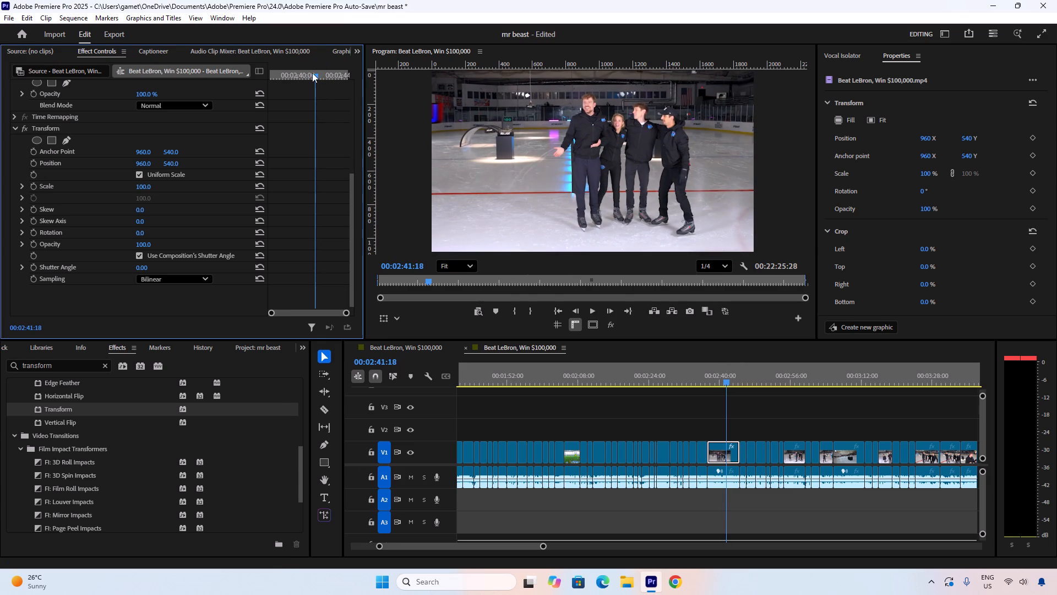
left_click_drag(312, 71, 267, 75)
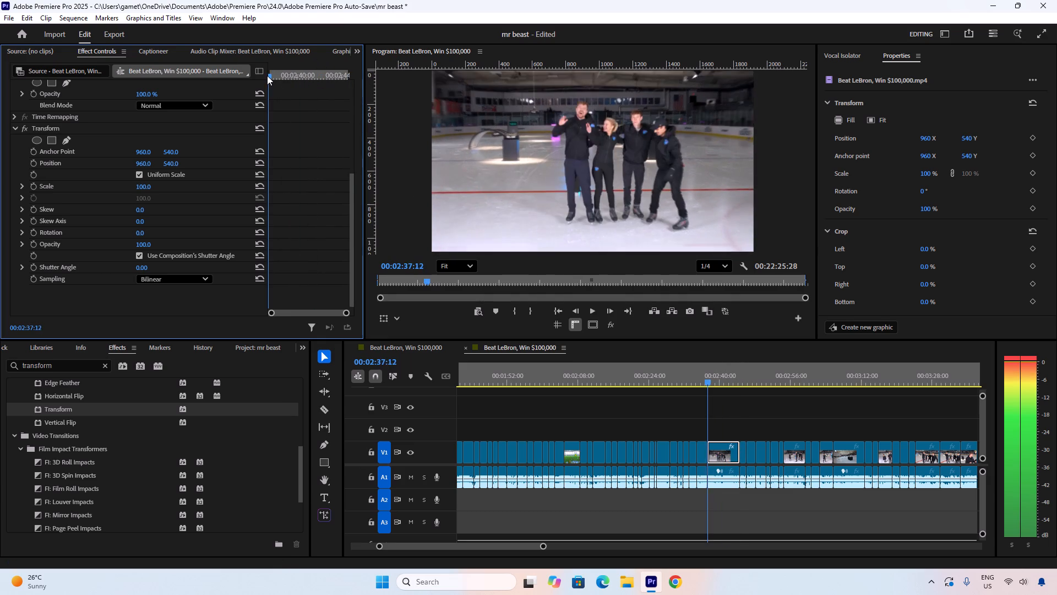
left_click_drag(267, 75, 280, 73)
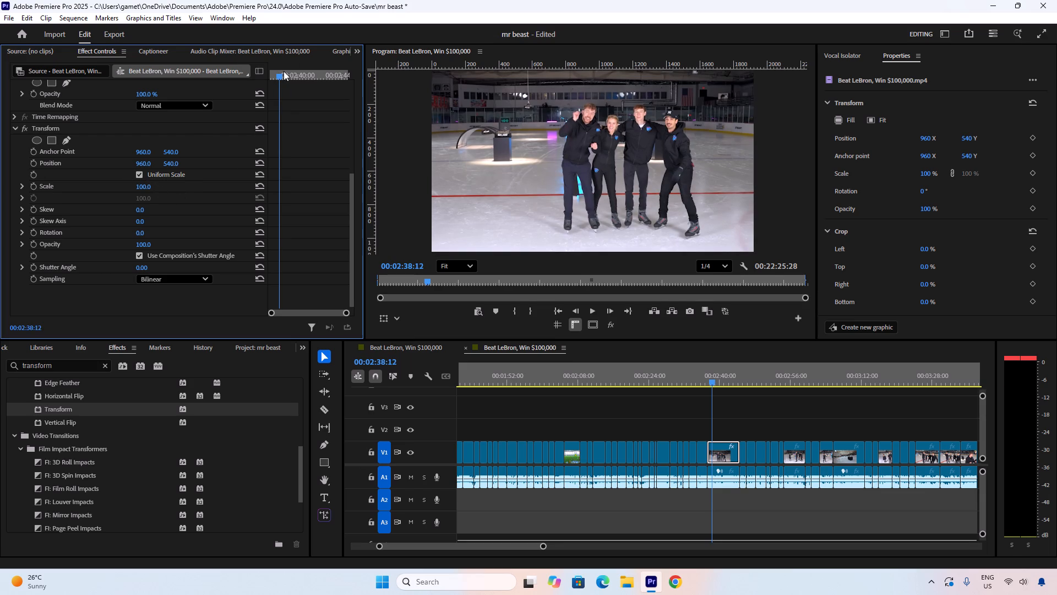
Add a Position keyframe for the Transform effect at the clip's start, 00:02:37:12.
left_click_drag(284, 71, 219, 79)
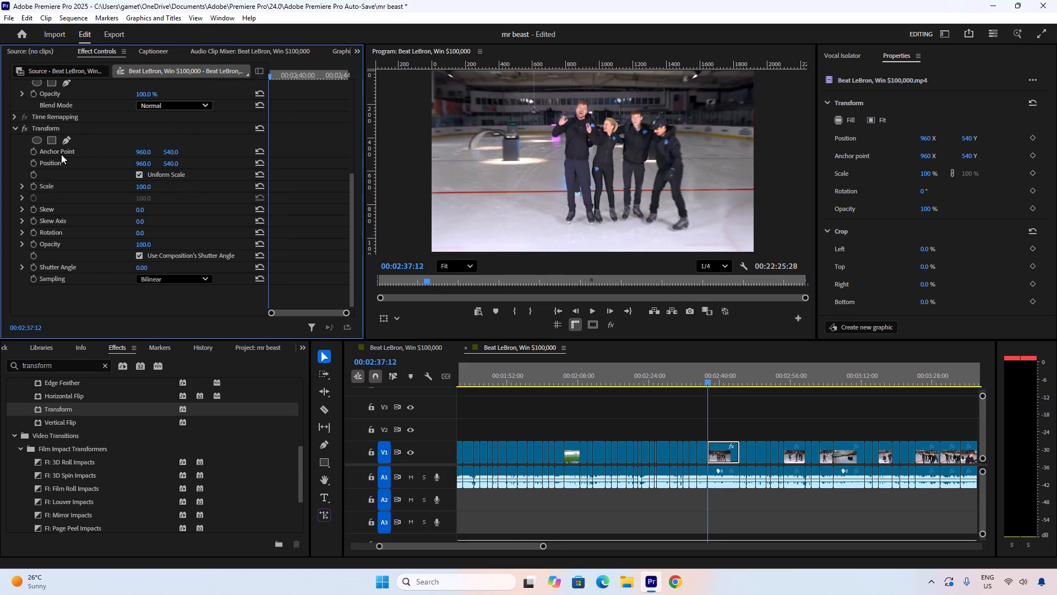
left_click(34, 163)
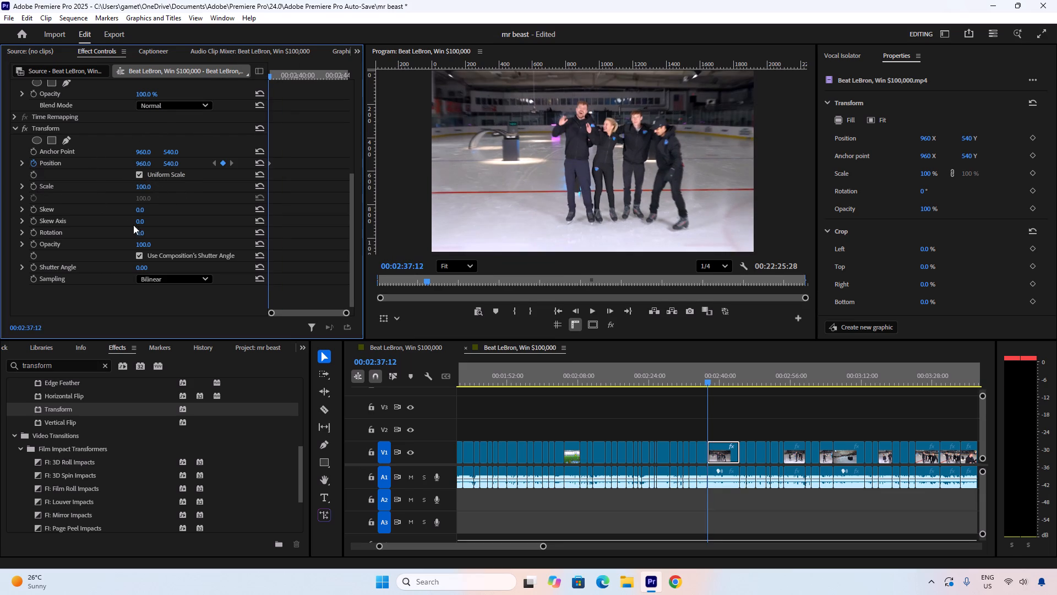
Set the Transform effect's Shutter Angle to 207 and turn off Use Composition's Shutter Angle.
left_click_drag(143, 268, 257, 261)
left_click_drag(257, 261, 257, 261)
left_click(138, 259)
left_click(138, 258)
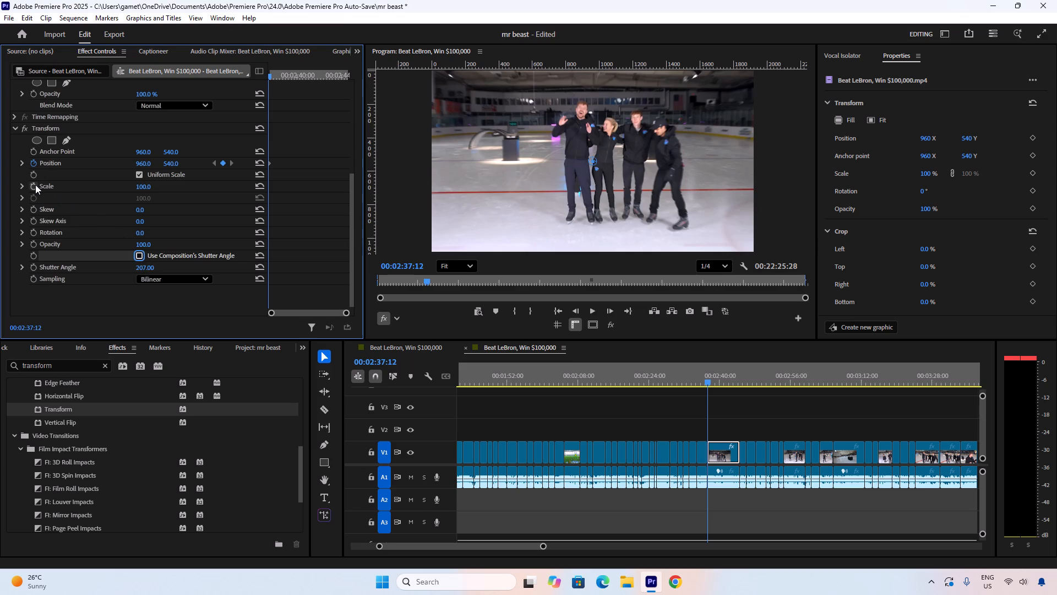
Add a Scale keyframe for the Transform effect at 00:02:37:12.
left_click(34, 185)
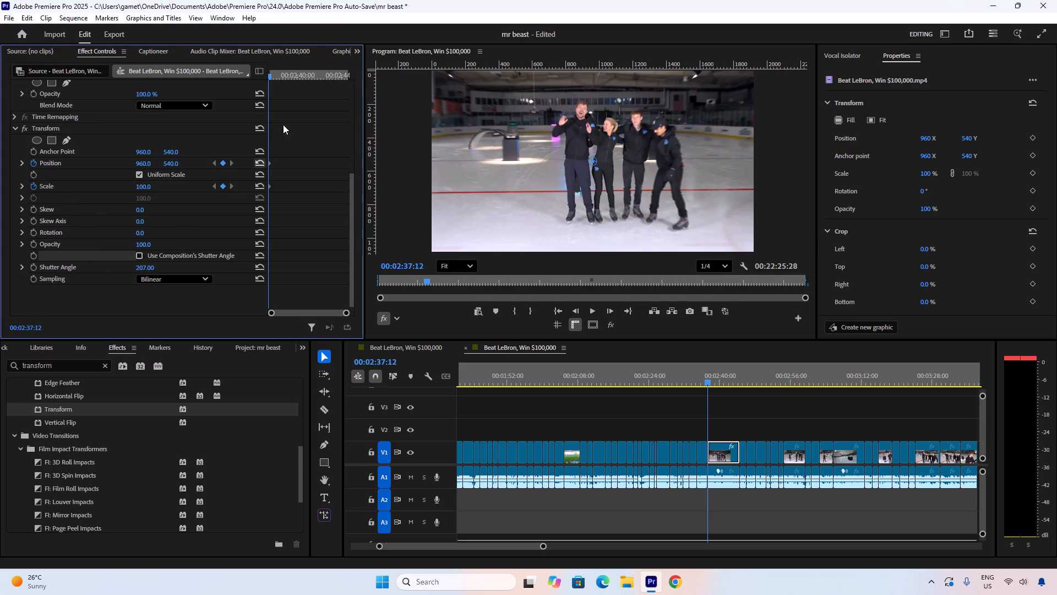
At 00:02:37:27, set the Transform effect's vertical Anchor Point to 240.
left_click(274, 73)
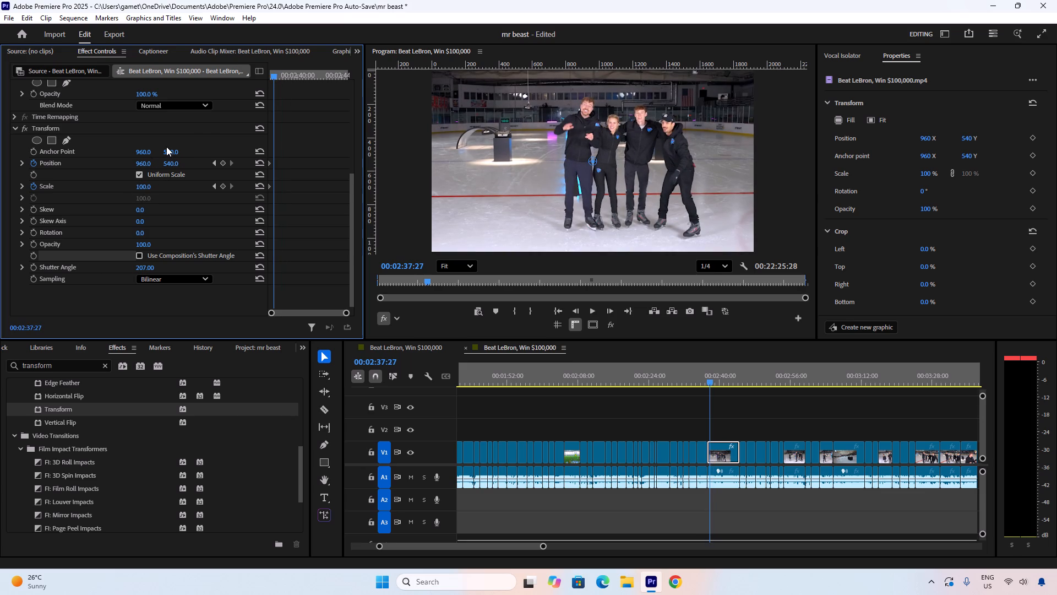
left_click_drag(169, 150, 173, 150)
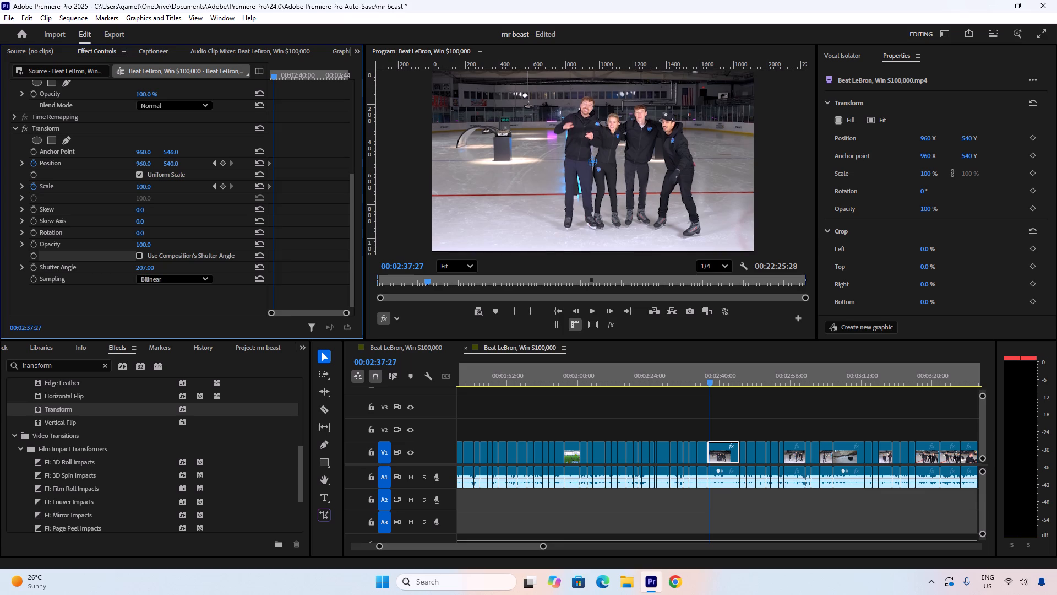
left_click_drag(173, 150, 122, 169)
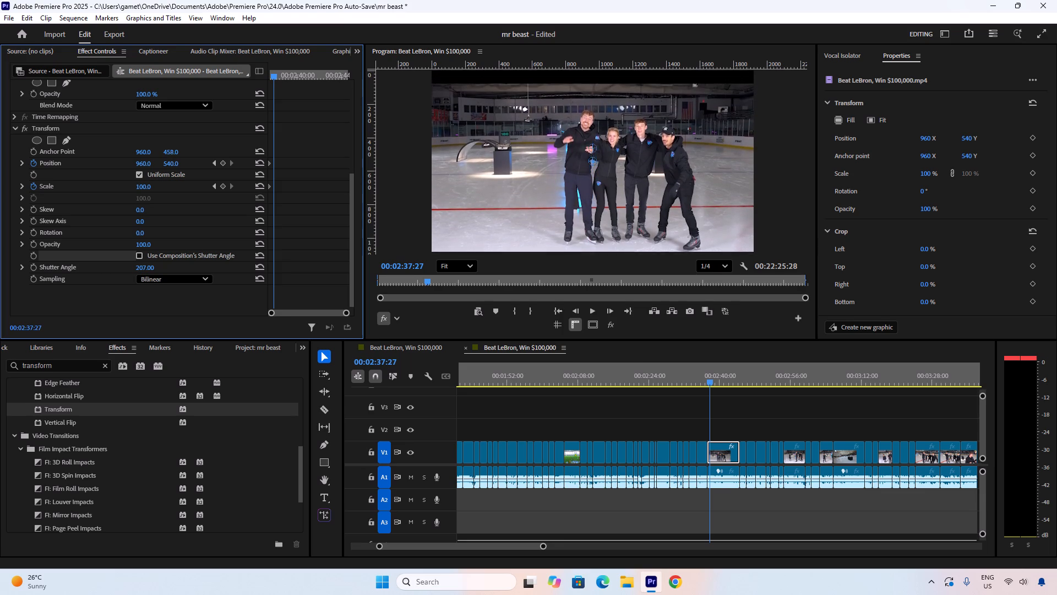
left_click_drag(122, 169, 88, 195)
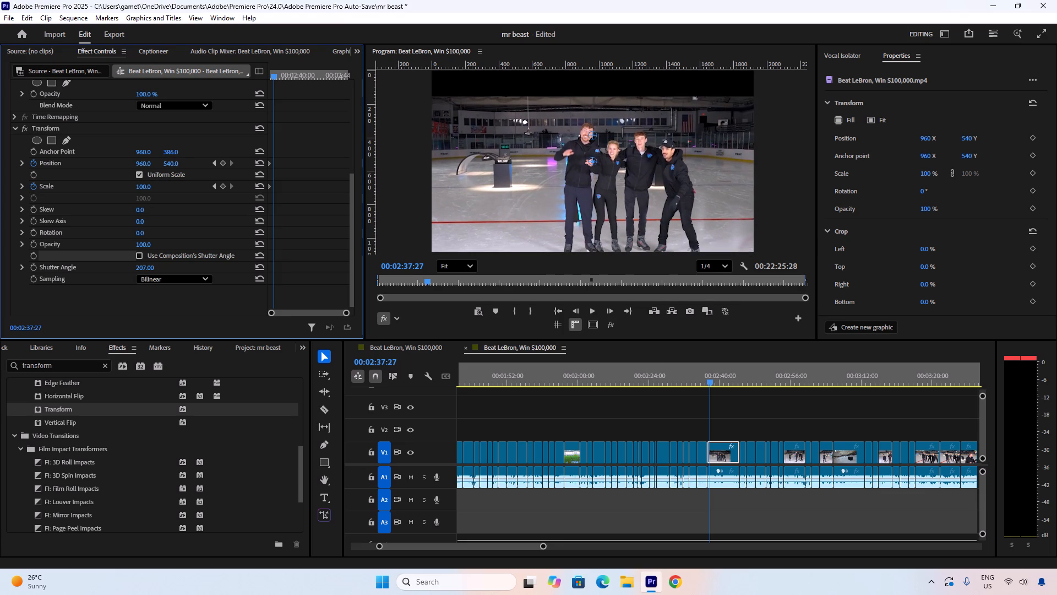
left_click_drag(88, 195, 24, 221)
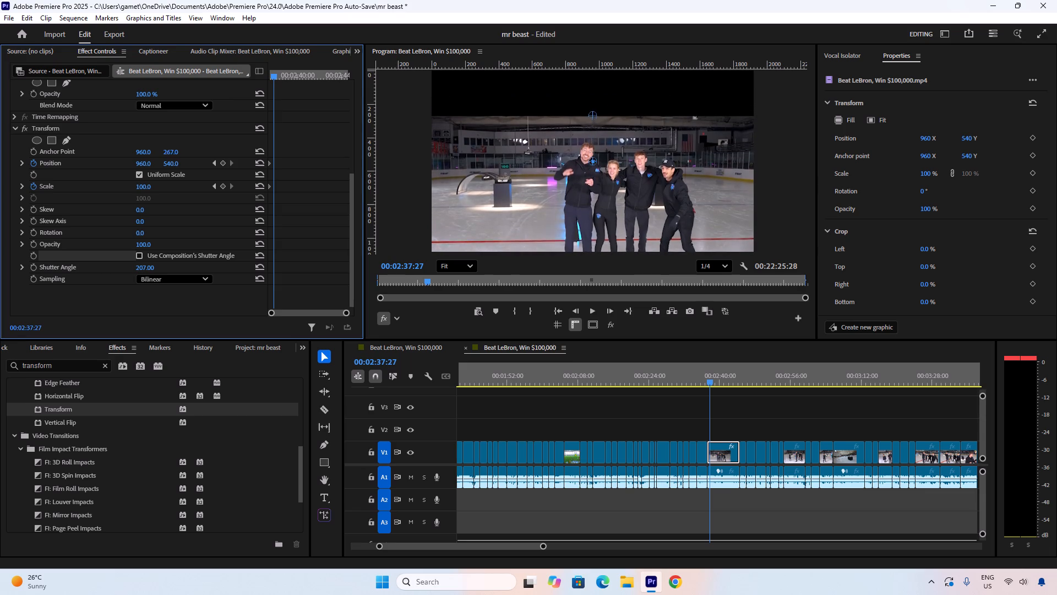
left_click_drag(24, 221, 10, 229)
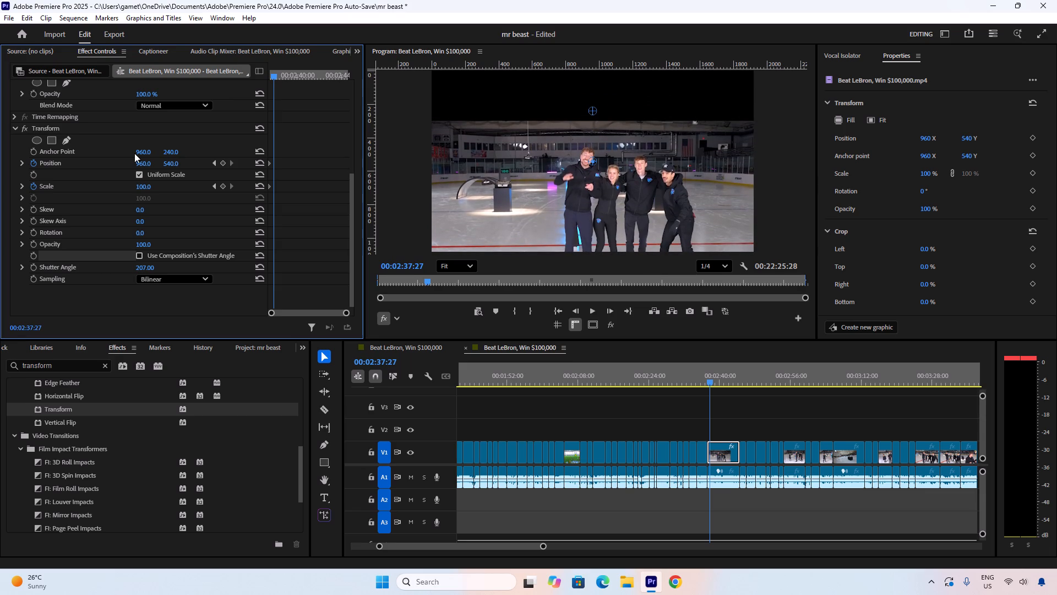
left_click(134, 153)
left_click(145, 152)
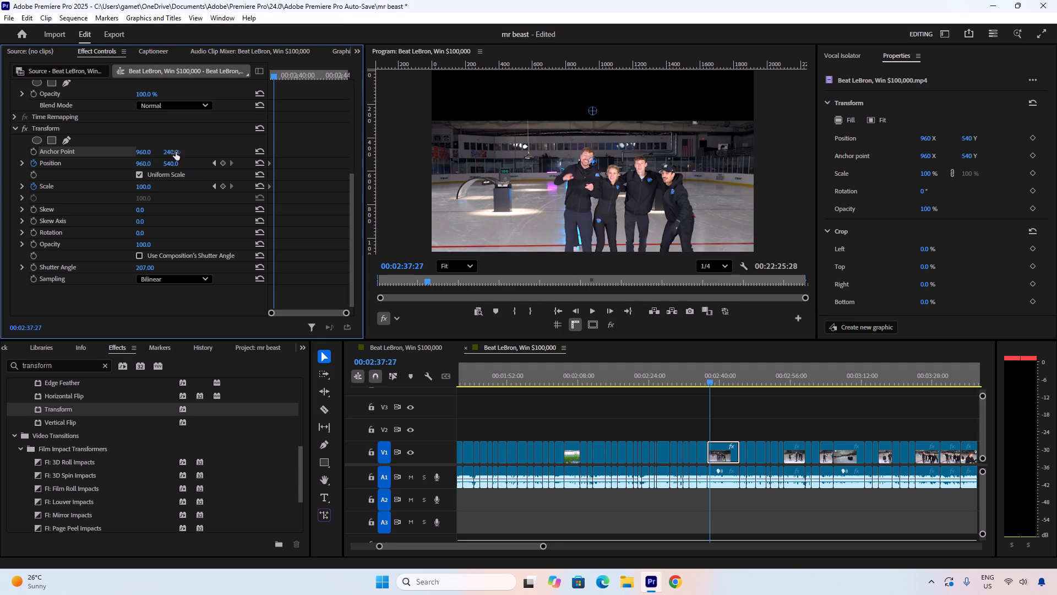
Copy the vertical Anchor Point value, 240, into the Transform effect's vertical Position at 00:02:37:27.
left_click(171, 149)
key("ctrl+c")
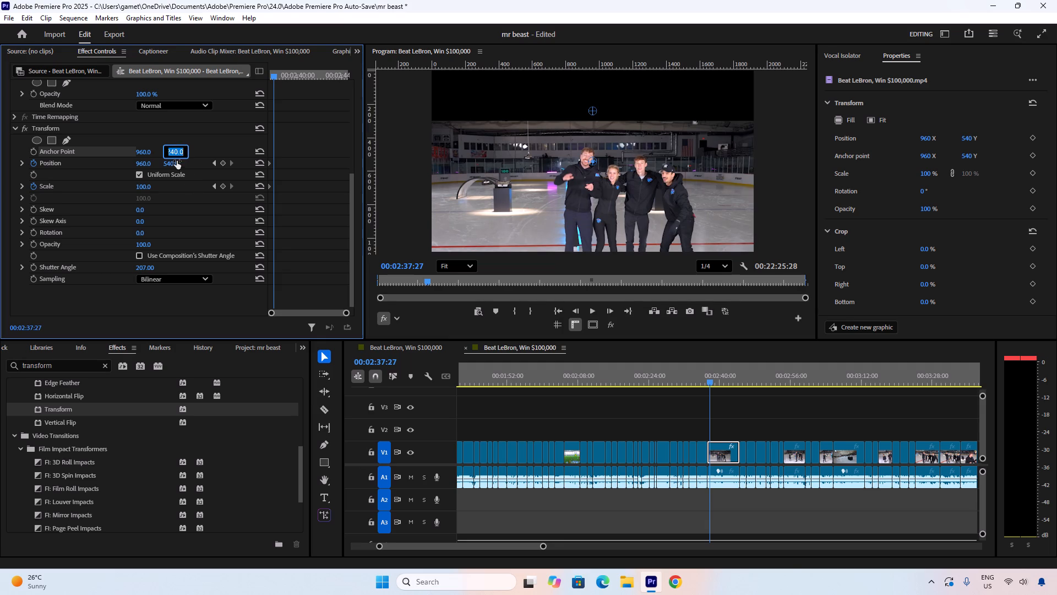
left_click(178, 165)
key("ctrl+v")
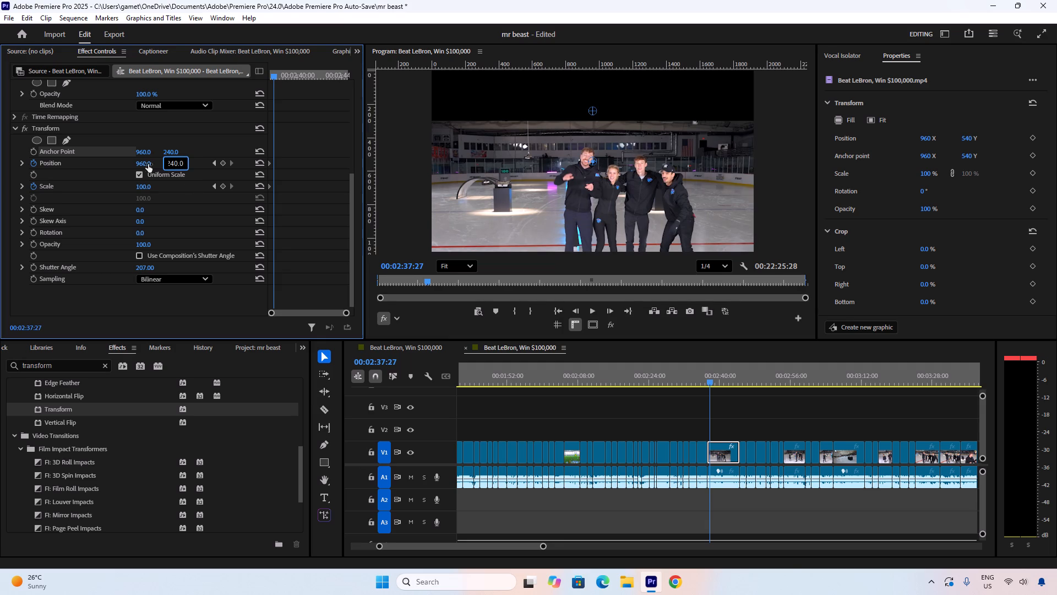
left_click(145, 164)
left_click(145, 149)
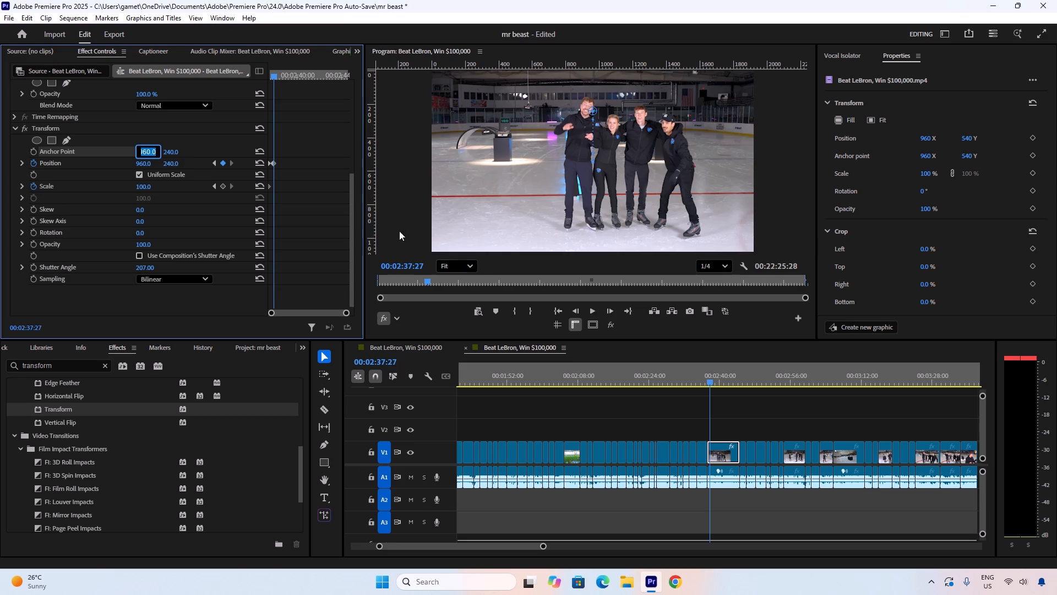
Preview the Transform animation from just before the ice-rink clip to about 00:02:38, checking the framing at the start.
left_click(724, 434)
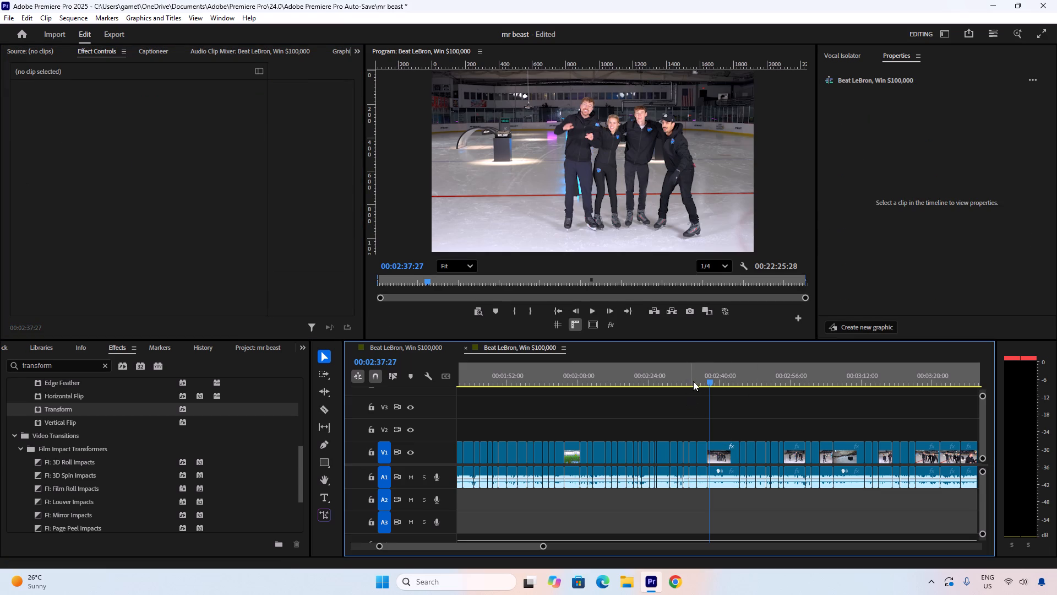
left_click(704, 372)
key("space")
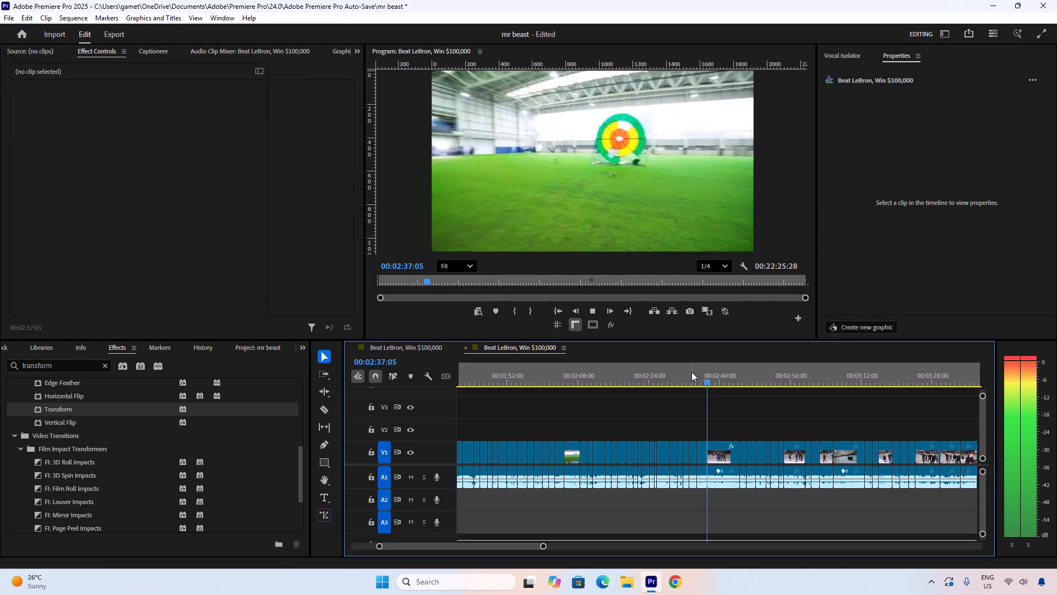
key("space")
left_click_drag(718, 374, 710, 374)
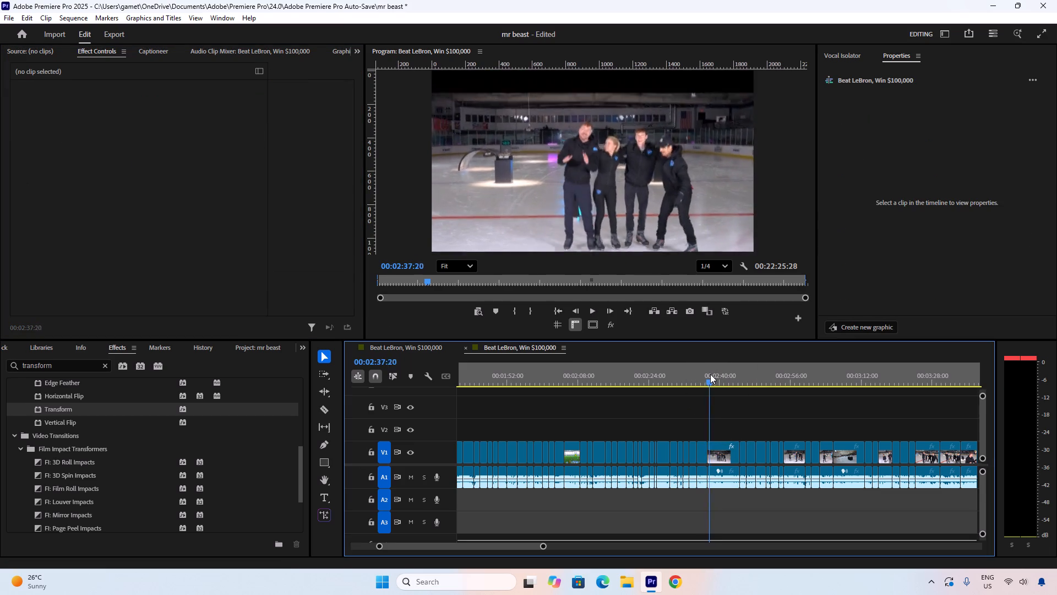
left_click_drag(710, 374, 712, 374)
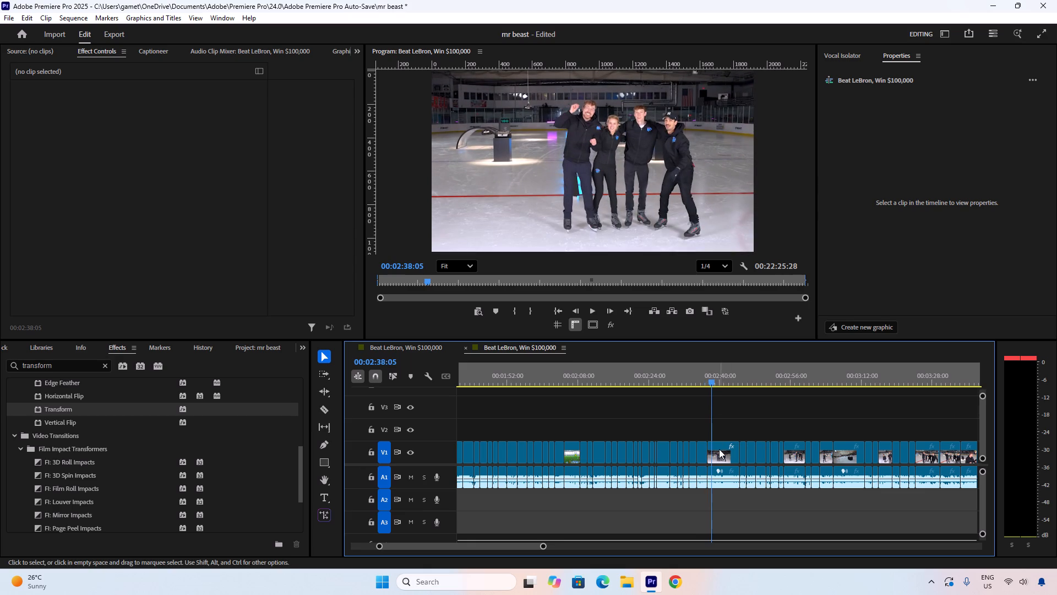
Delete the Transform effect's opening Position and Scale keyframes on the ice-rink clip, keeping only the Position keyframe with vertical value 240.
left_click(719, 449)
scroll(287, 173, "down", 10)
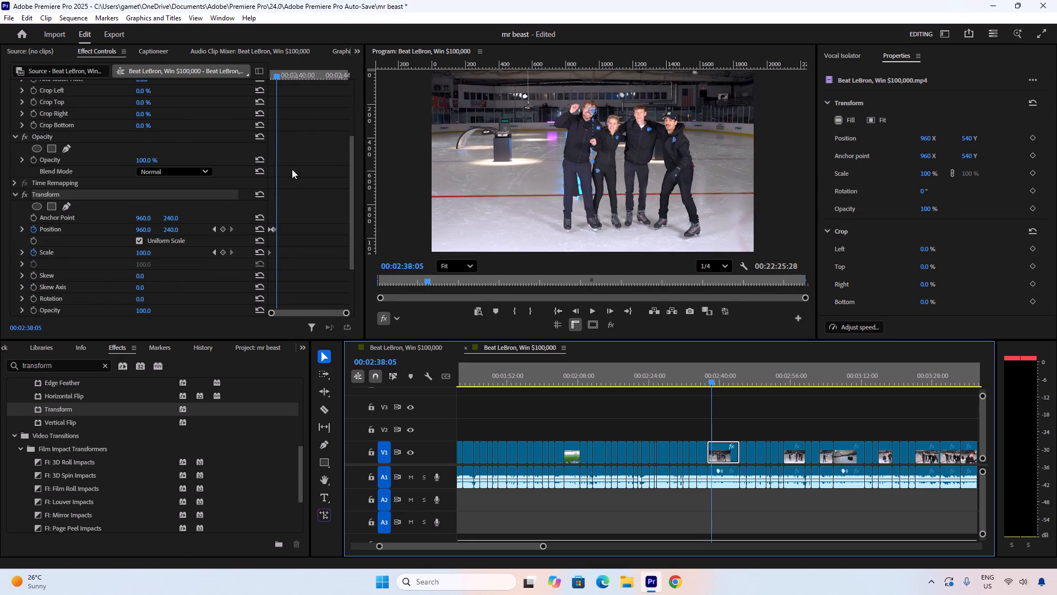
left_click(277, 71)
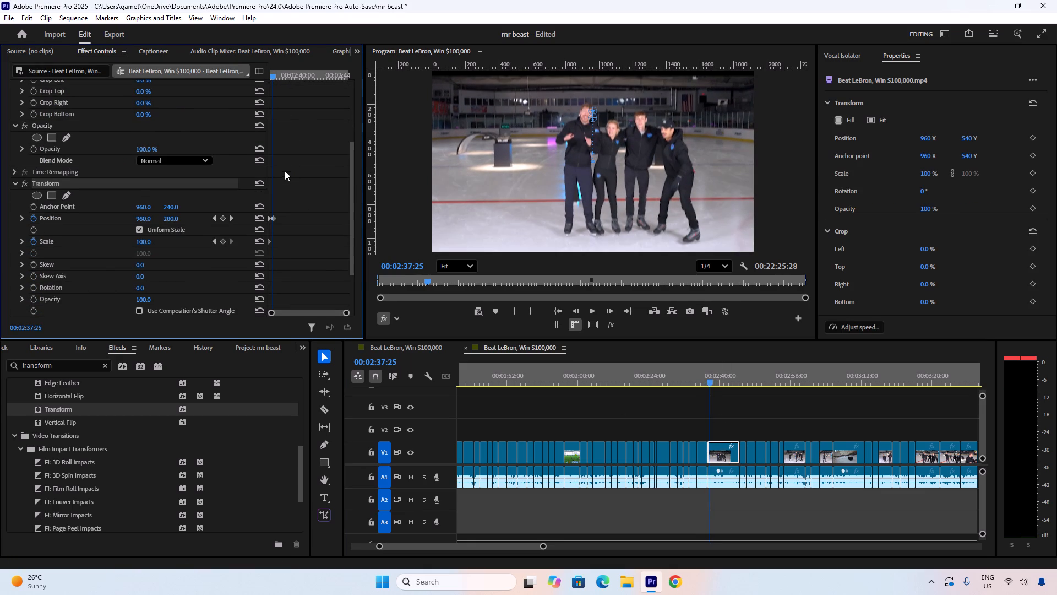
left_click_drag(287, 203, 265, 261)
key("Delete")
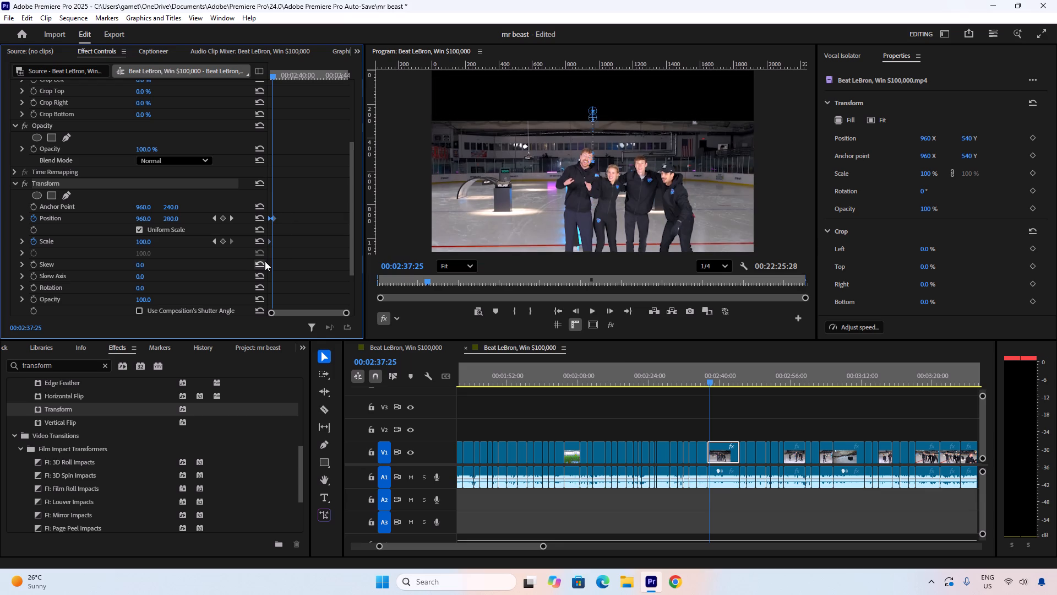
key("ctrl+z")
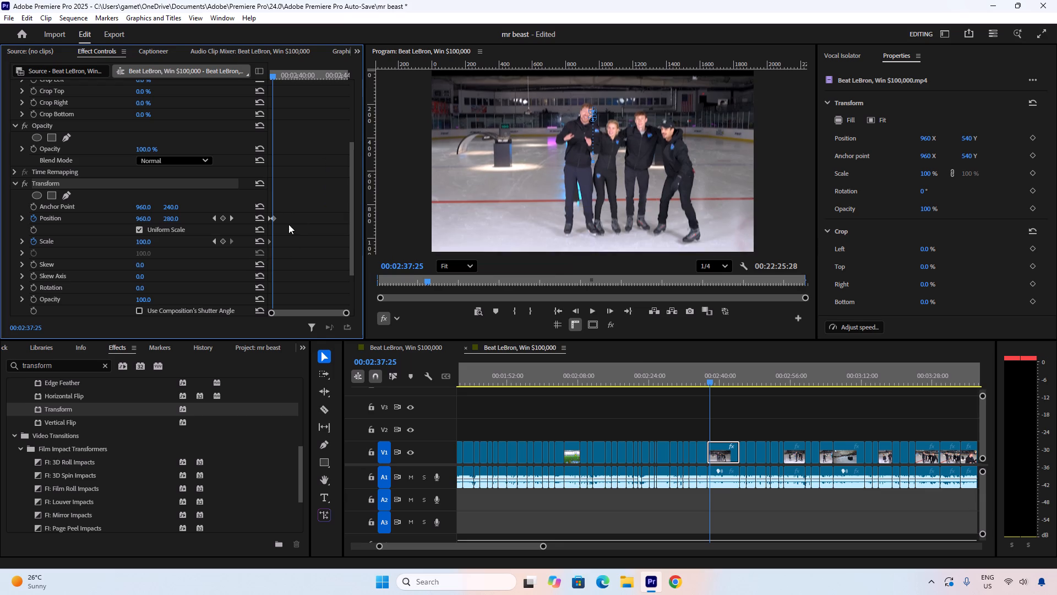
left_click_drag(271, 217, 265, 217)
left_click_drag(273, 218, 285, 219)
left_click_drag(275, 208, 263, 257)
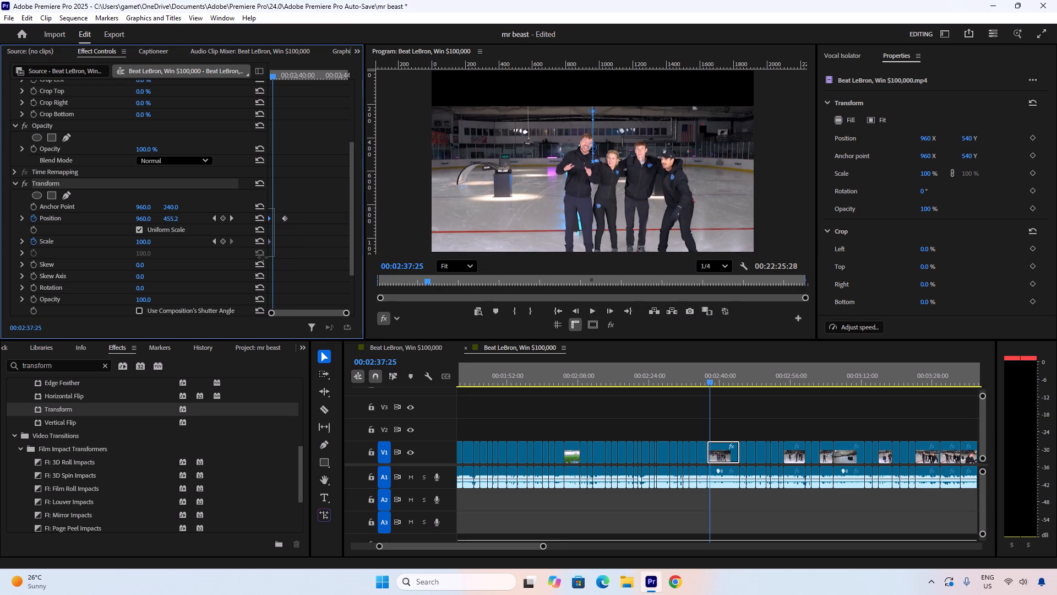
left_click_drag(263, 257, 259, 259)
key("Delete")
Move the remaining Transform Position keyframe to 00:02:37:22 and scrub through the clip's opening to check it.
left_click_drag(285, 214, 276, 214)
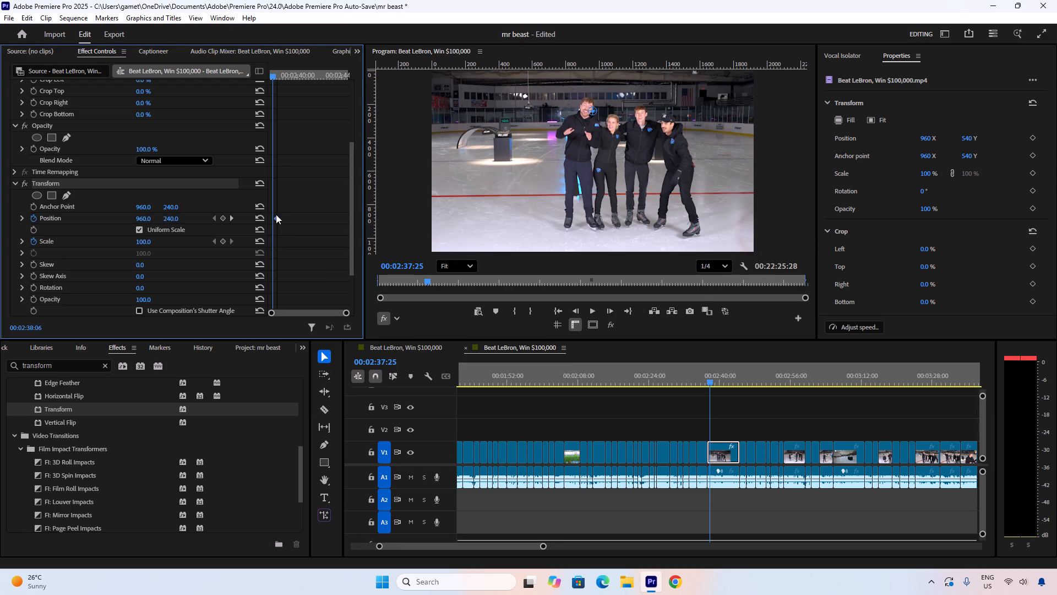
left_click_drag(276, 214, 273, 214)
left_click_drag(274, 74, 264, 73)
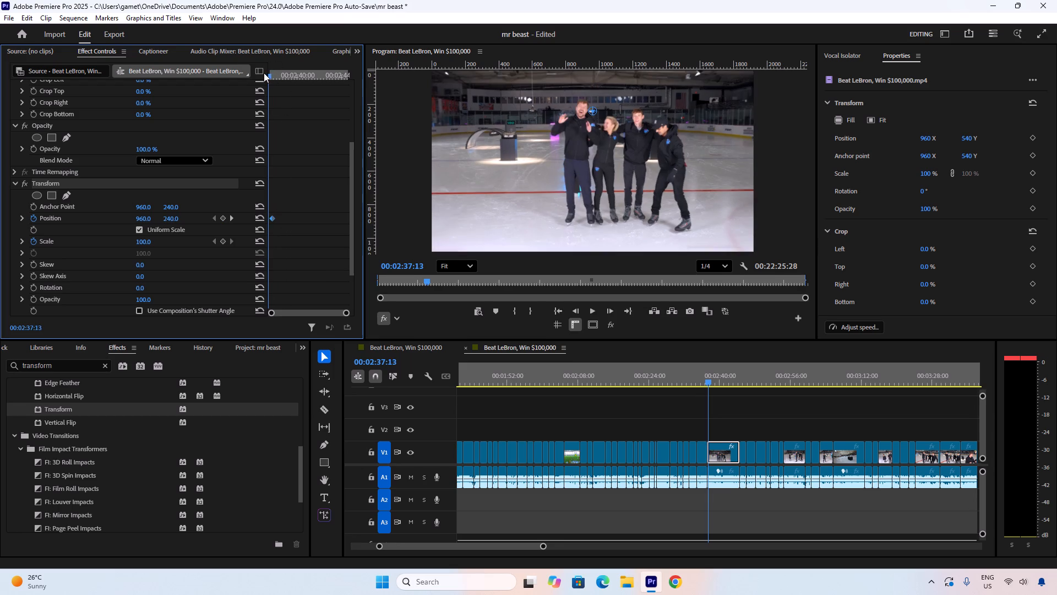
left_click_drag(264, 73, 273, 75)
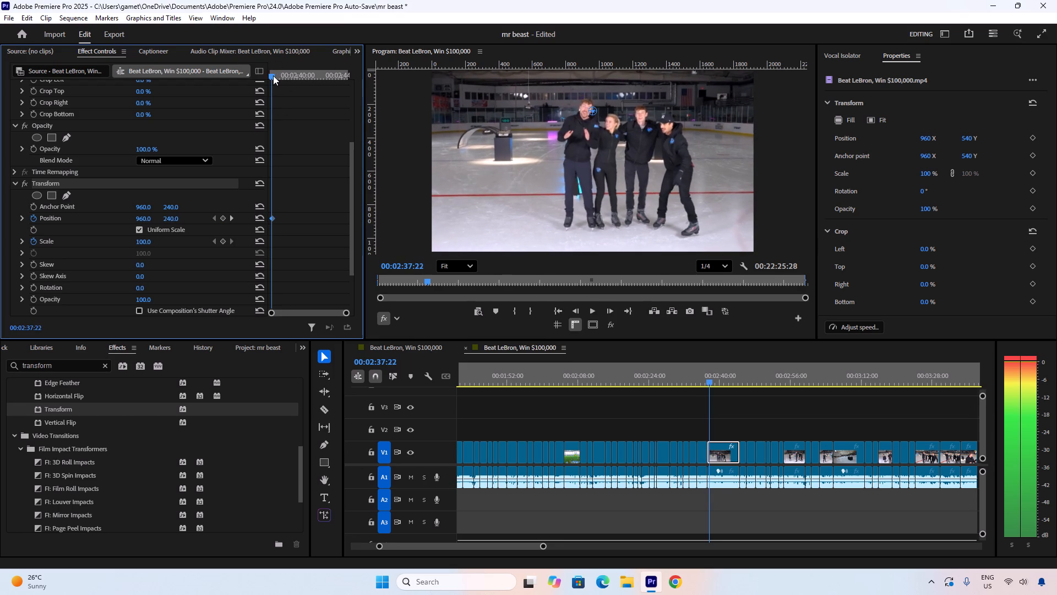
left_click_drag(273, 75, 282, 77)
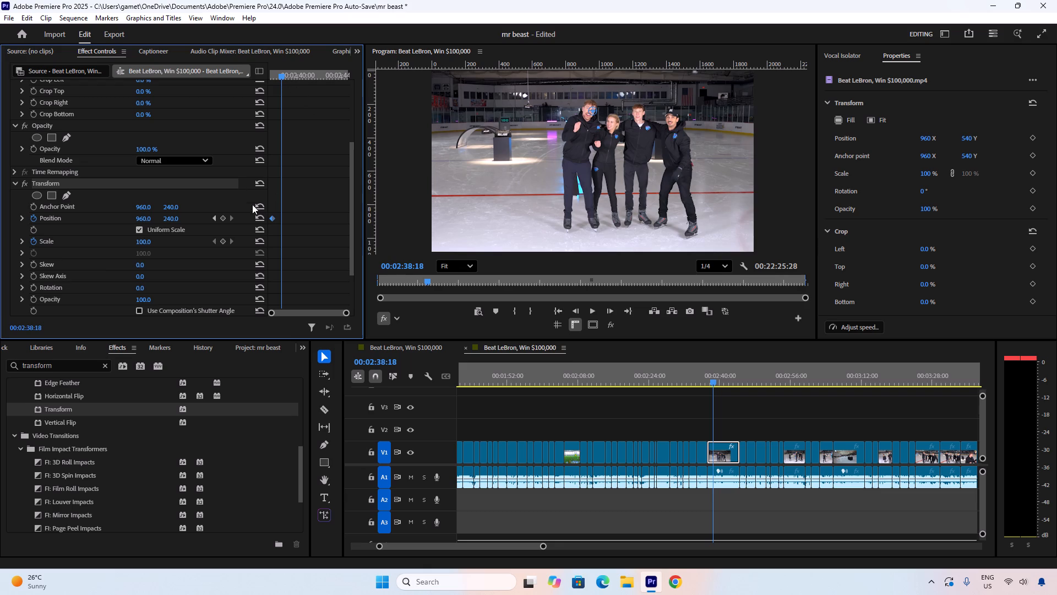
Add a Transform Scale keyframe at 00:02:37:22, aligned with the Position keyframe.
left_click(274, 218)
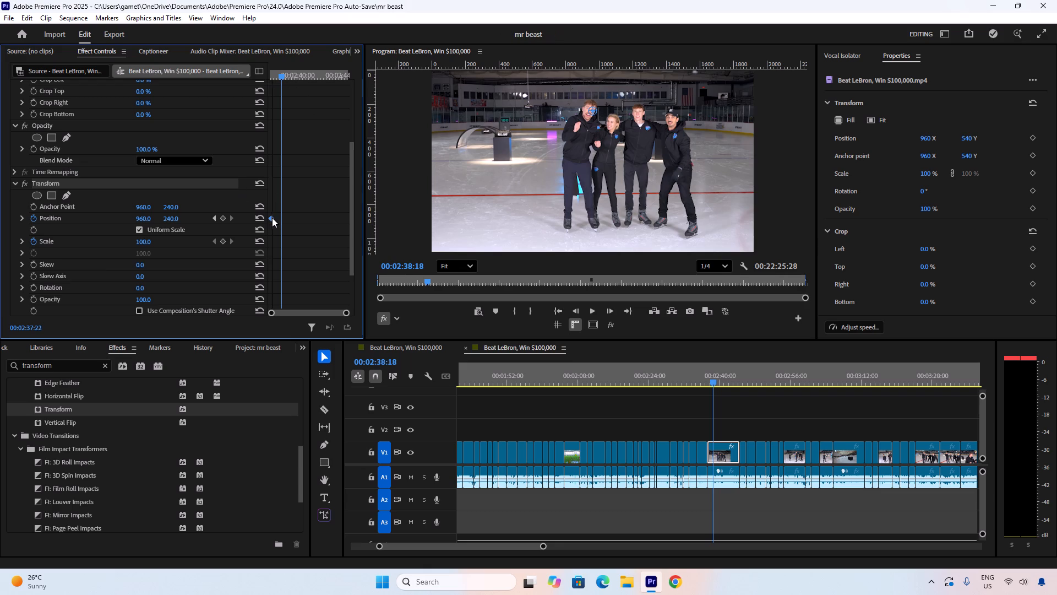
left_click(215, 219)
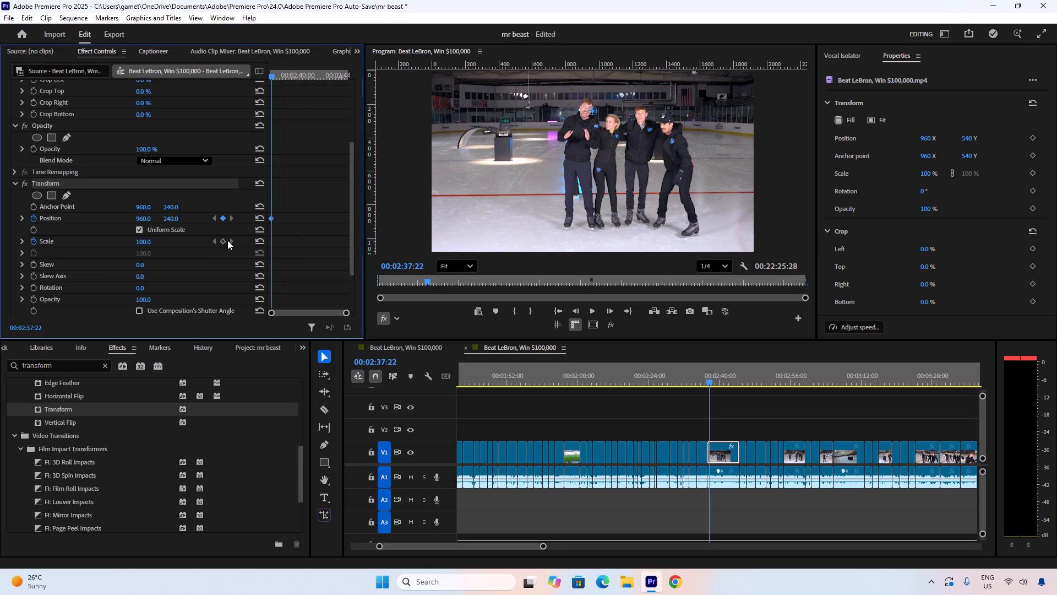
left_click(227, 240)
left_click(222, 241)
scroll(156, 286, "down", 6)
scroll(209, 239, "up", 5)
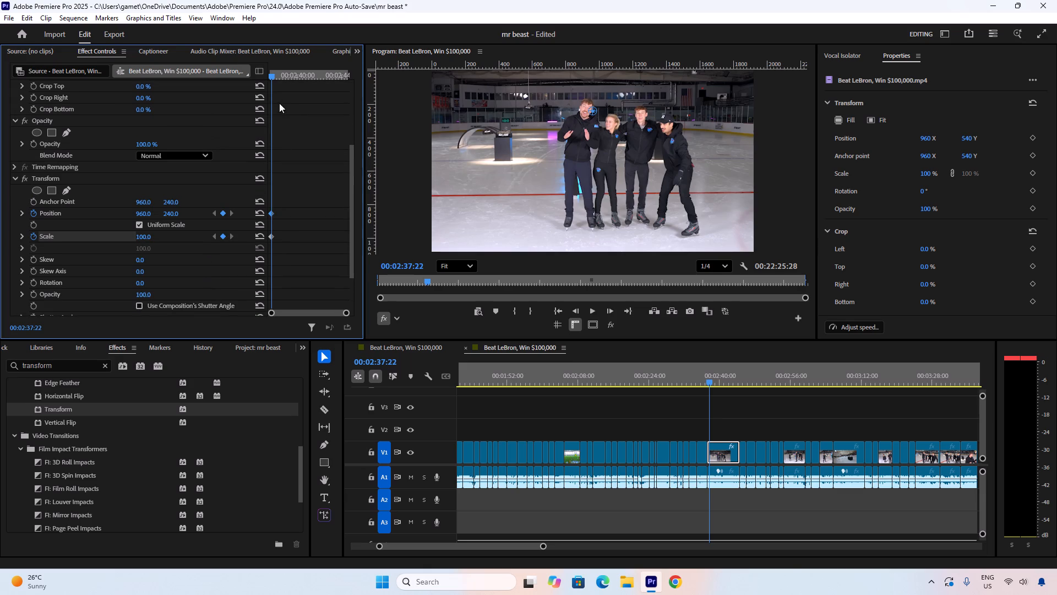
At 00:02:38:07, set the Transform effect's Scale to 191.
left_click_drag(271, 76, 277, 76)
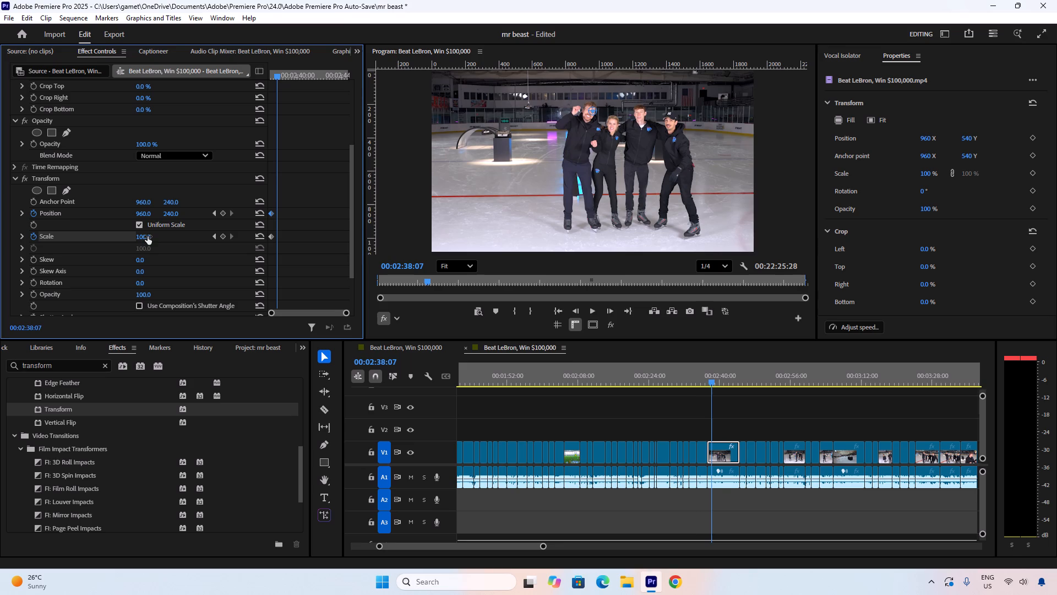
left_click_drag(145, 235, 175, 234)
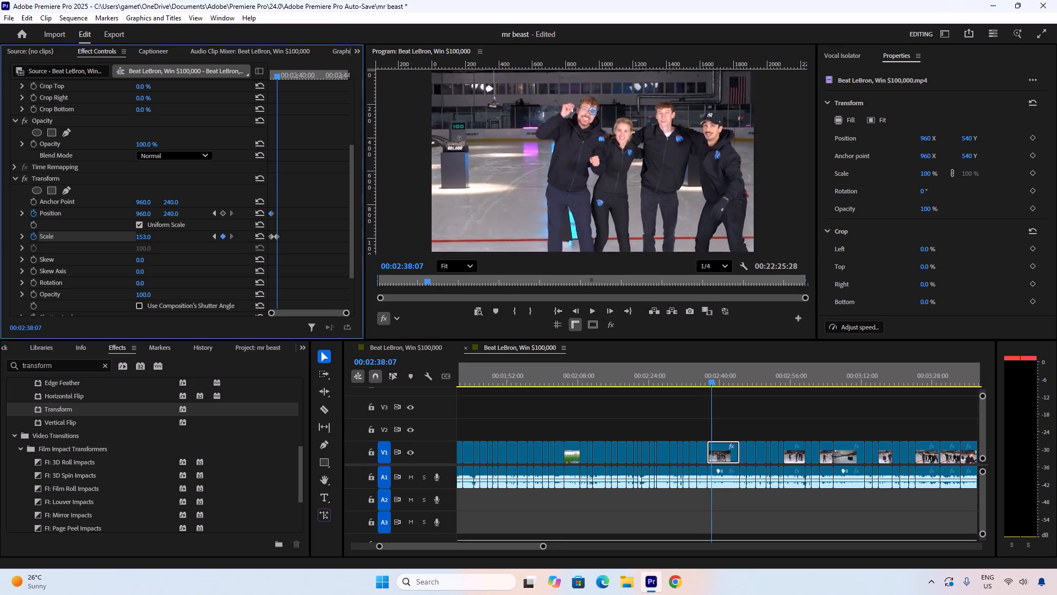
left_click_drag(175, 234, 204, 233)
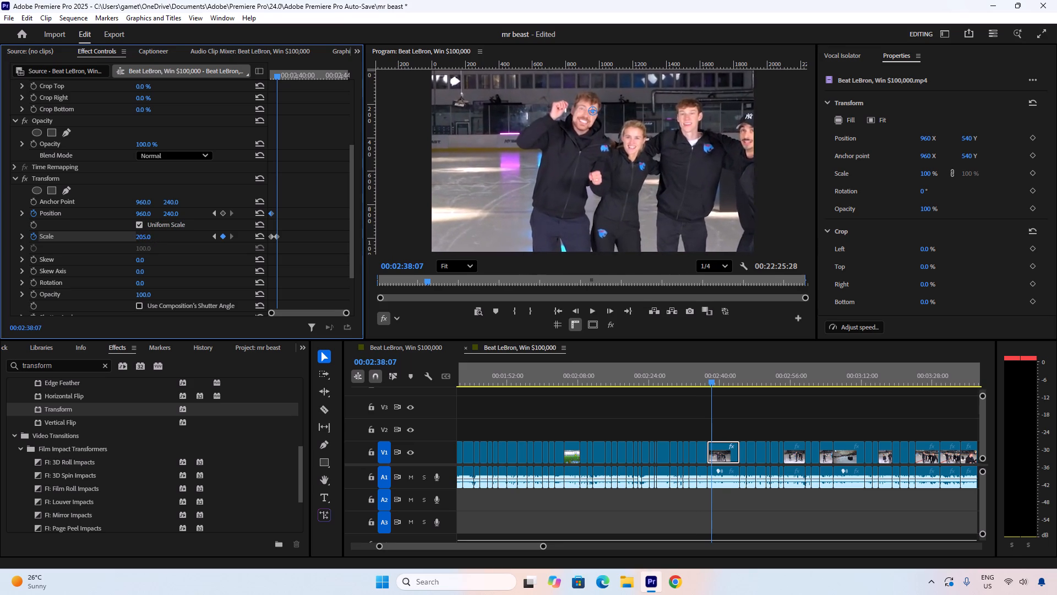
left_click_drag(204, 233, 195, 234)
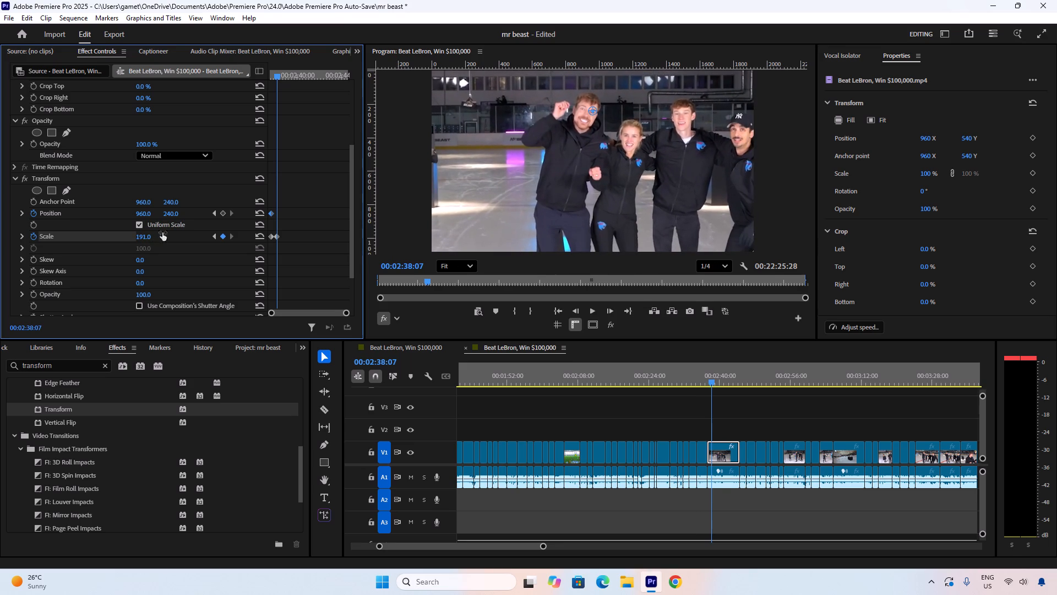
At 00:02:38:20, set the Transform effect's Scale to 293.
left_click_drag(276, 77, 281, 78)
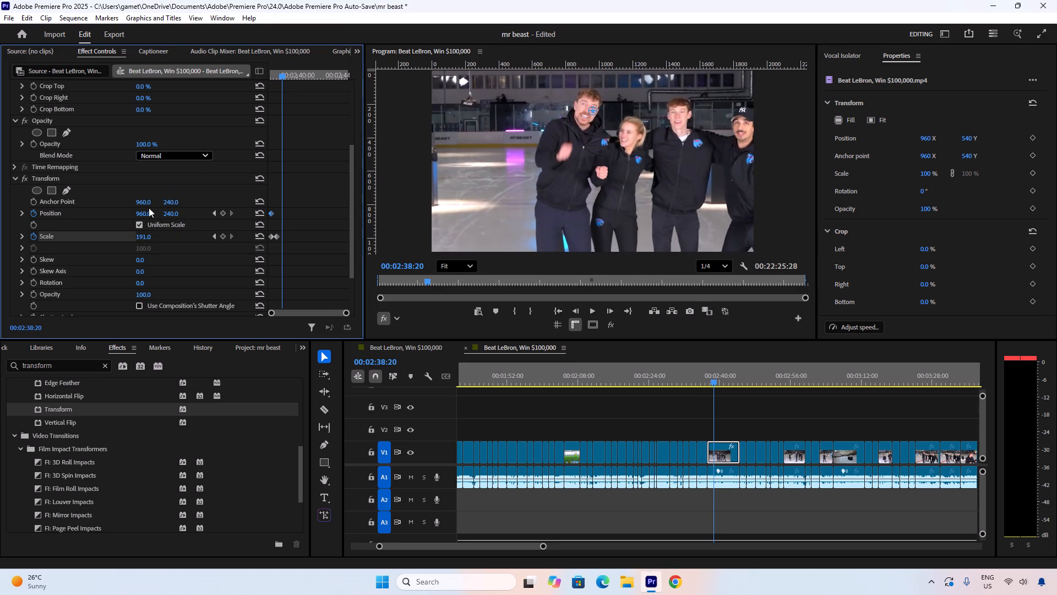
left_click_drag(143, 235, 173, 234)
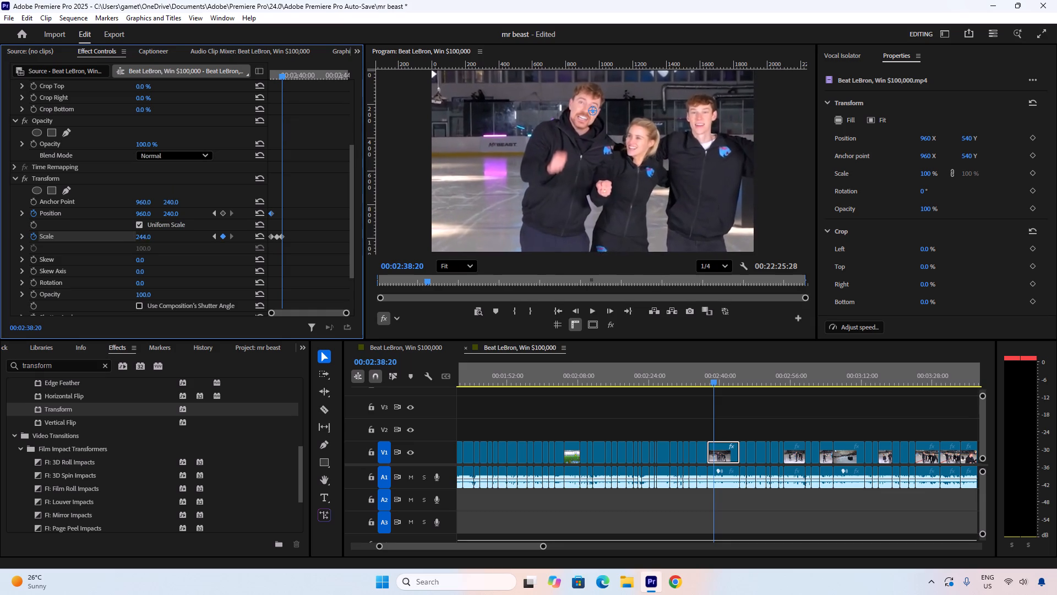
left_click_drag(173, 234, 199, 235)
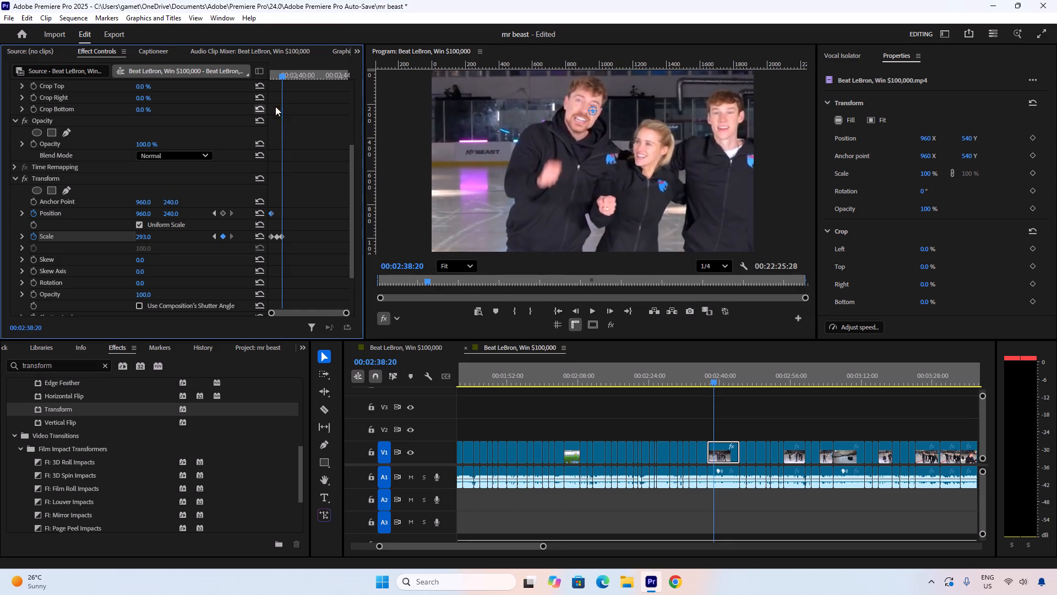
Move the middle Transform Scale keyframe earlier, to 00:02:38:02, stepping through the frames from 00:02:37:22 to find the spot.
left_click_drag(281, 73, 288, 73)
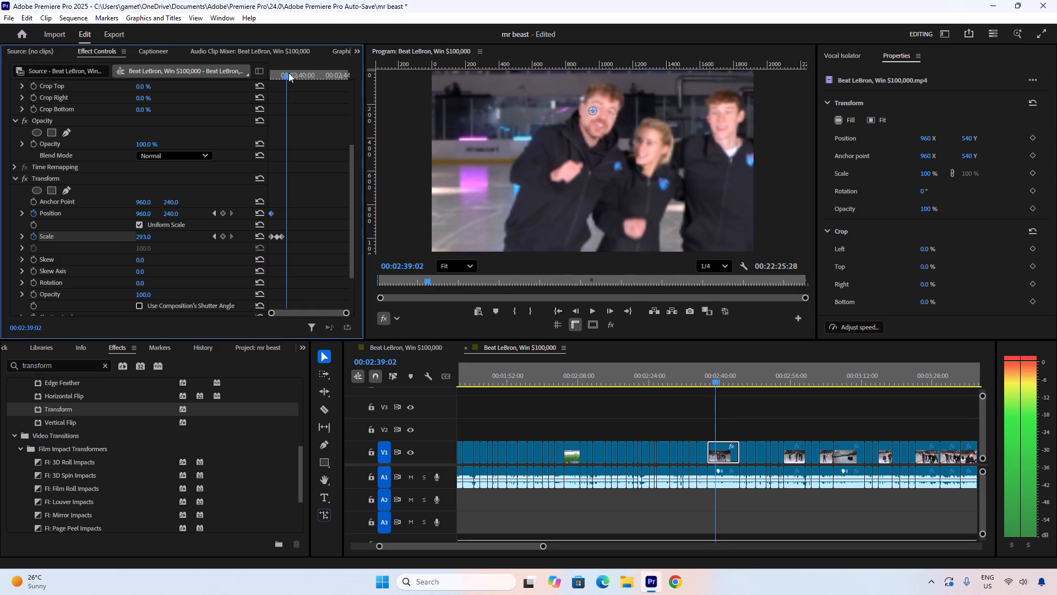
left_click_drag(288, 73, 286, 73)
scroll(316, 230, "up", 2, "alt")
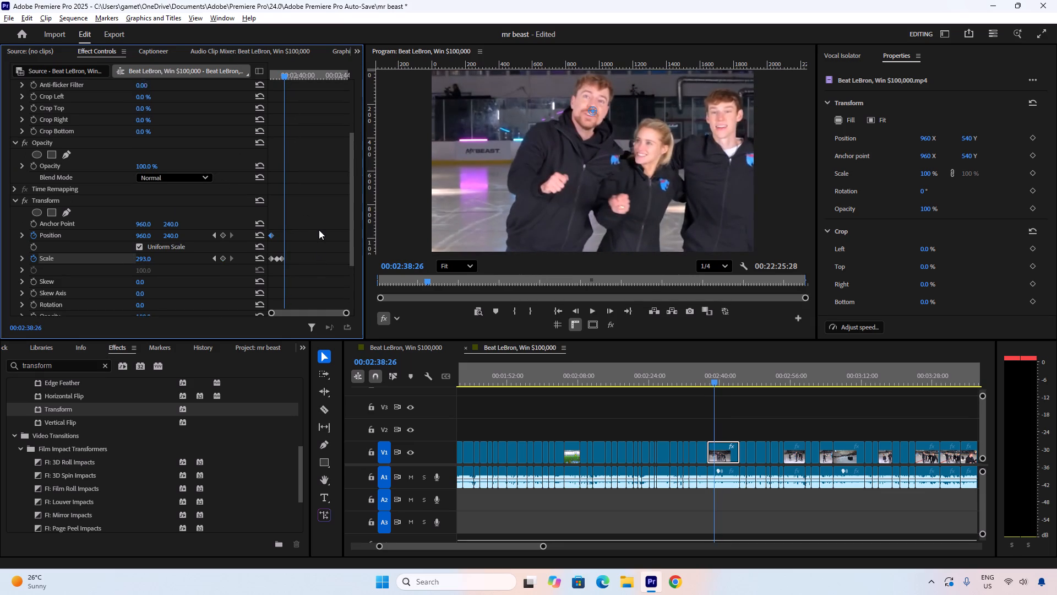
scroll(319, 230, "up", 3, "alt")
scroll(318, 230, "down", 6, "alt")
left_click_drag(346, 311, 331, 313)
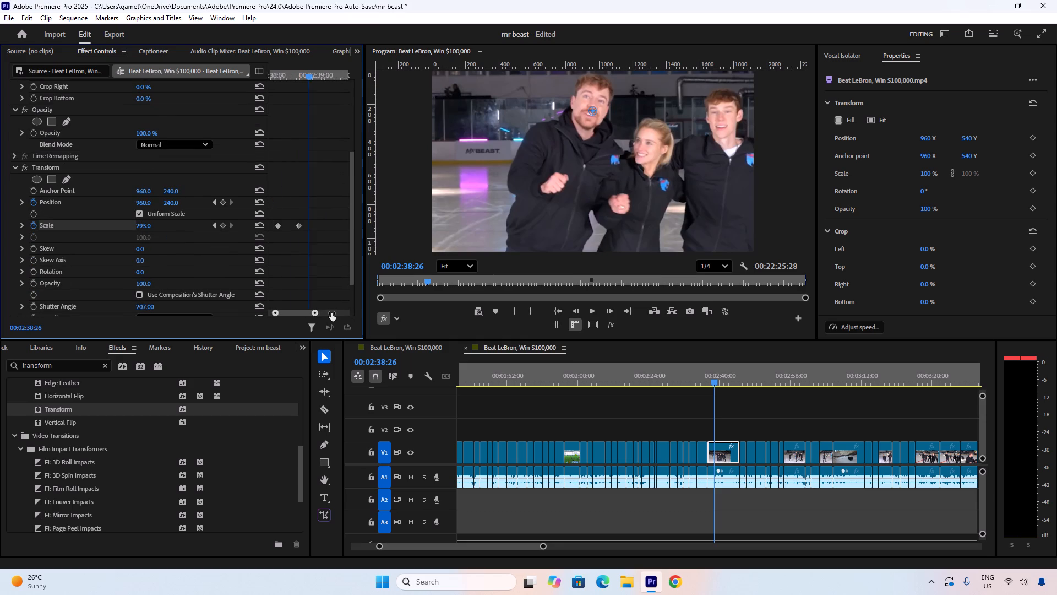
left_click_drag(331, 313, 336, 313)
left_click_drag(302, 309, 291, 310)
left_click_drag(303, 312, 283, 313)
left_click(277, 71)
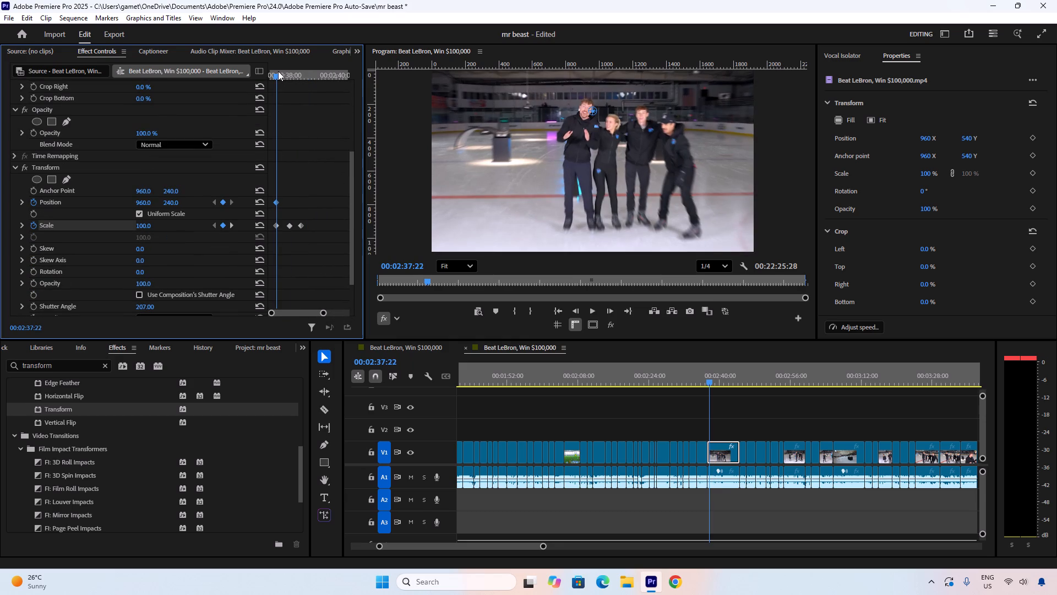
key("Right")
key("Right")
key("Right")
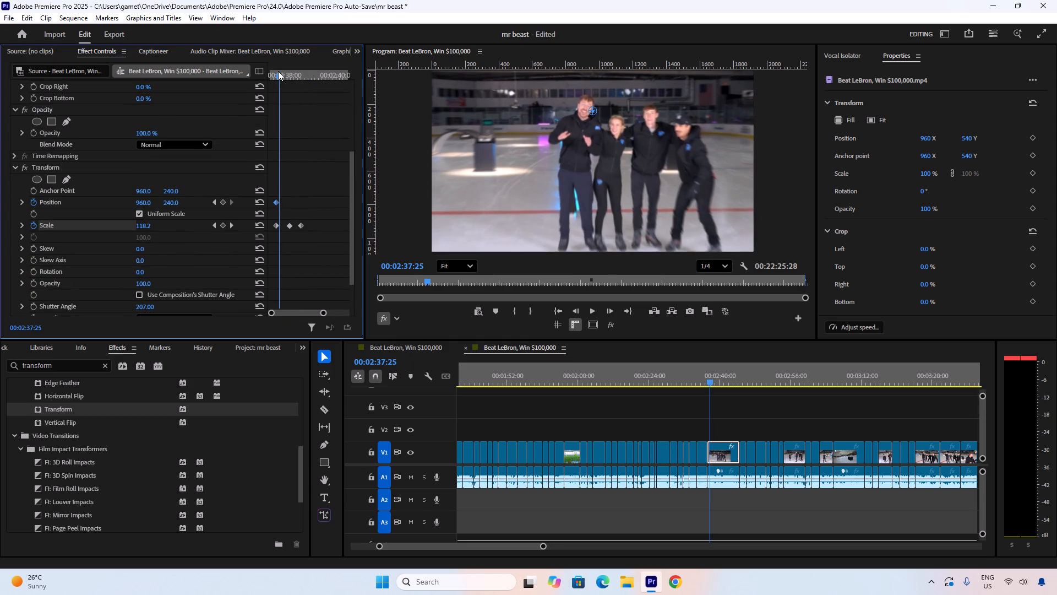
key("Right")
key("Right")
key("Right")
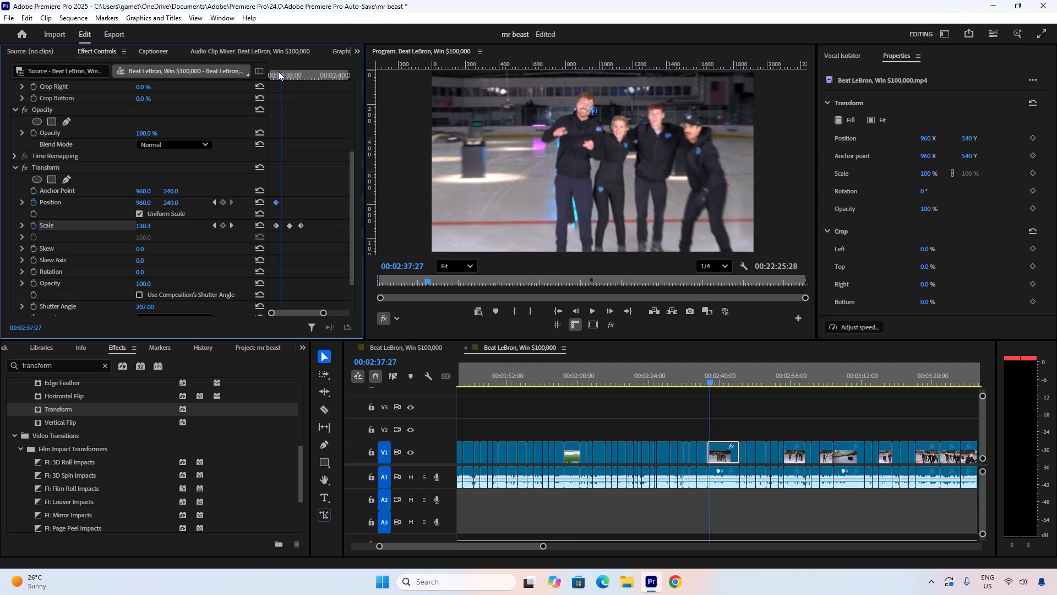
key("Right")
key("Right")
key("Right")
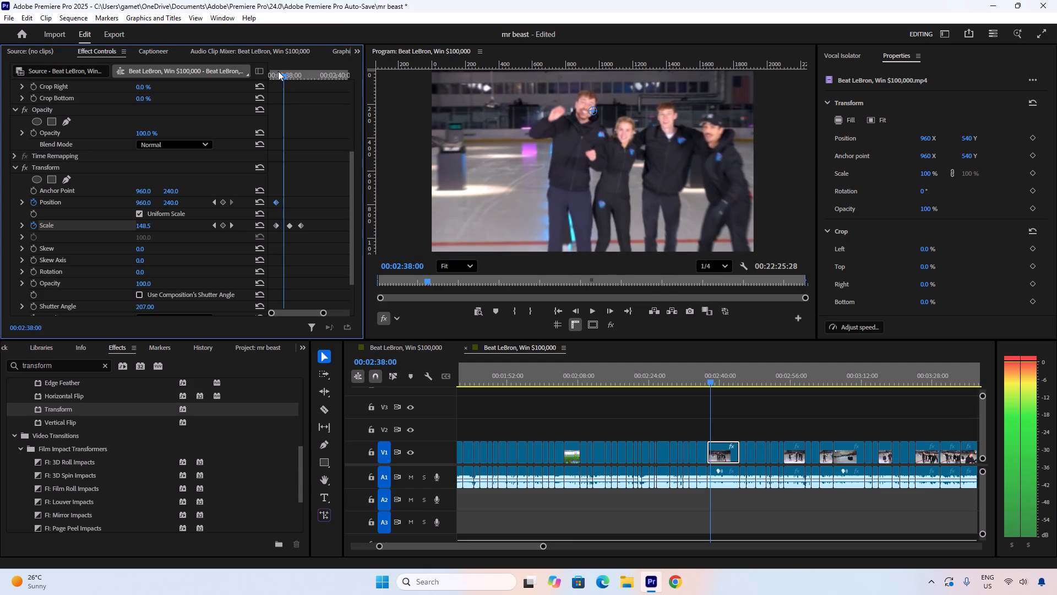
key("Right")
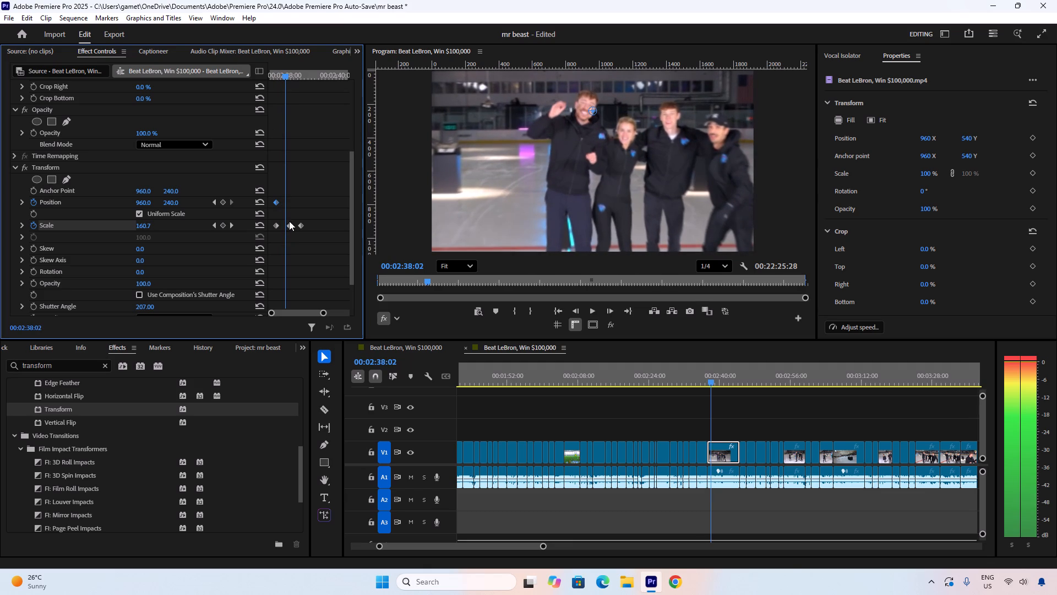
left_click(288, 226)
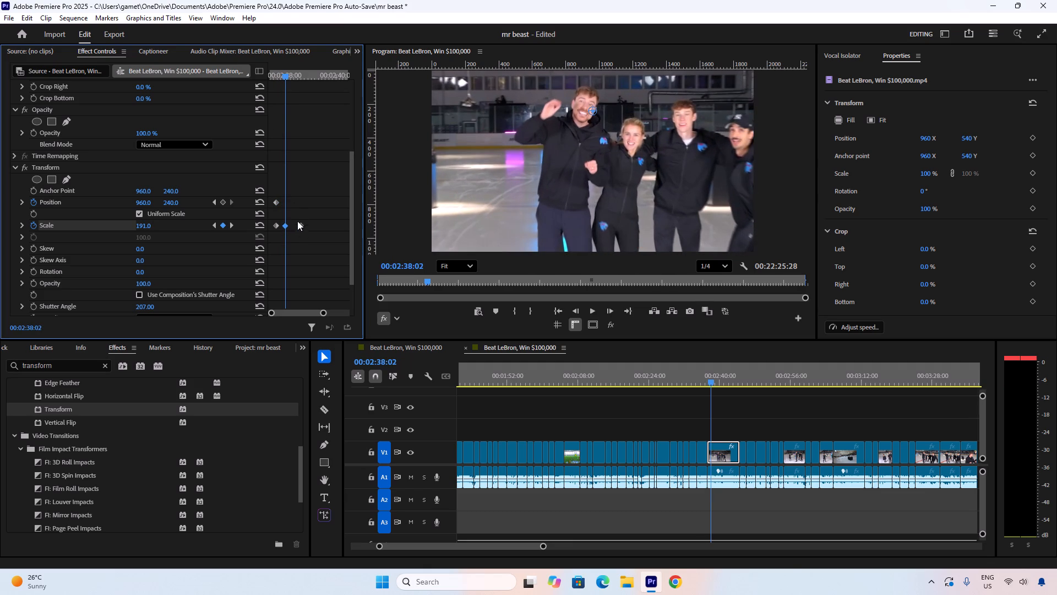
Move the last Transform Scale keyframe earlier, to 00:02:38:08.
key("Right")
key("Right")
key("Right")
key("Right")
key("Right")
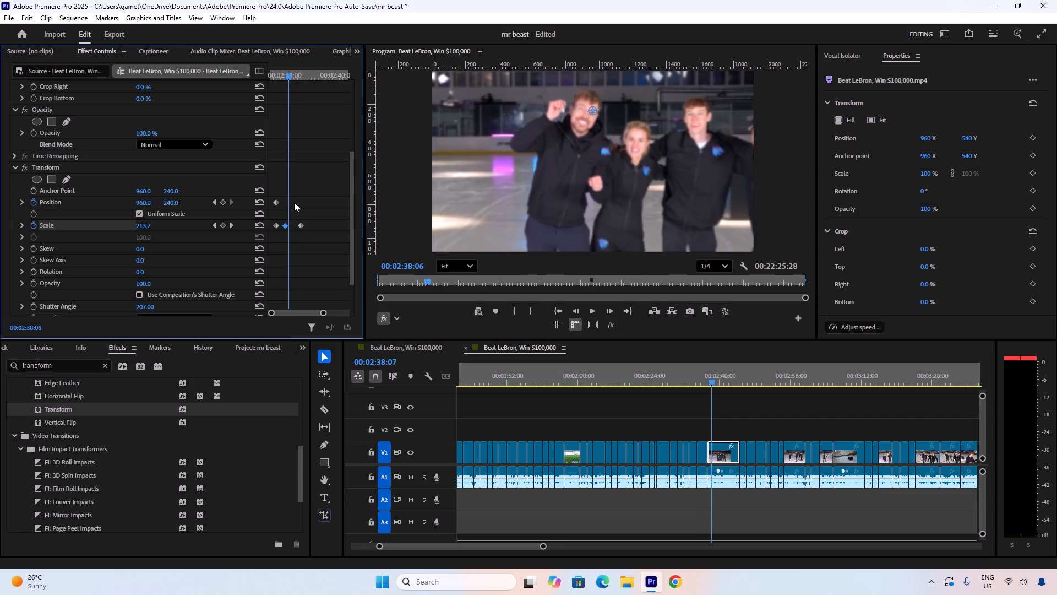
key("Right")
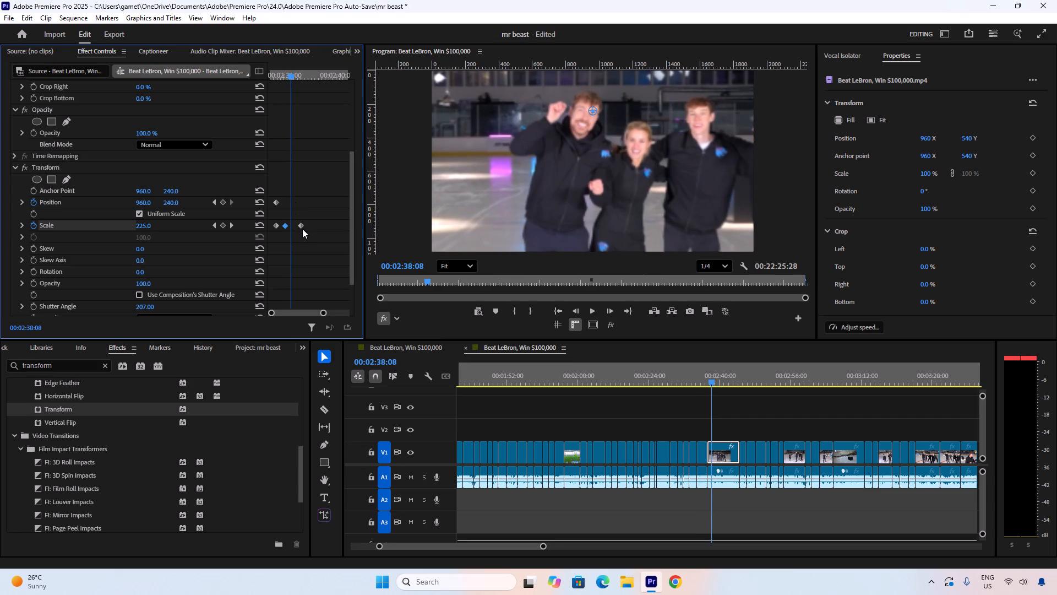
left_click_drag(301, 226, 292, 226)
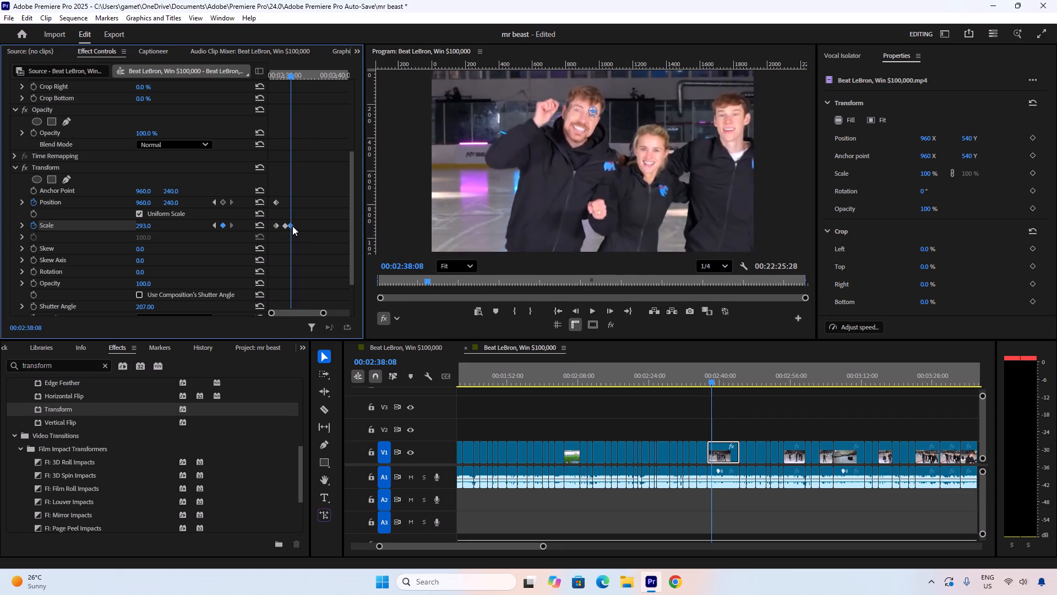
left_click(277, 109)
Preview the ice-rink clip's zoom animation from 00:02:37:12 to about 00:02:40, checking the retimed Scale keyframes.
left_click_drag(285, 70, 262, 71)
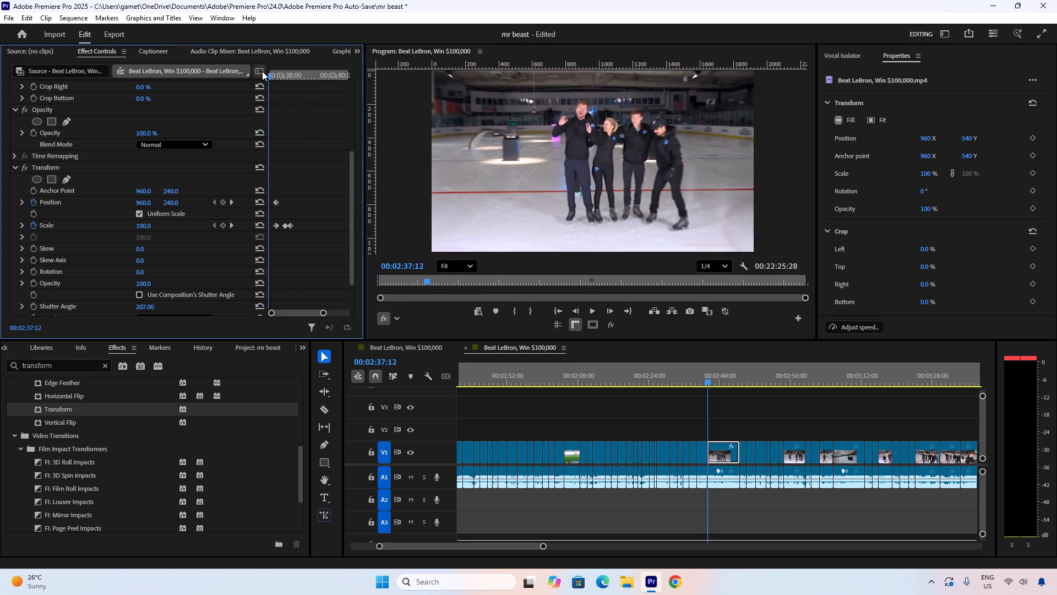
key("space")
key("space")
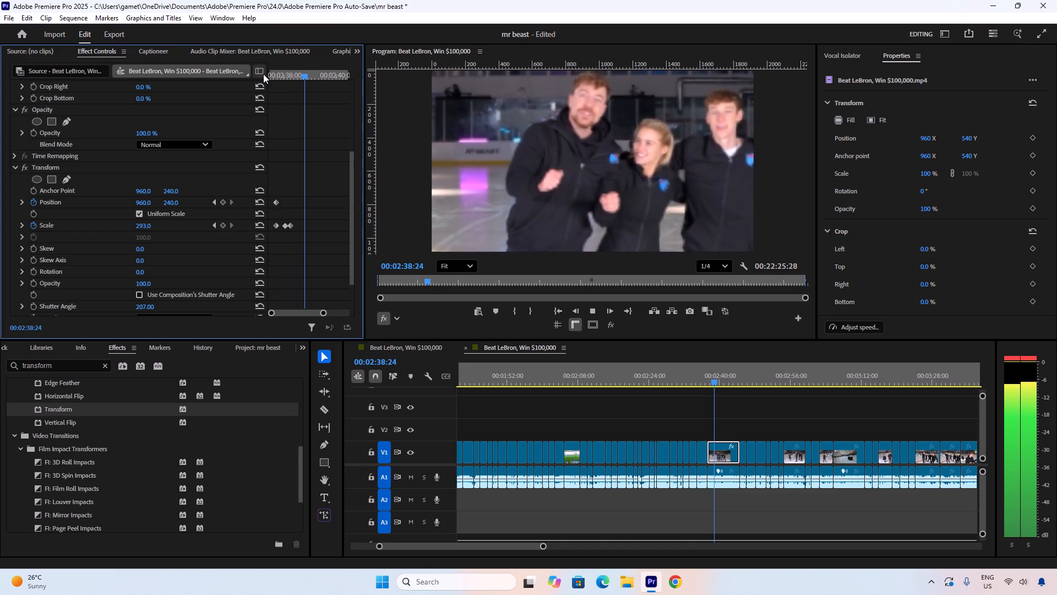
key("space")
key("space")
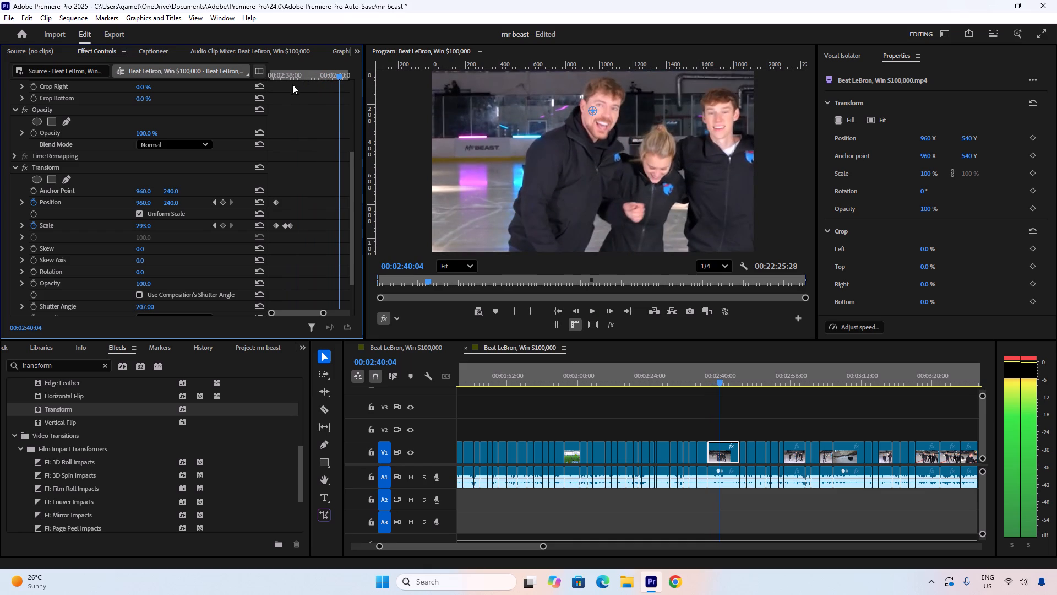
left_click_drag(293, 72, 284, 72)
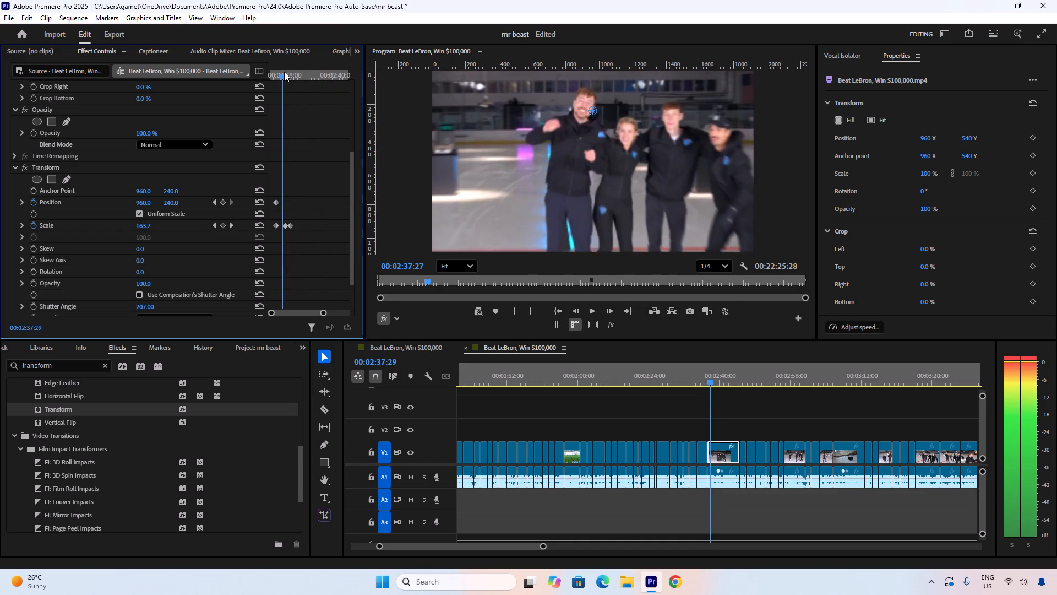
Examine the ice-rink clip's first zoom stage frame by frame from 00:02:37:21 to 00:02:38:00 and play it back.
left_click_drag(284, 72, 276, 73)
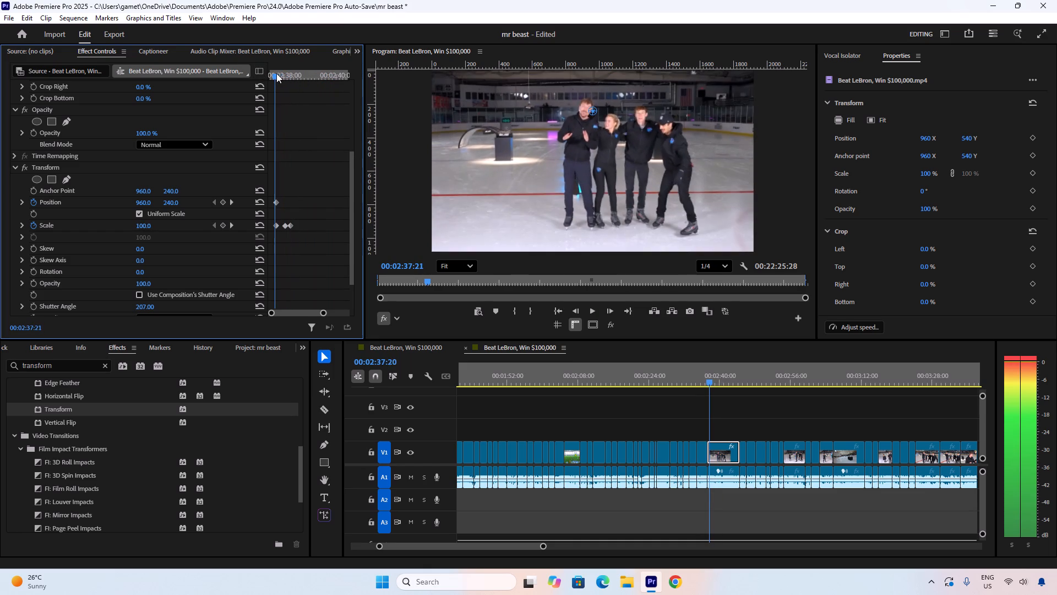
left_click_drag(276, 73, 284, 74)
left_click_drag(284, 74, 278, 74)
key("Right")
key("Right")
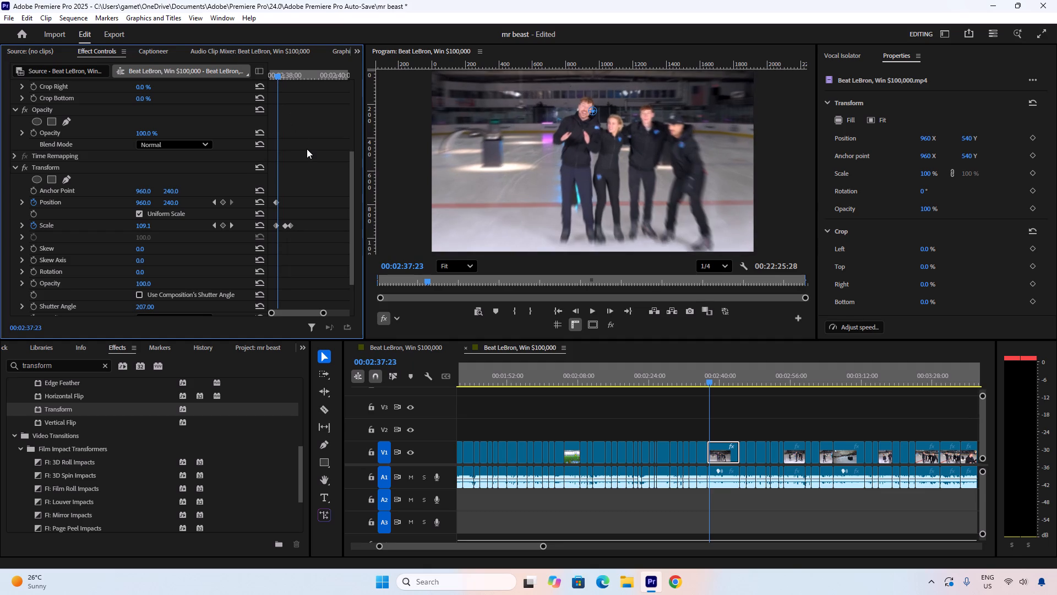
key("Right")
key("Right")
key("Right")
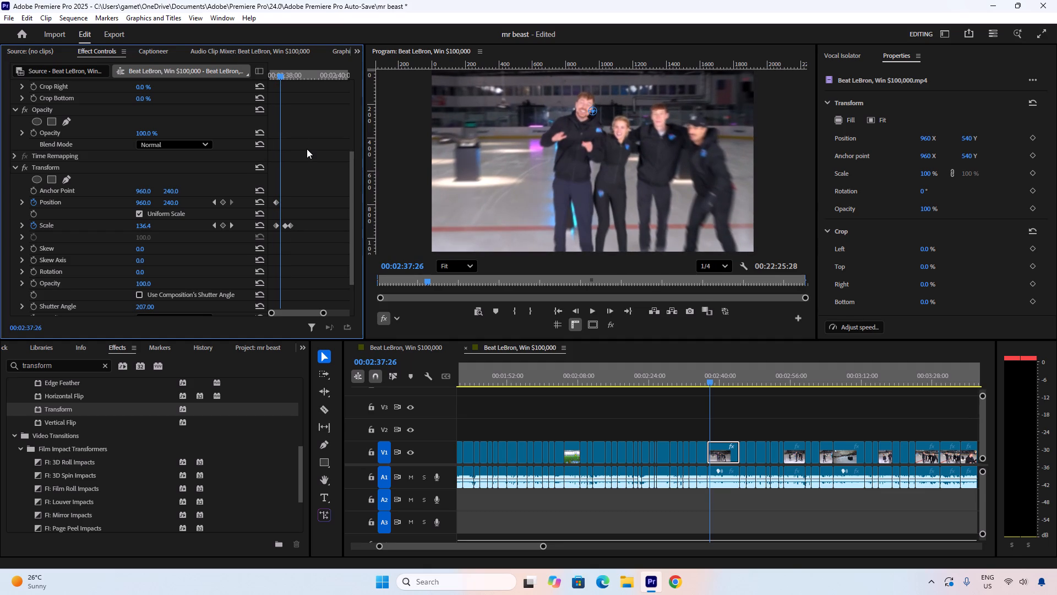
key("Right")
key("Right")
key("Right")
key("Right")
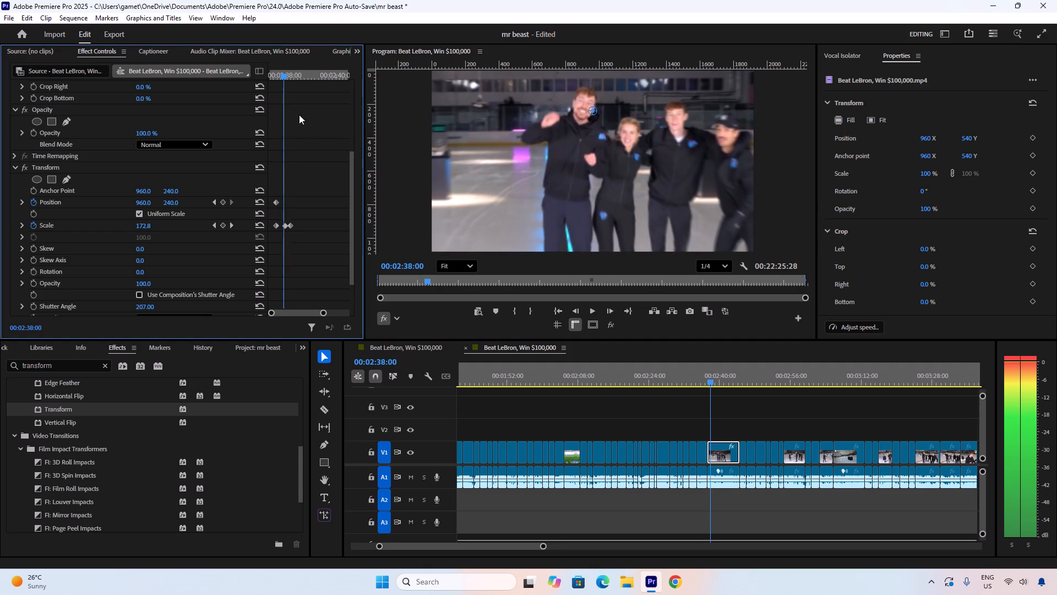
left_click_drag(277, 65, 252, 68)
key("space")
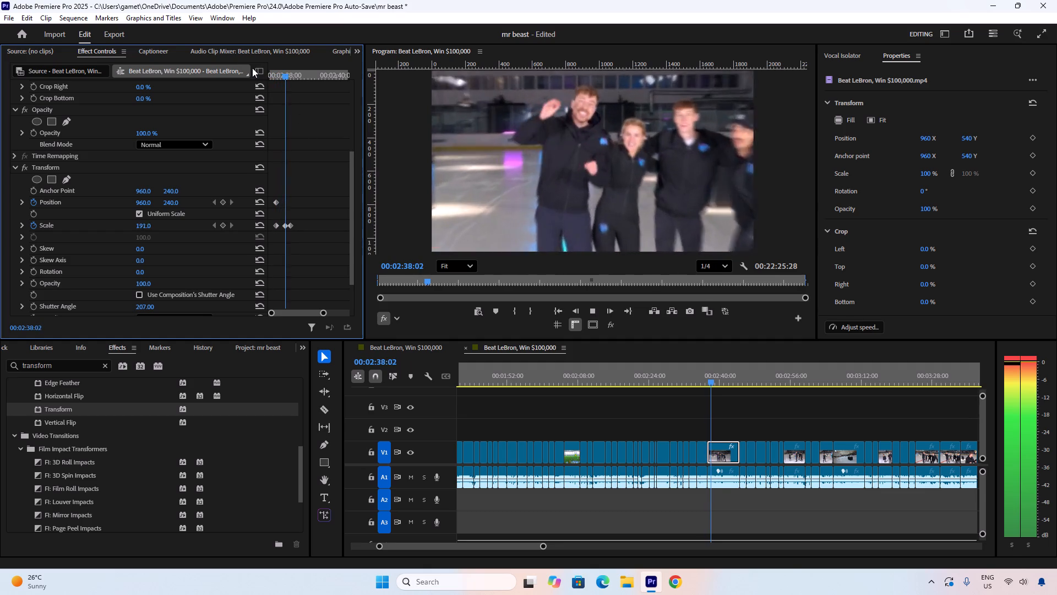
key("space")
Move the last Transform Scale keyframe later, to 00:02:38:16, previewing the slower second zoom while adjusting it.
left_click(290, 224)
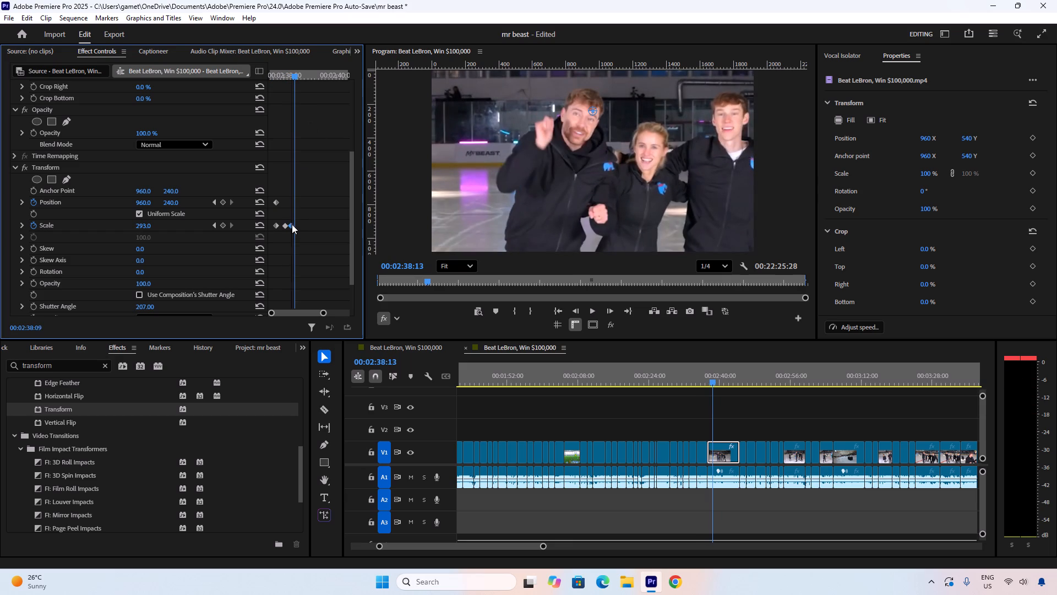
left_click_drag(280, 67, 268, 63)
key("space")
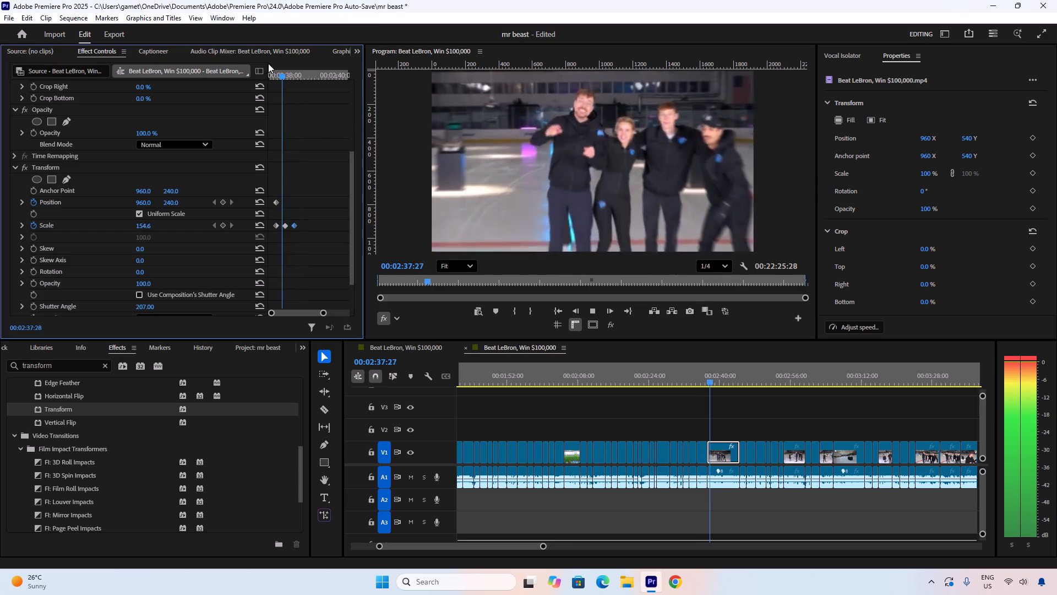
key("space")
left_click_drag(312, 71, 293, 72)
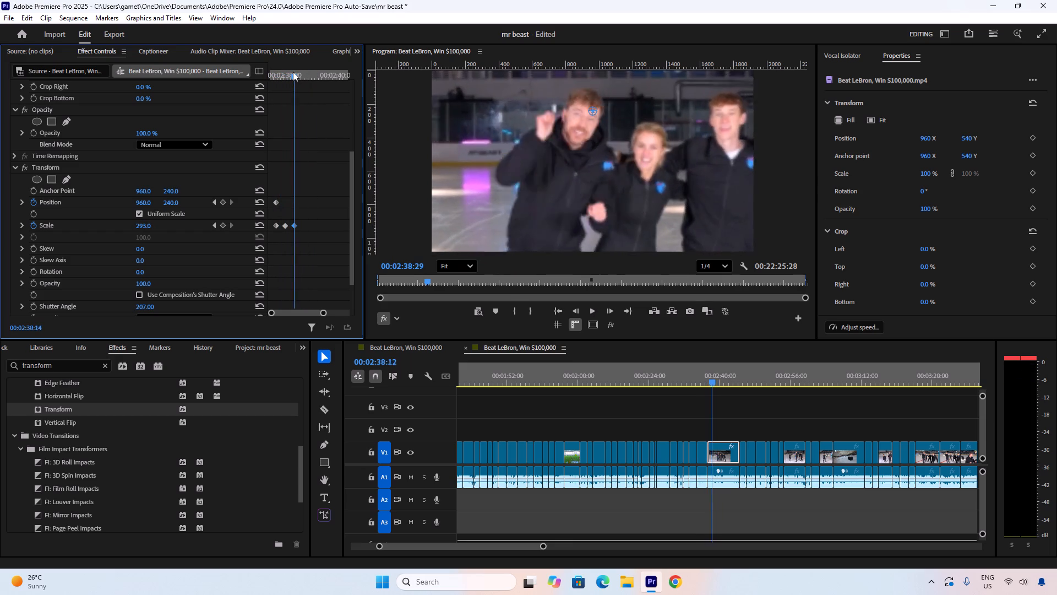
left_click_drag(293, 72, 288, 74)
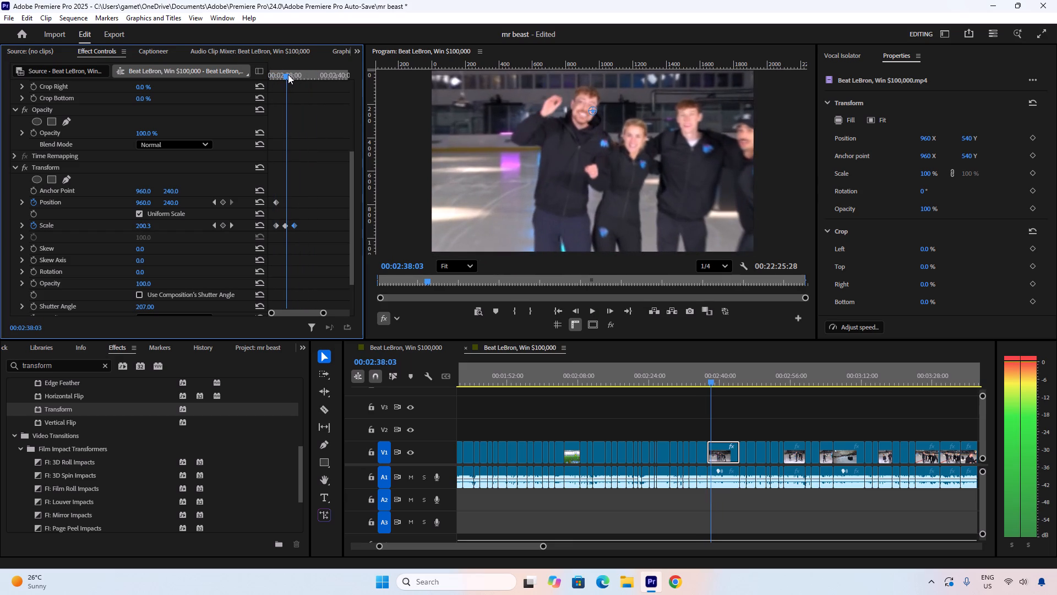
left_click_drag(288, 74, 293, 75)
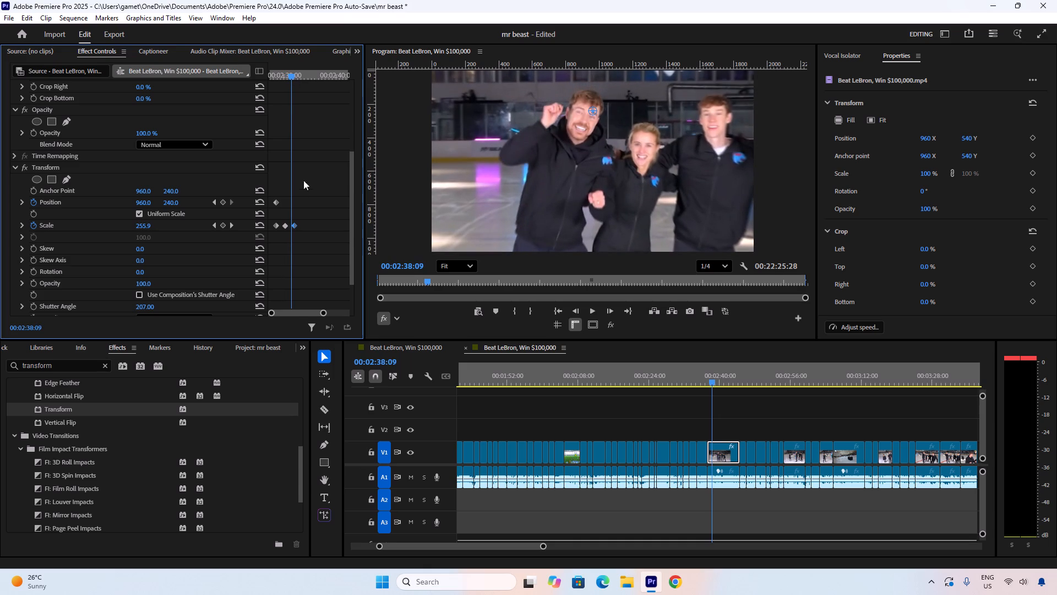
left_click(294, 226)
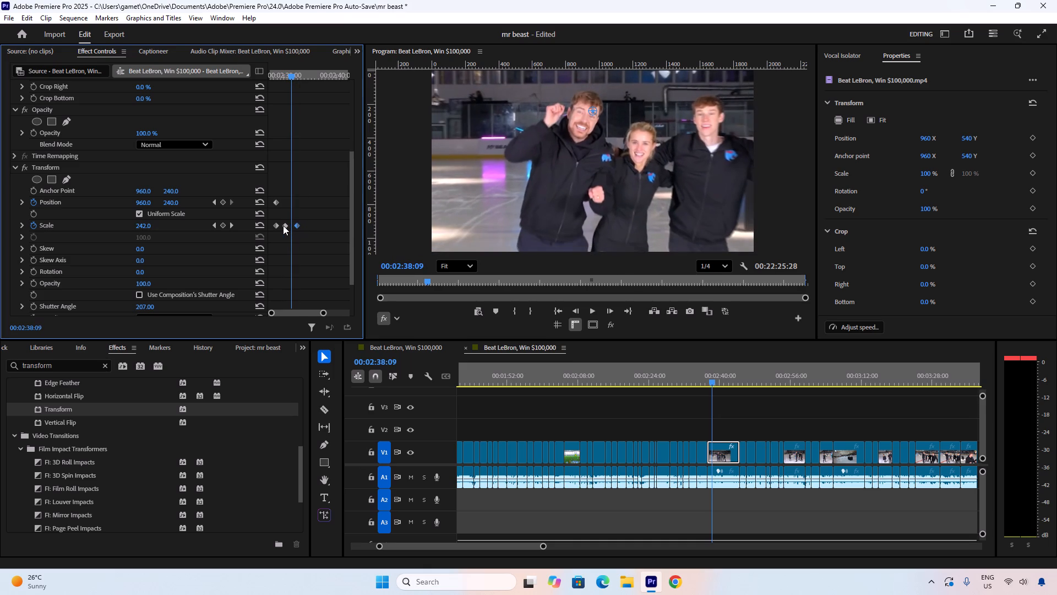
Duplicate the 00:02:38:02 Transform Scale keyframe and place the copy at about 00:02:38:06 to hold the zoom between stages.
left_click(282, 226)
key("ctrl+c")
key("ctrl+v")
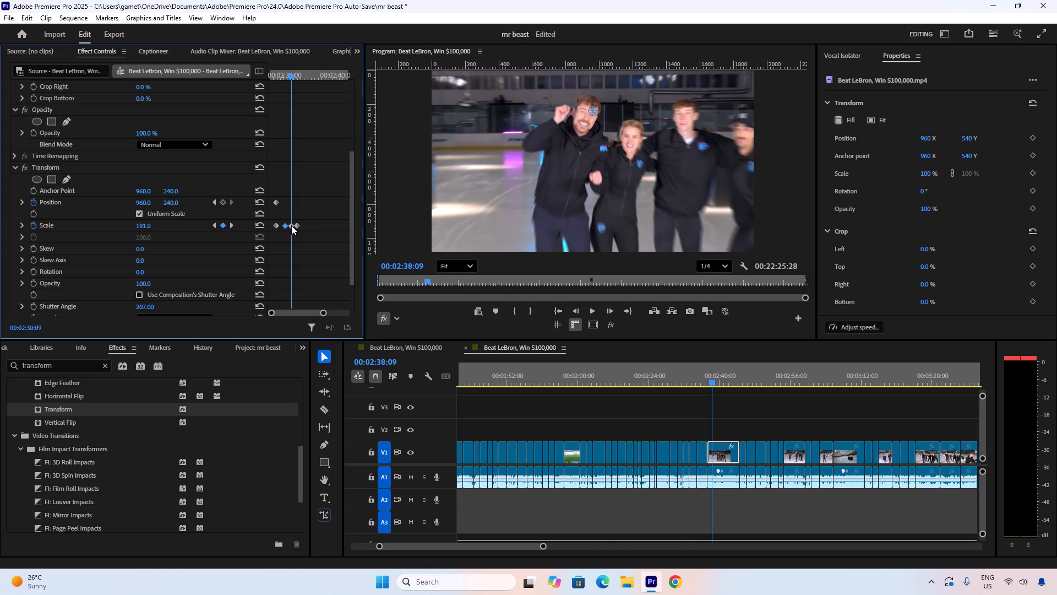
left_click(291, 225)
left_click_drag(323, 312, 311, 312)
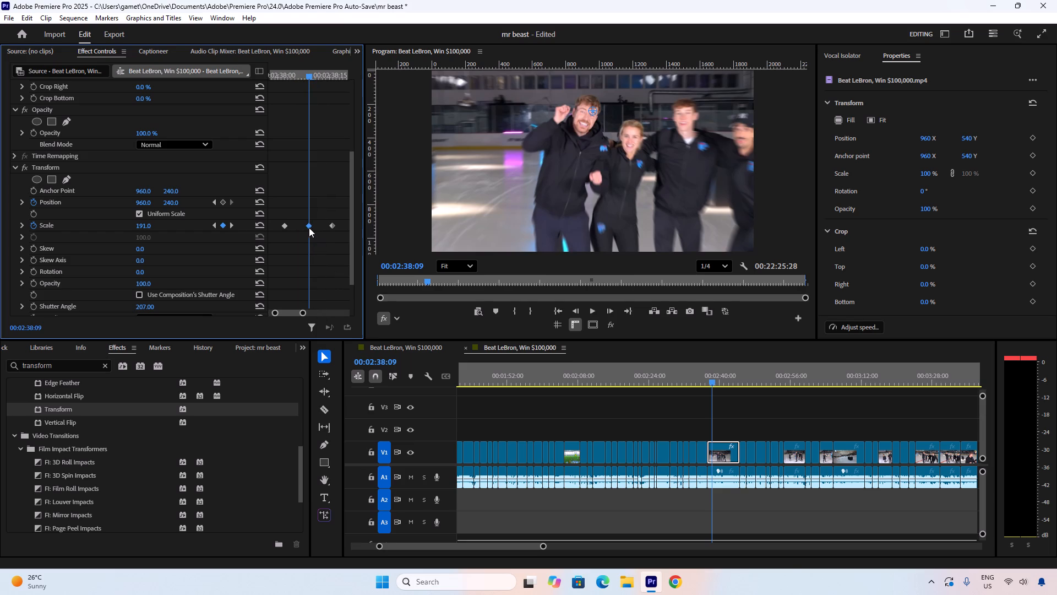
left_click_drag(308, 227, 300, 231)
Preview the ice-rink clip's stepped zoom from 00:02:37:12 to 00:02:38:23, checking the hold between the two zoom stages.
left_click_drag(289, 311, 279, 313)
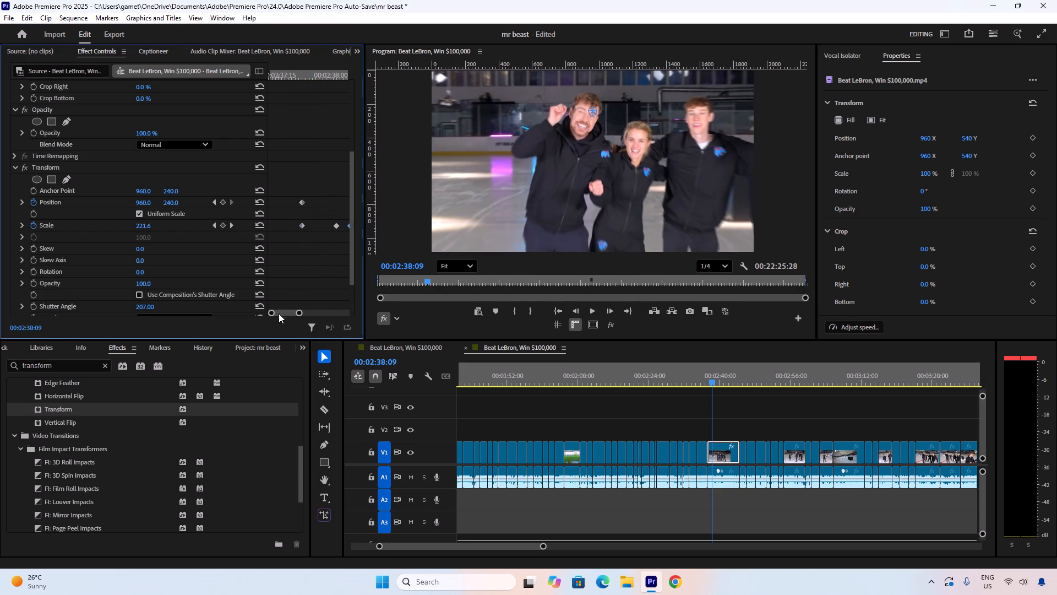
left_click_drag(279, 313, 279, 313)
left_click_drag(297, 313, 312, 309)
left_click(303, 145)
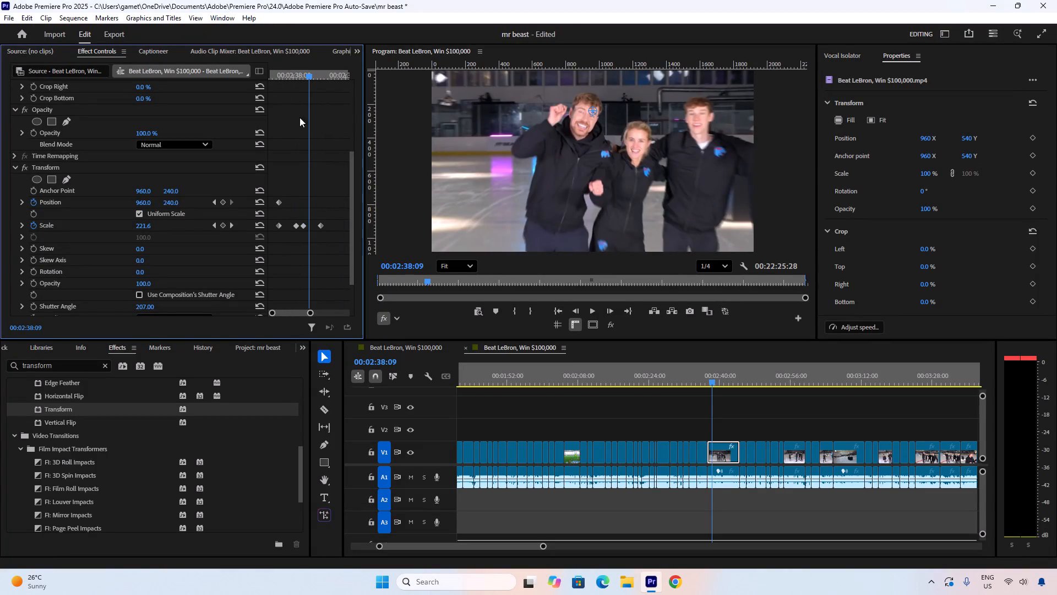
left_click_drag(286, 69, 275, 68)
left_click_drag(275, 68, 259, 68)
key("space")
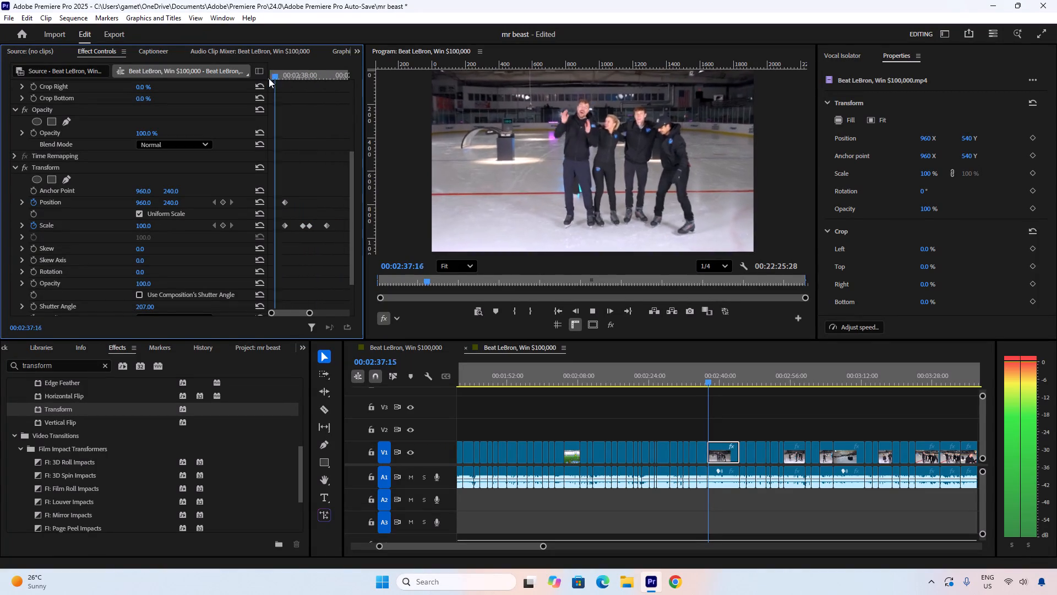
key("space")
left_click_drag(298, 79, 248, 87)
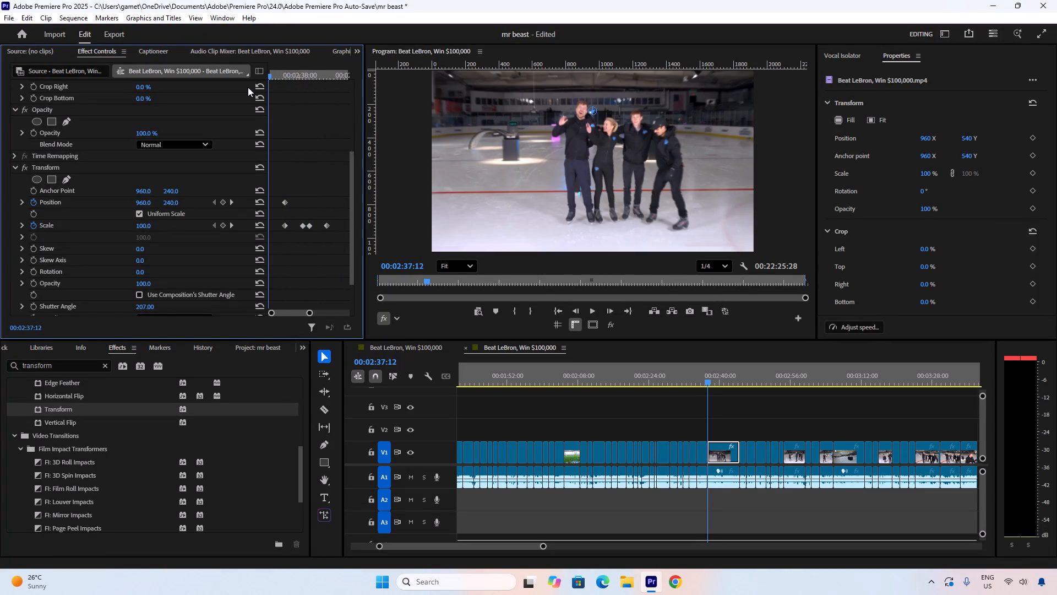
left_click_drag(248, 87, 247, 87)
key("space")
key("space")
key("space")
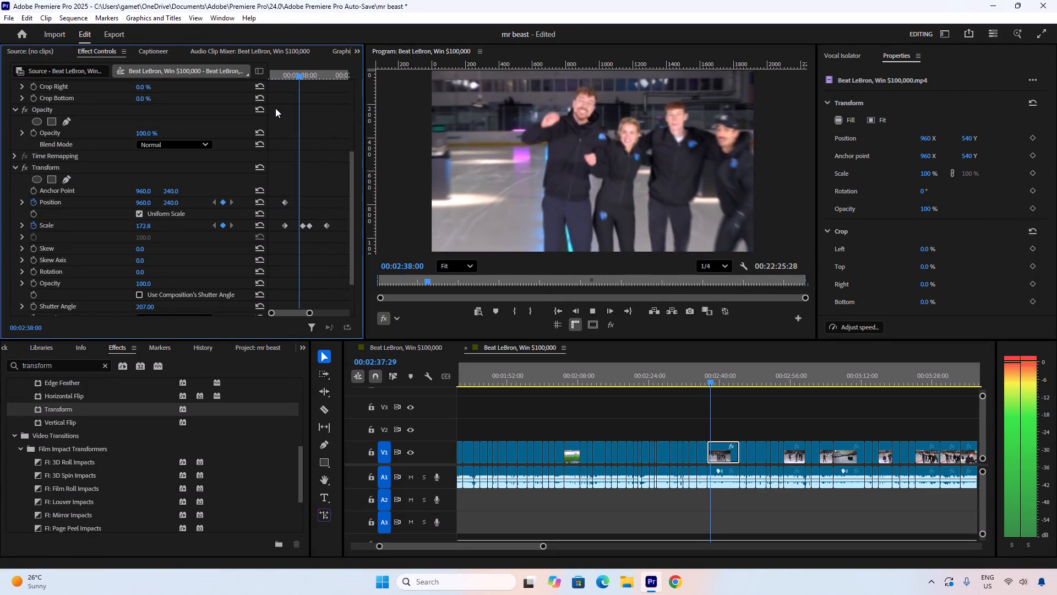
key("space")
key("space")
key("space")
key("space")
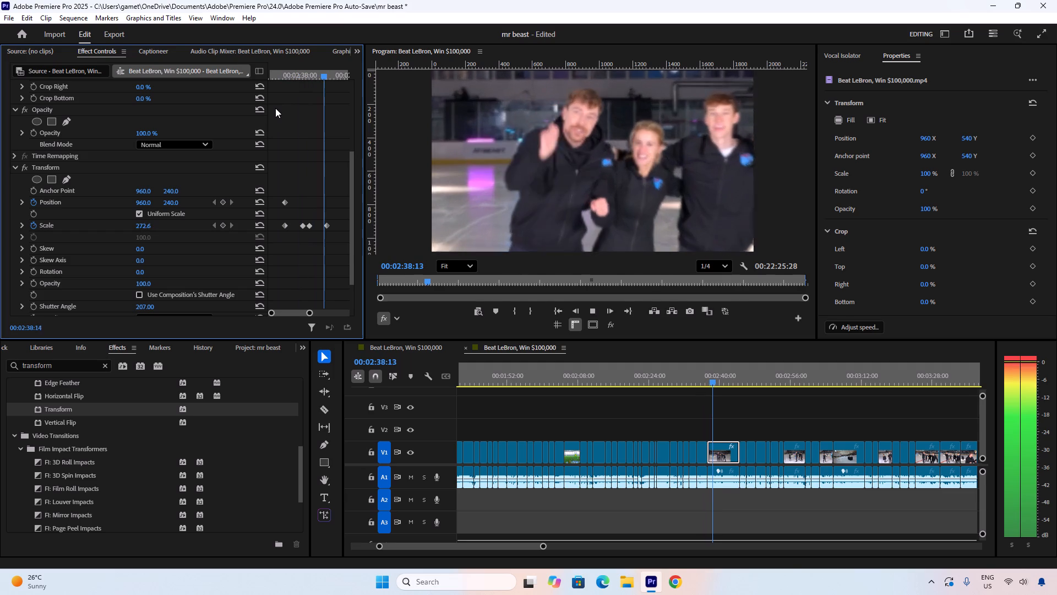
key("space")
key("space")
key("space")
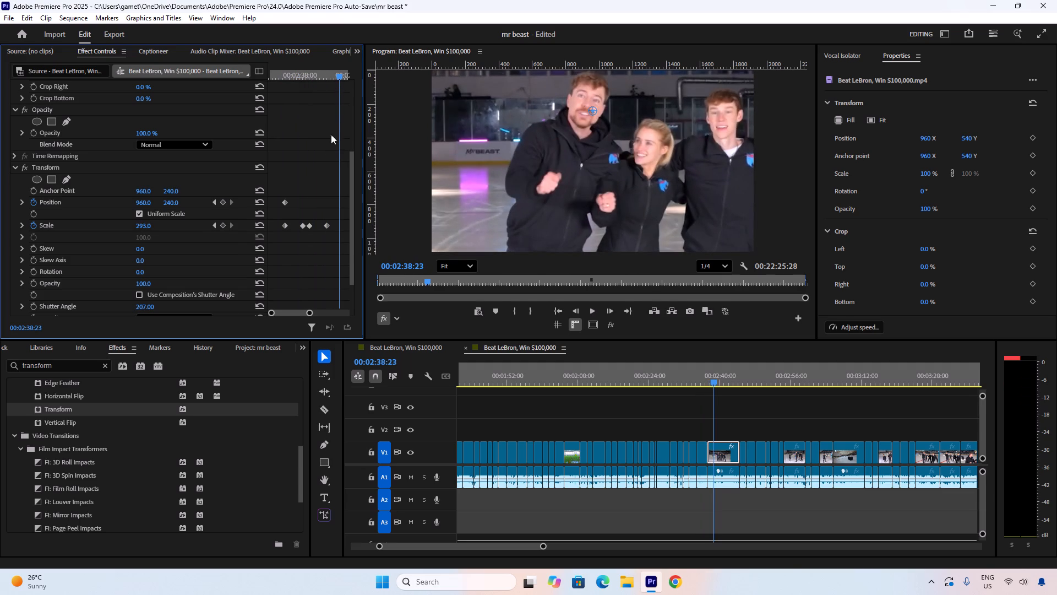
At 00:02:38:23, set the Transform effect's Scale to 542 as a third zoom stage.
scroll(330, 139, "down", 5)
scroll(310, 164, "up", 4)
left_click(296, 312)
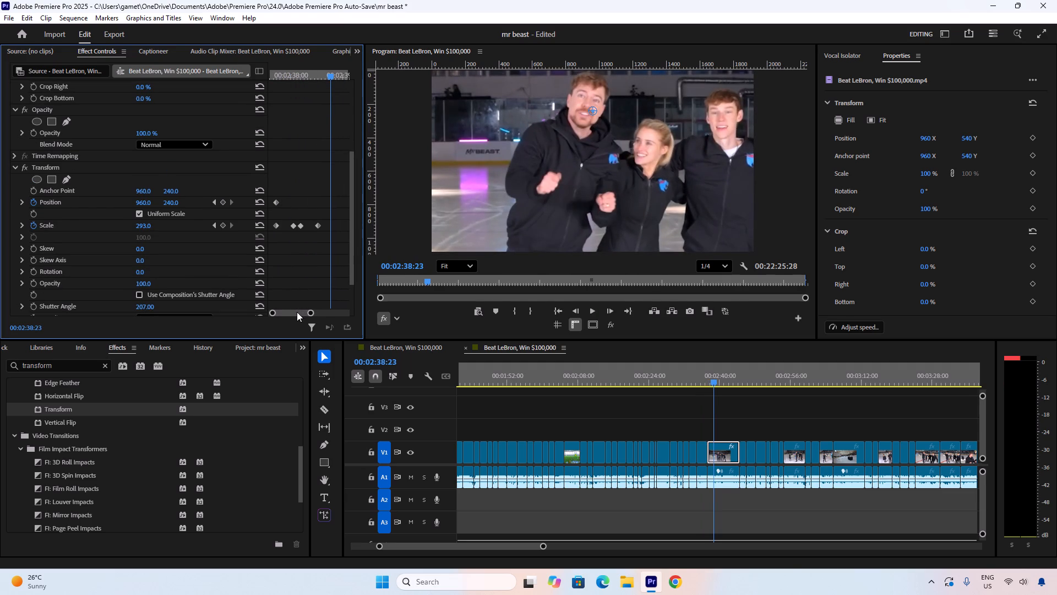
left_click_drag(328, 73, 314, 73)
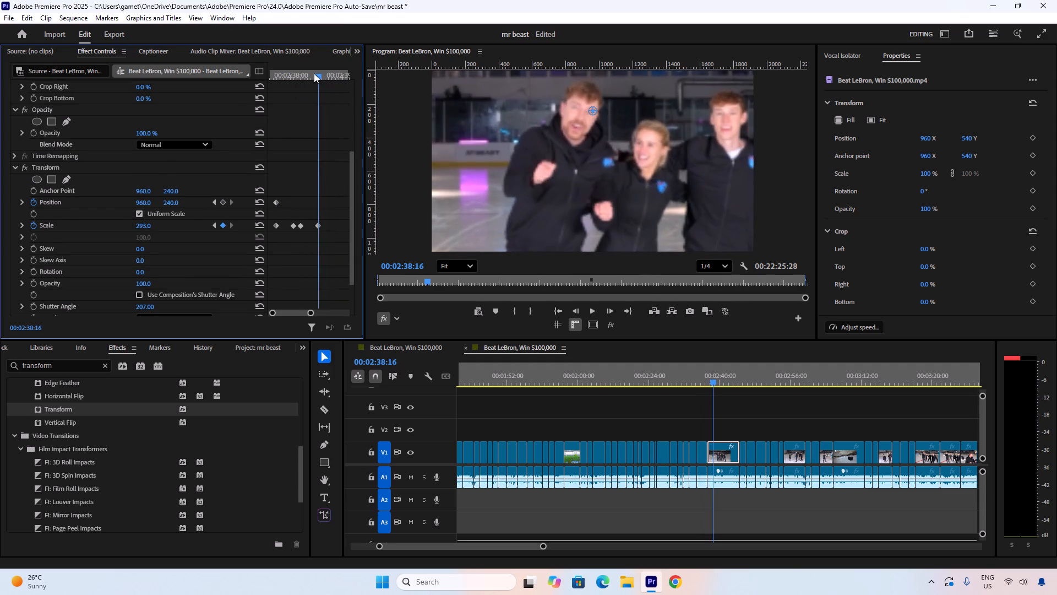
left_click_drag(314, 73, 328, 82)
left_click_drag(138, 225, 144, 225)
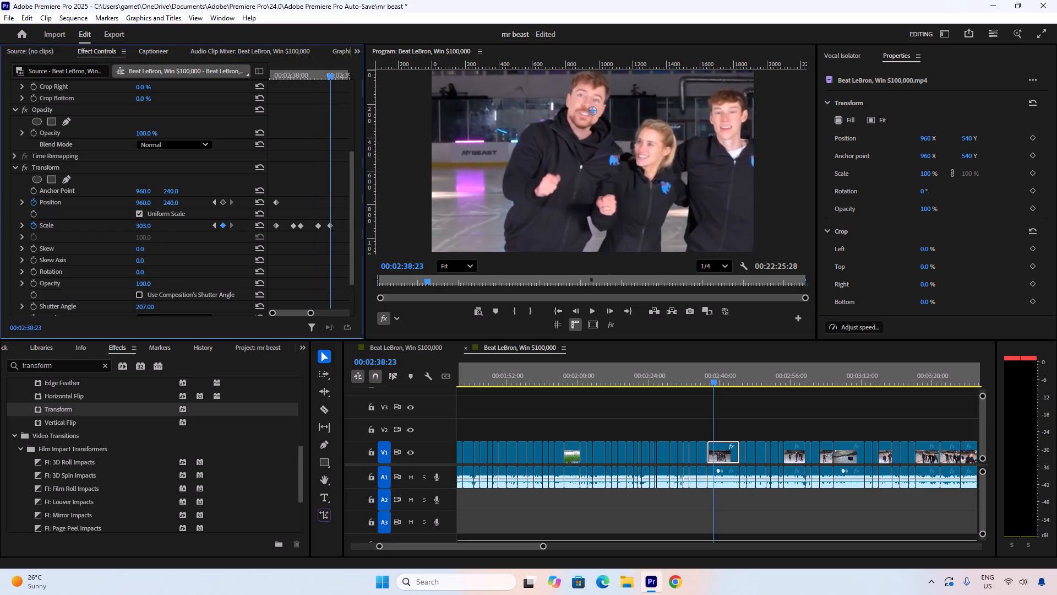
left_click_drag(144, 225, 213, 221)
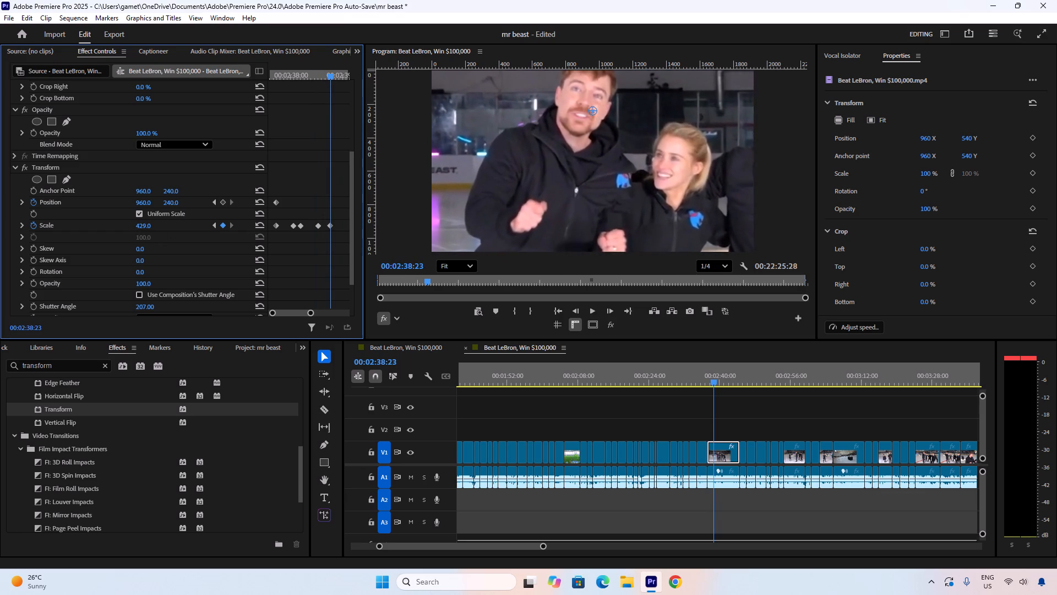
left_click_drag(213, 221, 267, 218)
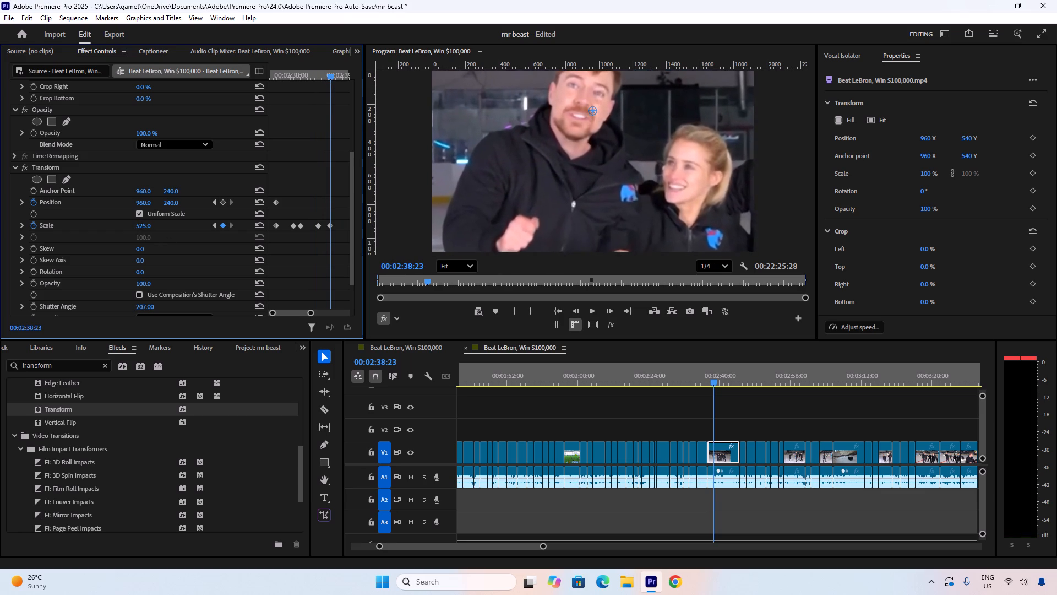
left_click_drag(267, 218, 275, 217)
Add a Transform Position keyframe at 00:02:38:16, aligned with the 293 Scale keyframe.
scroll(463, 199, "down", 4)
scroll(463, 199, "up", 1)
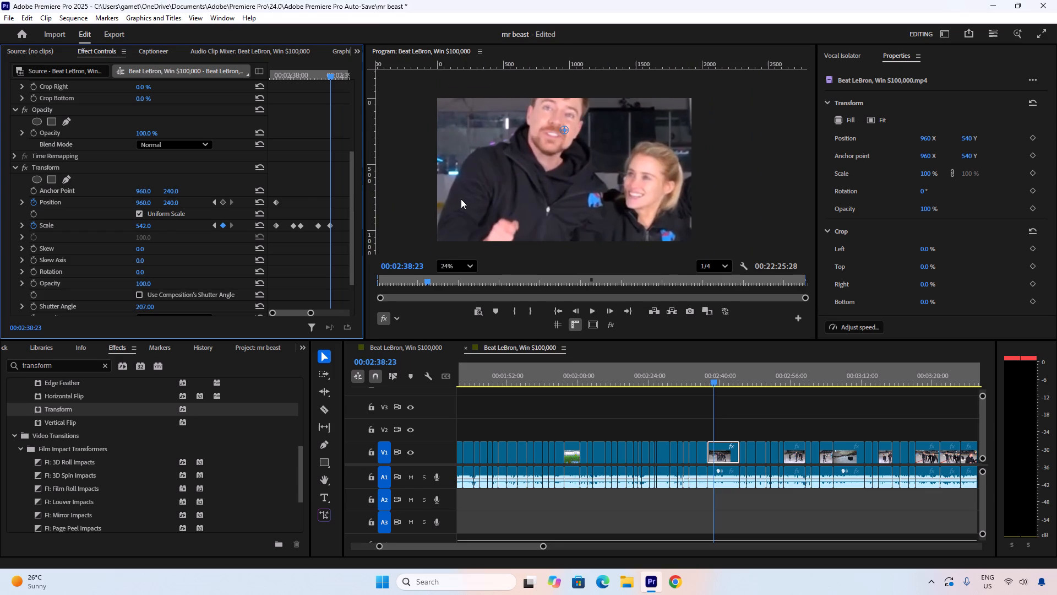
left_click(323, 67)
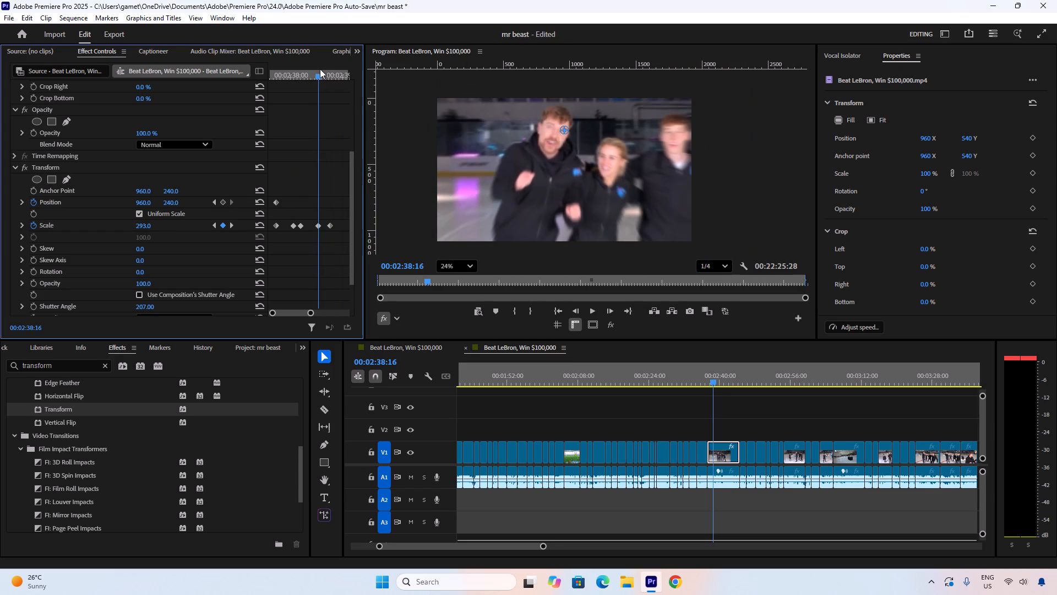
left_click(220, 202)
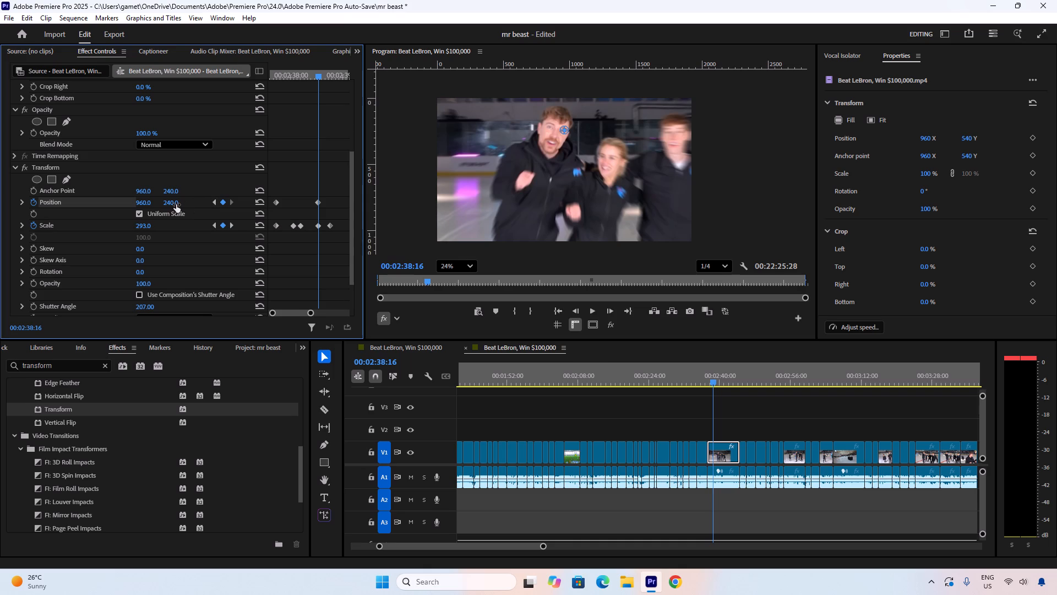
At the last Scale keyframe, 00:02:38:23, set the Transform effect's vertical Position to 572 to reframe the man's face.
left_click(231, 224)
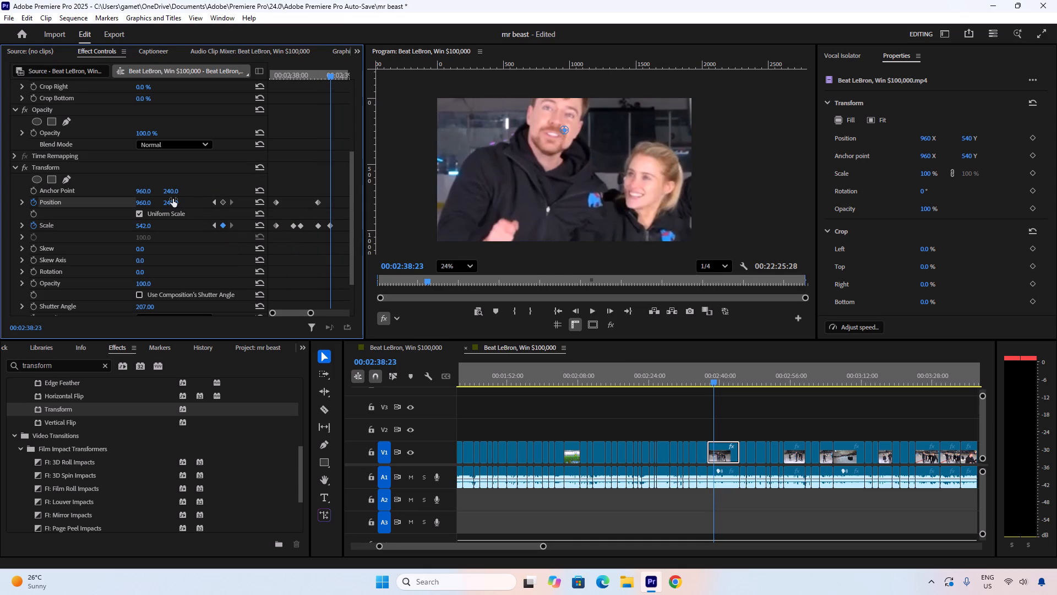
left_click_drag(173, 199, 344, 190)
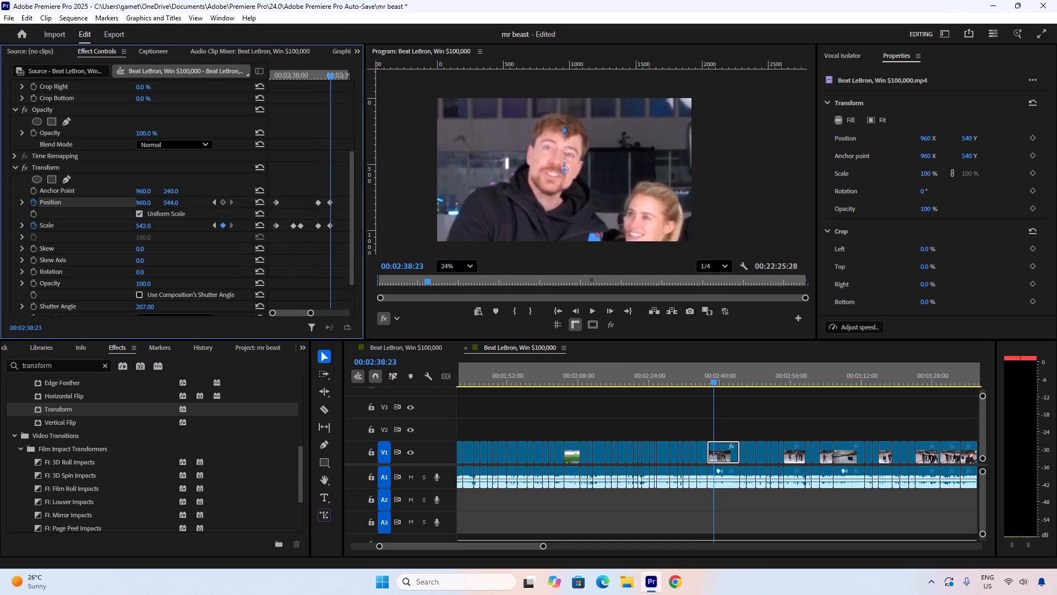
left_click_drag(344, 190, 357, 196)
Preview the ice-rink clip's three-stage zoom through about 00:02:39:06, checking the final close-up's framing and timing.
left_click_drag(329, 72, 285, 69)
key("space")
key("space")
left_click_drag(301, 68, 262, 70)
key("space")
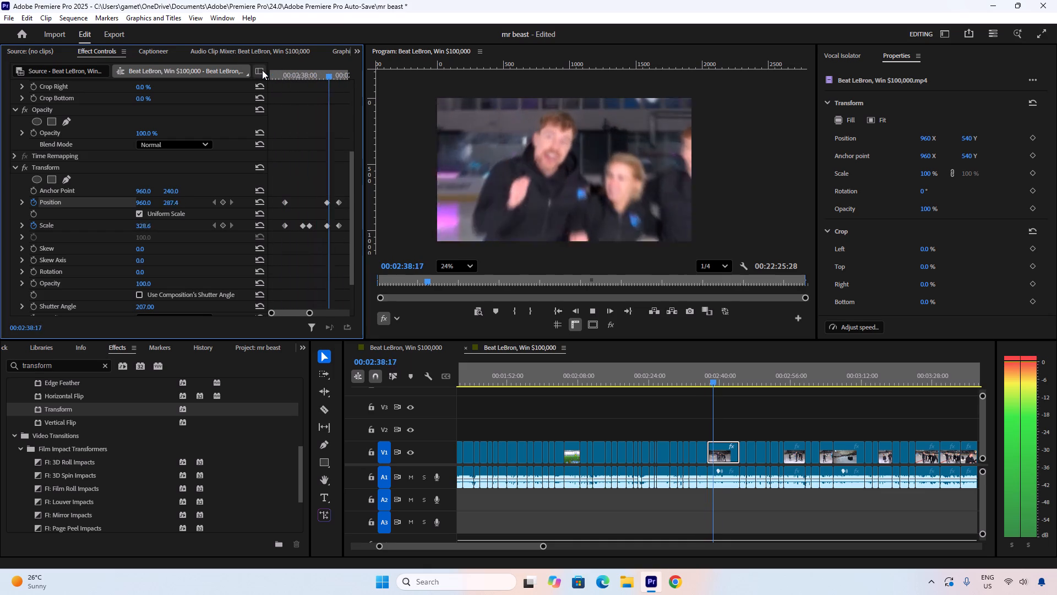
key("space")
key("space")
key("space")
scroll(293, 129, "down", 3)
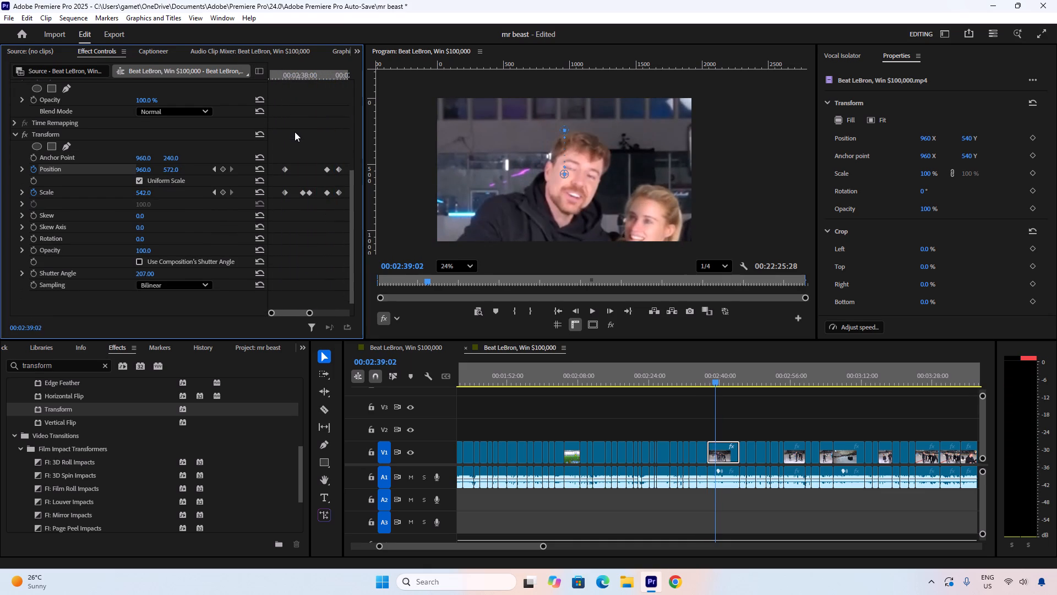
scroll(296, 132, "down", 1)
scroll(296, 132, "up", 5)
left_click_drag(307, 314, 315, 314)
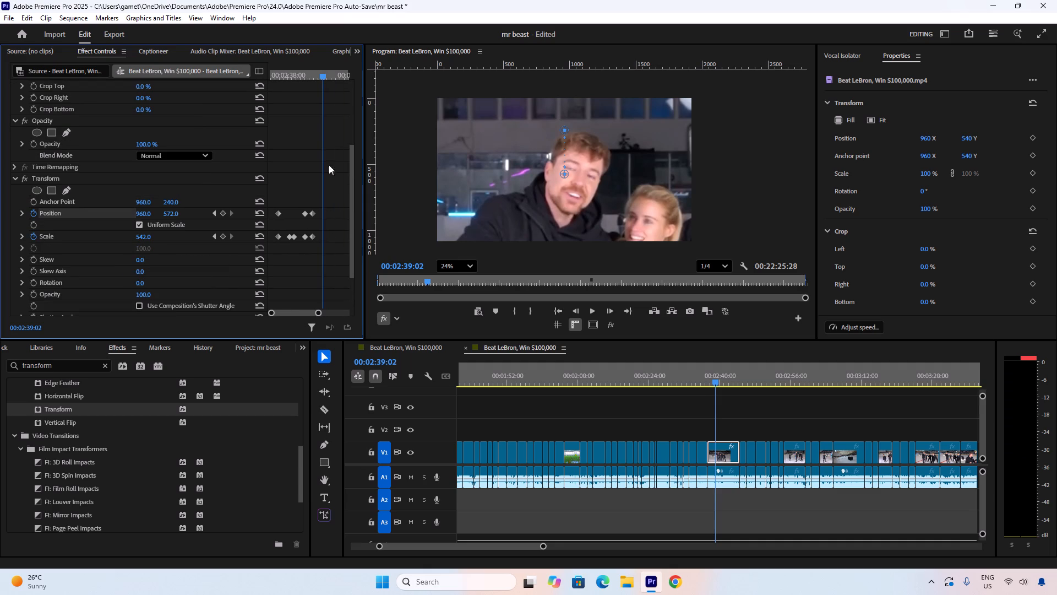
left_click(299, 77)
key("space")
key("space")
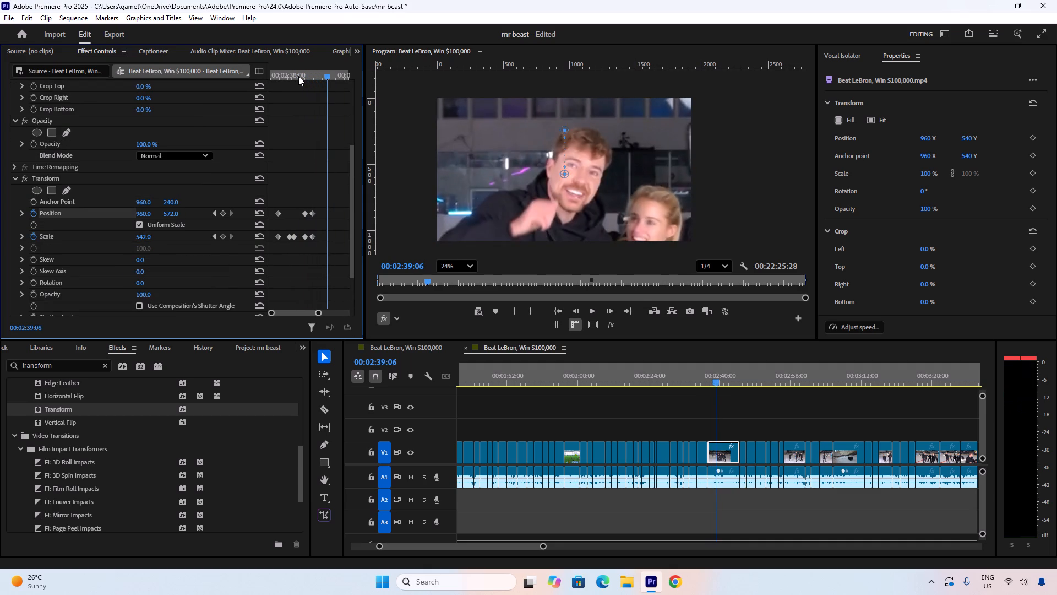
Add Transform Position and Scale keyframes at 00:02:40:15 to mark where the ice-rink clip's zoom-out ends.
key("space")
key("space")
key("space")
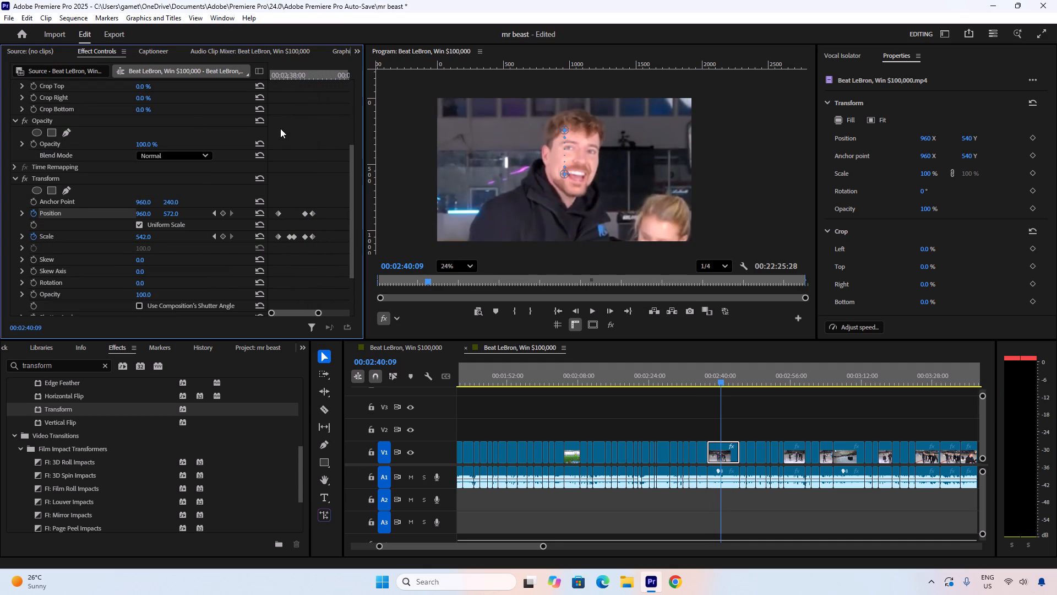
key("space")
left_click_drag(319, 314, 351, 314)
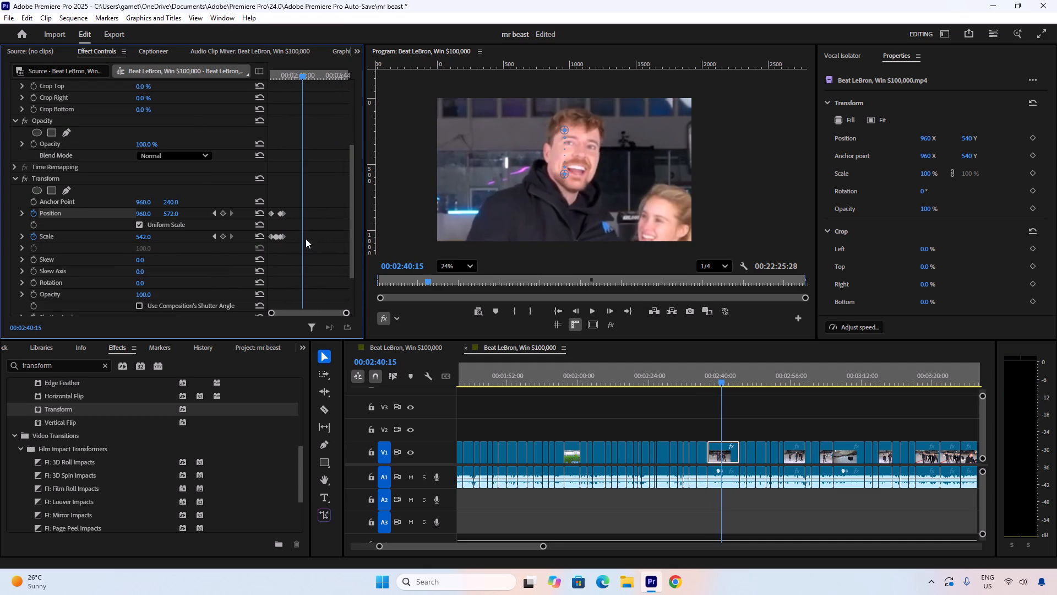
left_click(222, 215)
left_click(222, 237)
Reset the Transform effect's Position and Scale to their defaults at the 00:02:40:15 keyframes.
left_click(259, 214)
left_click(259, 236)
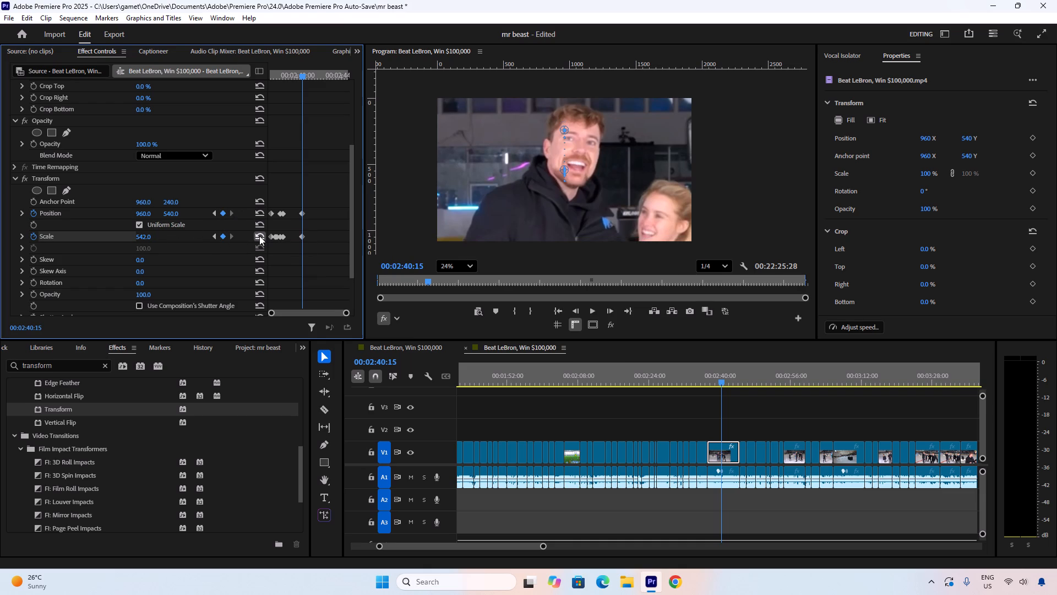
Preview the zoom-out through about 00:02:42:11 and examine the framing of the frames around 00:02:40:15.
left_click_drag(299, 73, 285, 73)
key("space")
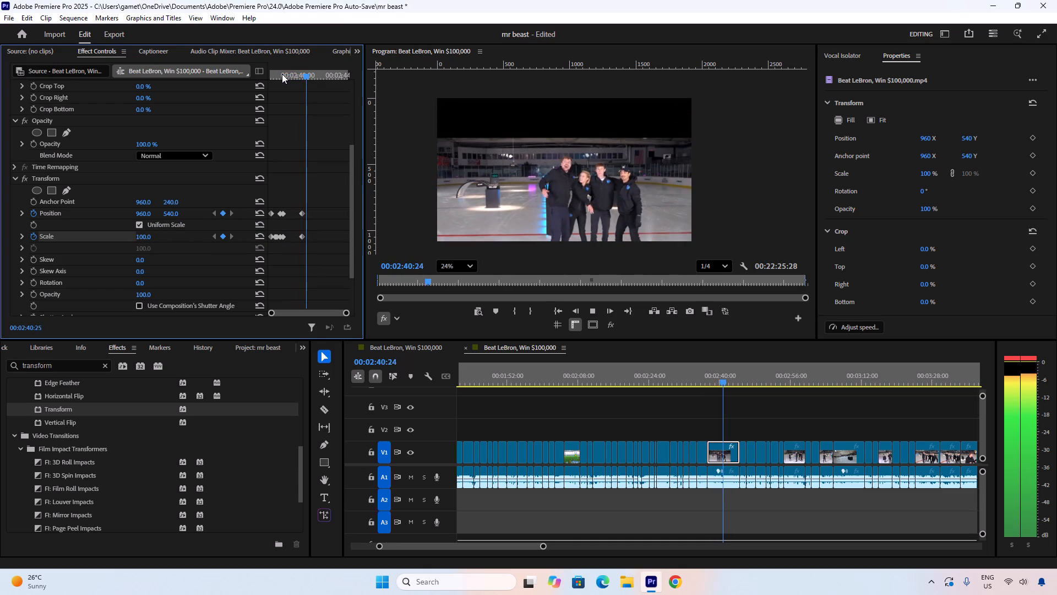
key("space")
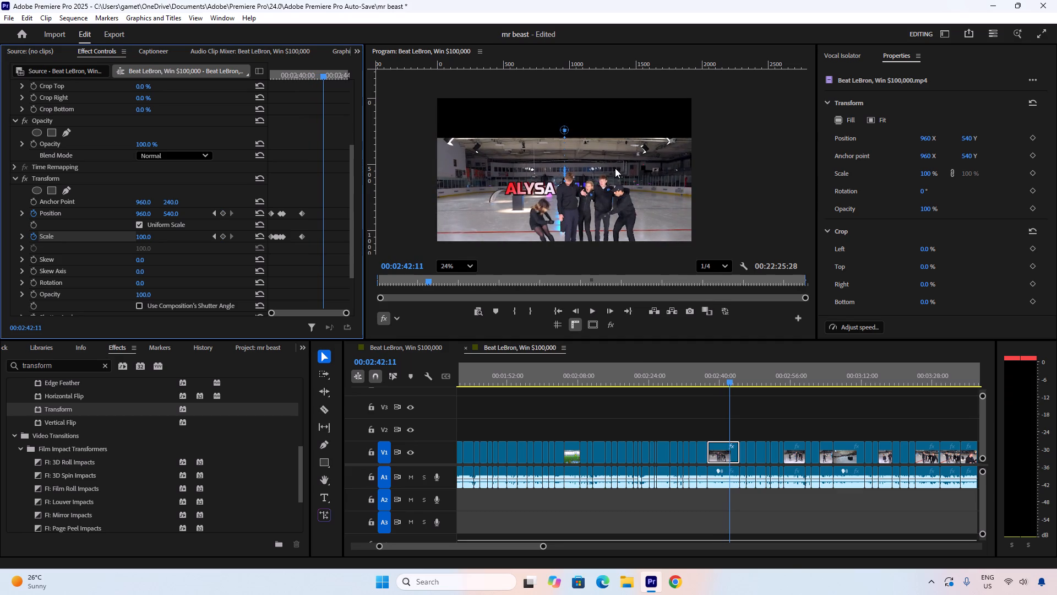
scroll(582, 148, "down", 5)
scroll(574, 149, "up", 5)
scroll(577, 149, "down", 2)
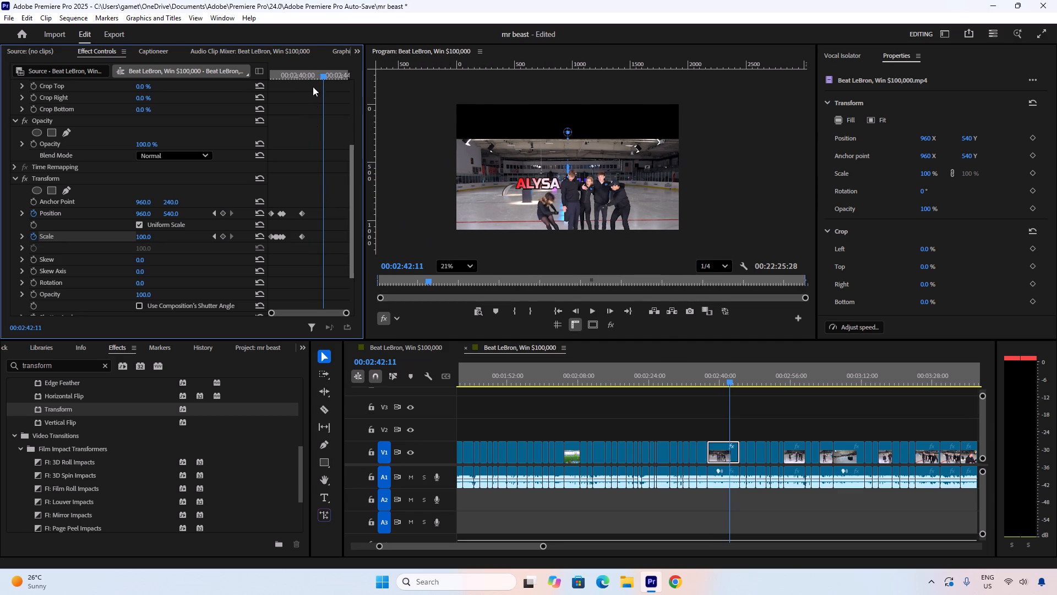
left_click_drag(314, 75, 303, 75)
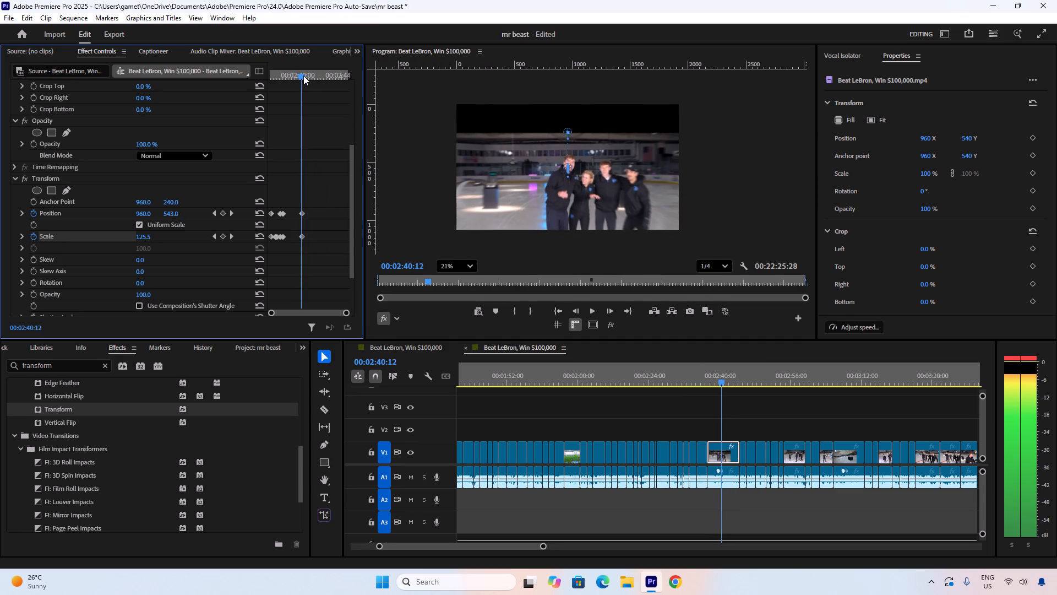
left_click_drag(303, 75, 305, 75)
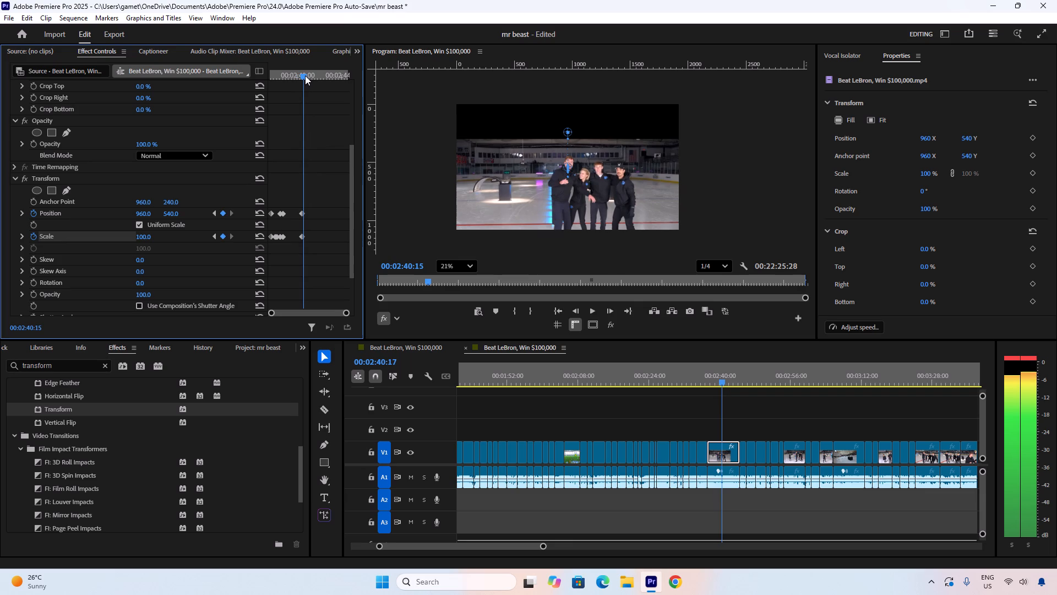
left_click_drag(305, 75, 304, 75)
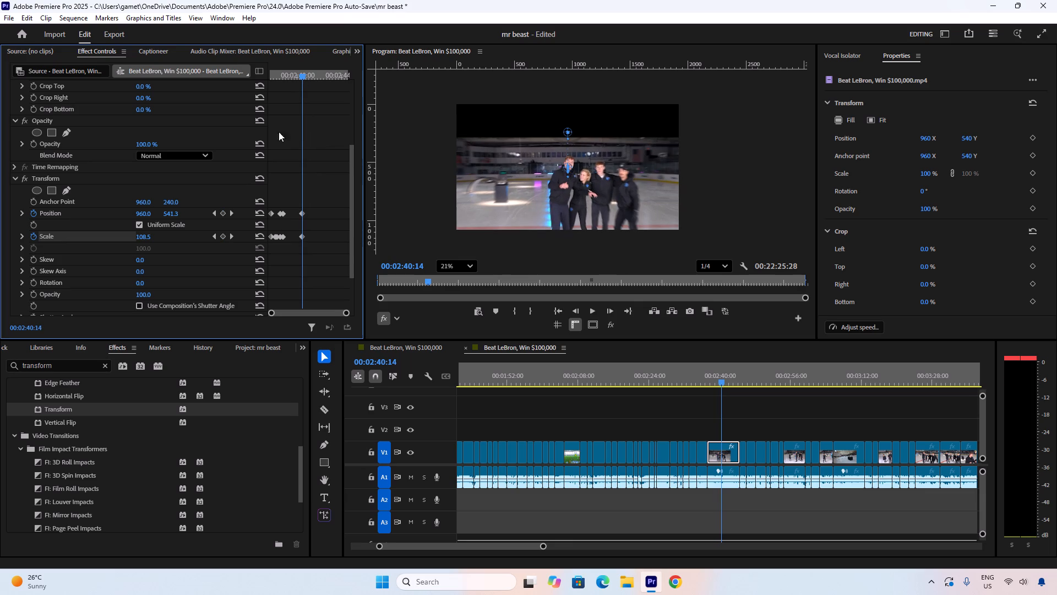
left_click(324, 184)
At the 00:02:40:15 keyframe, set the Transform effect's vertical Position to 240, matching the anchor point's vertical value.
left_click(211, 212)
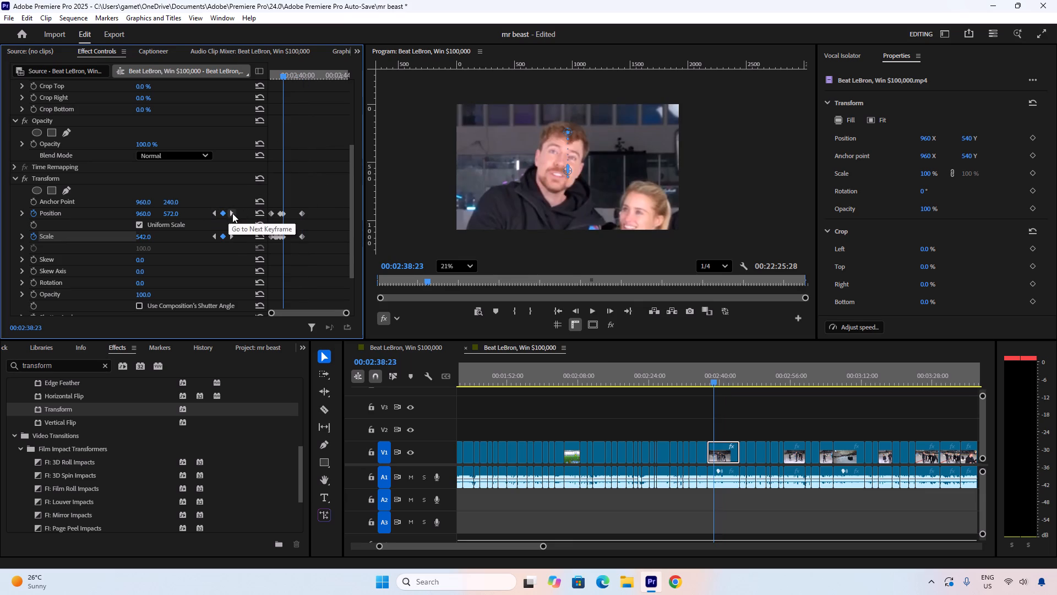
left_click(232, 213)
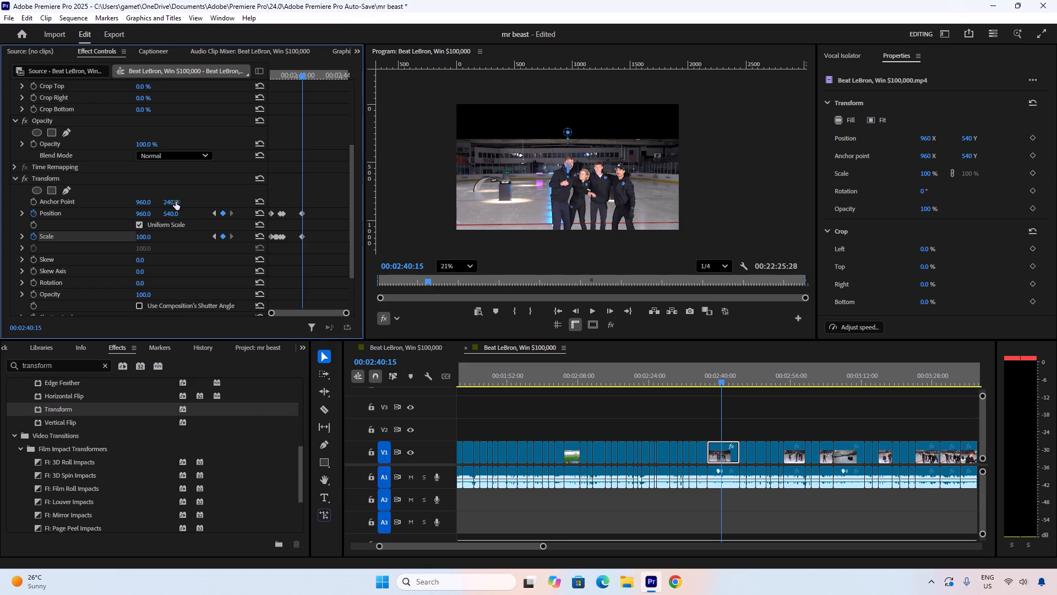
left_click(176, 202)
key("ctrl+c")
left_click(179, 214)
key("ctrl+v")
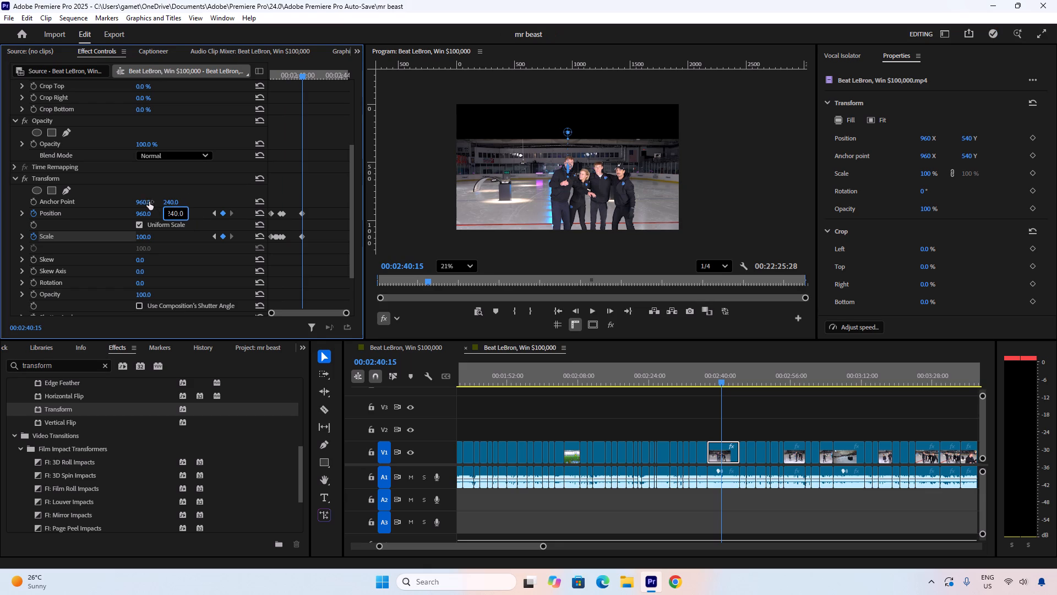
left_click(163, 165)
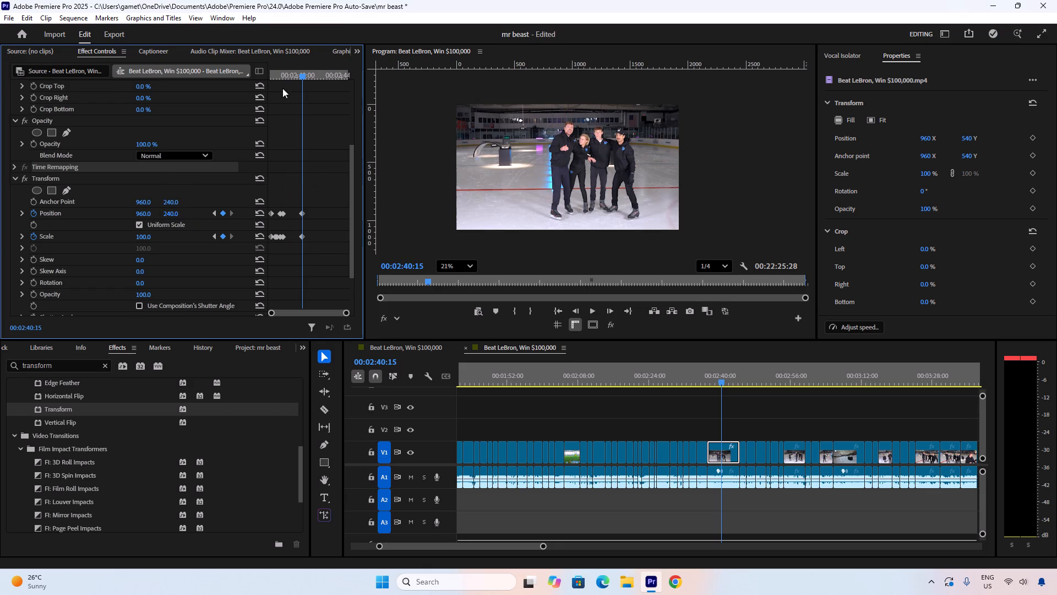
Replay the zoom-in and zoom-out on the ice-rink clip to check the timing and the corrected framing.
left_click(285, 71)
key("space")
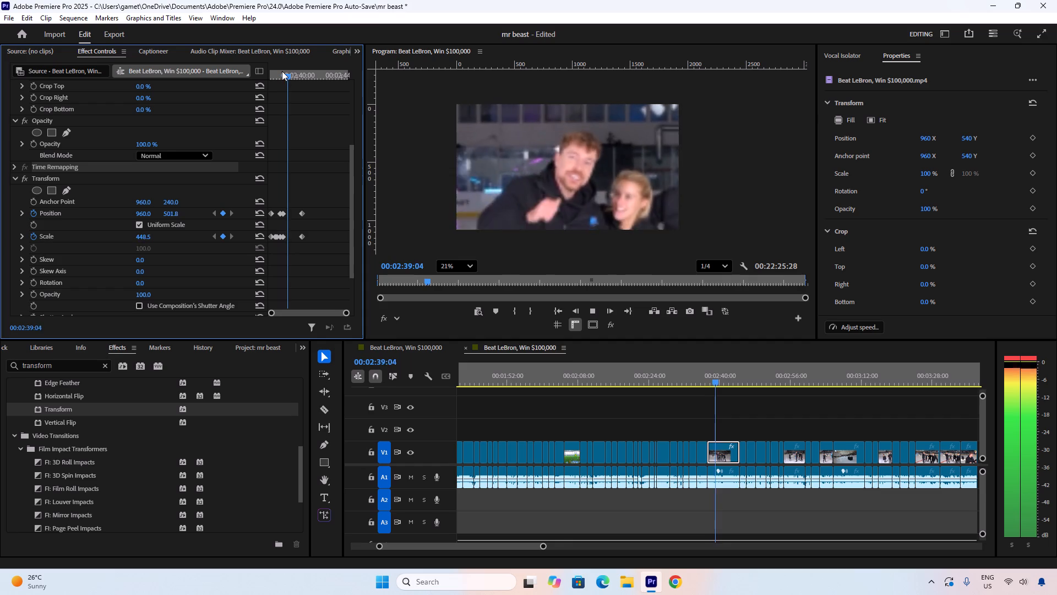
key("space")
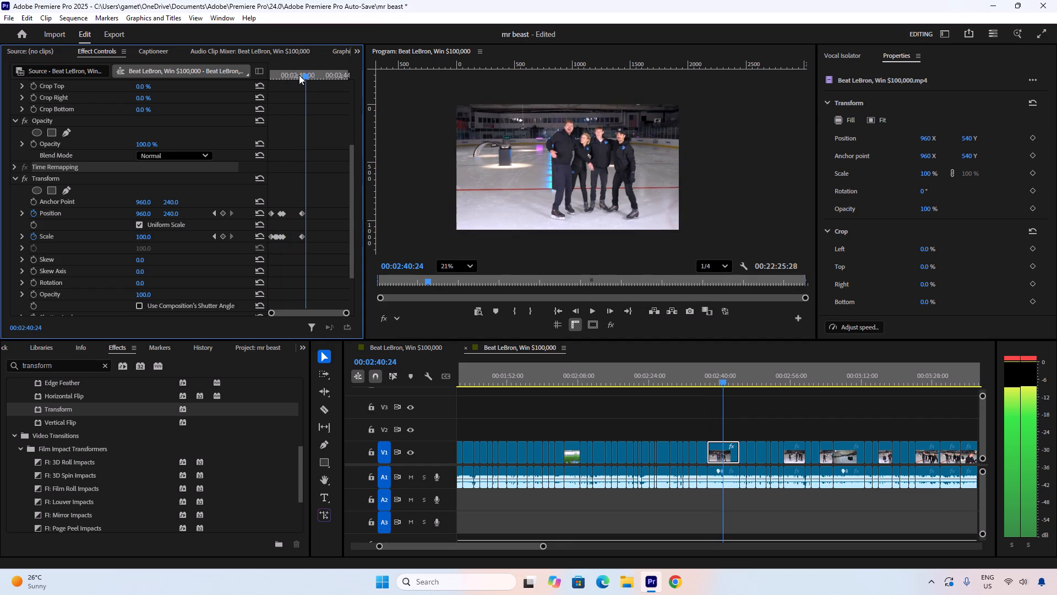
left_click_drag(296, 69, 285, 74)
key("space")
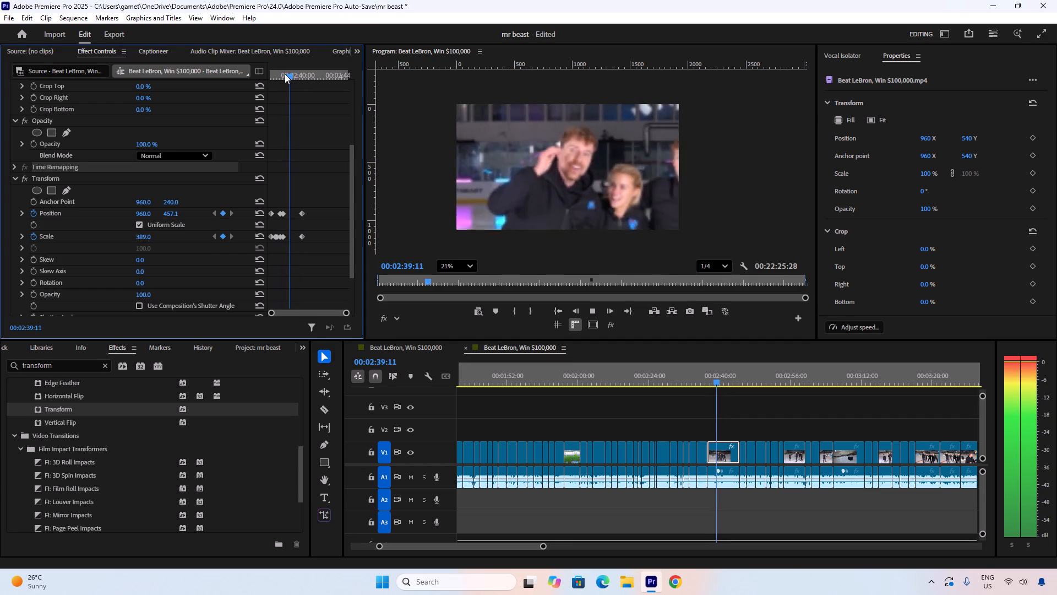
key("space")
key("space")
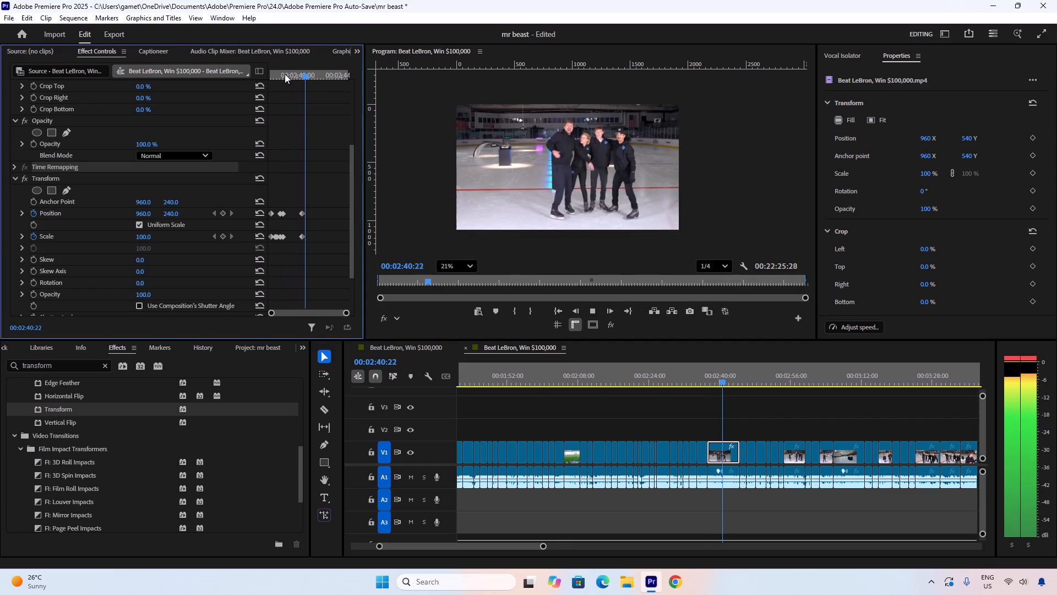
key("space")
left_click_drag(297, 74, 262, 74)
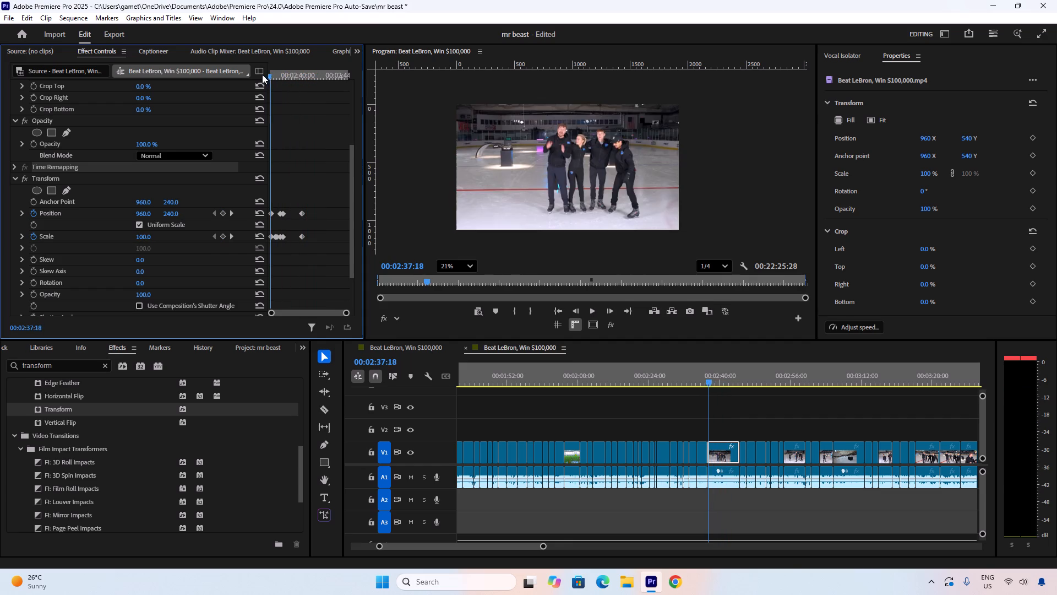
left_click_drag(262, 74, 261, 74)
key("space")
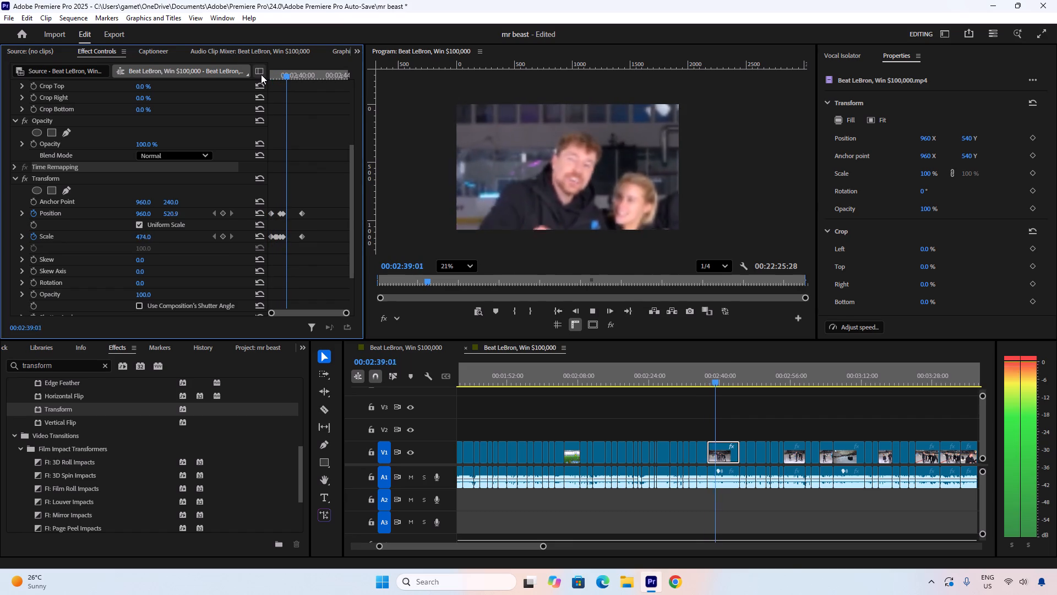
key("space")
Move the close-up's Position and Scale keyframes together from 00:02:38:23 to about 00:02:39:08.
left_click(284, 71)
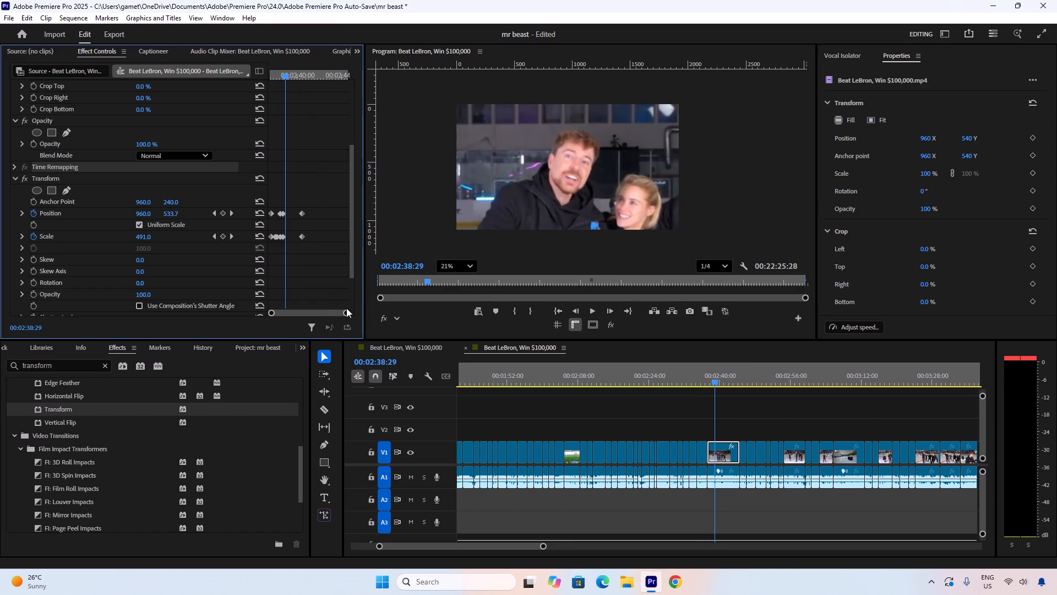
left_click_drag(347, 310, 331, 311)
left_click_drag(302, 198, 310, 264)
left_click_drag(297, 201, 310, 259)
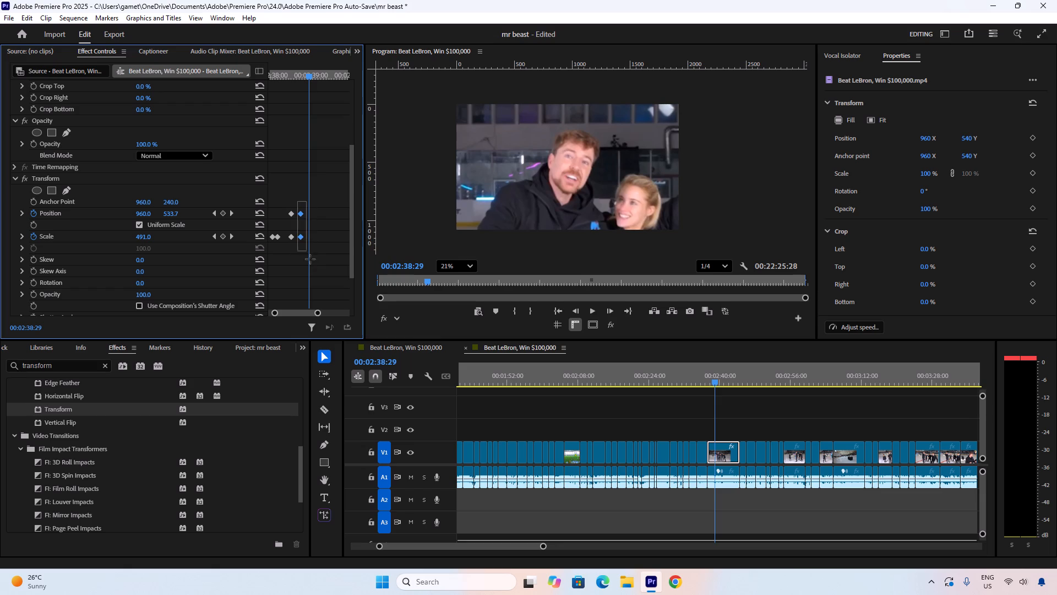
left_click_drag(310, 259, 310, 261)
left_click_drag(298, 209, 321, 215)
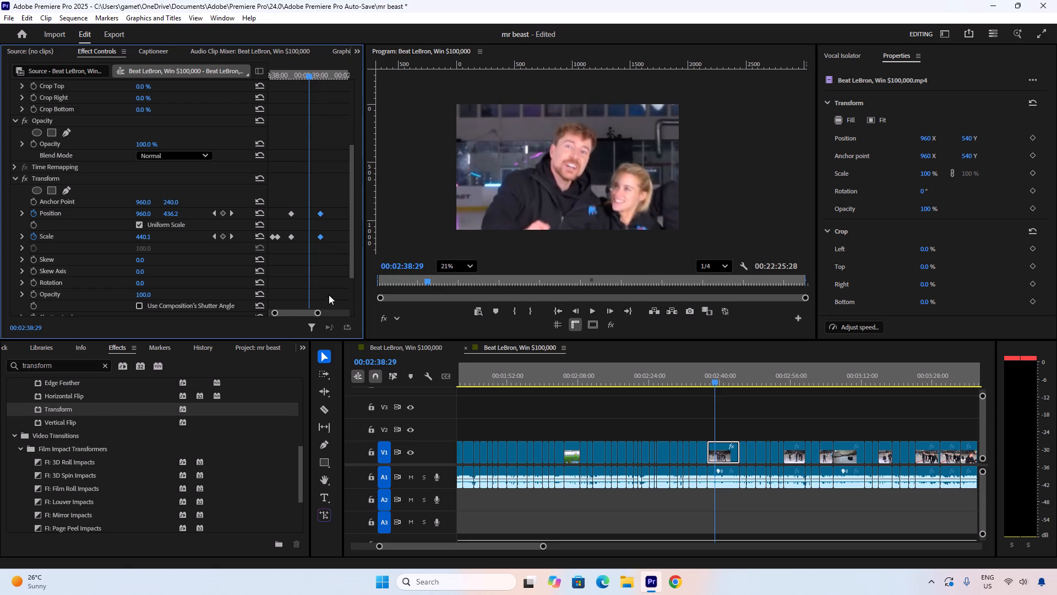
Preview the zoom from the clip's start several times to check the pacing with the delayed close-up keyframes.
left_click_drag(318, 313, 351, 311)
left_click_drag(282, 66, 250, 65)
key("space")
key("space")
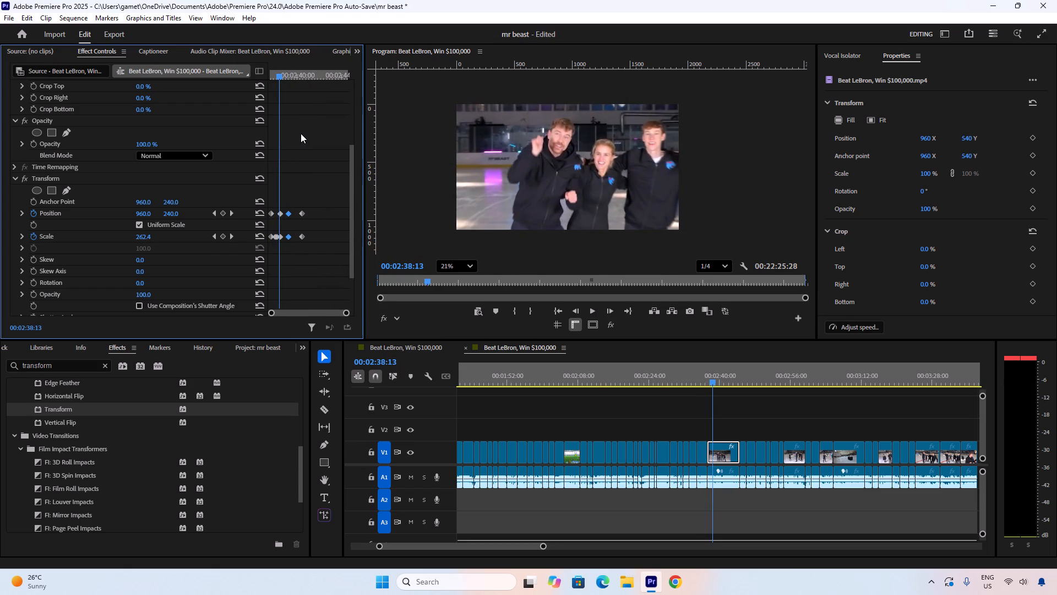
key("space")
key("space")
left_click(301, 145)
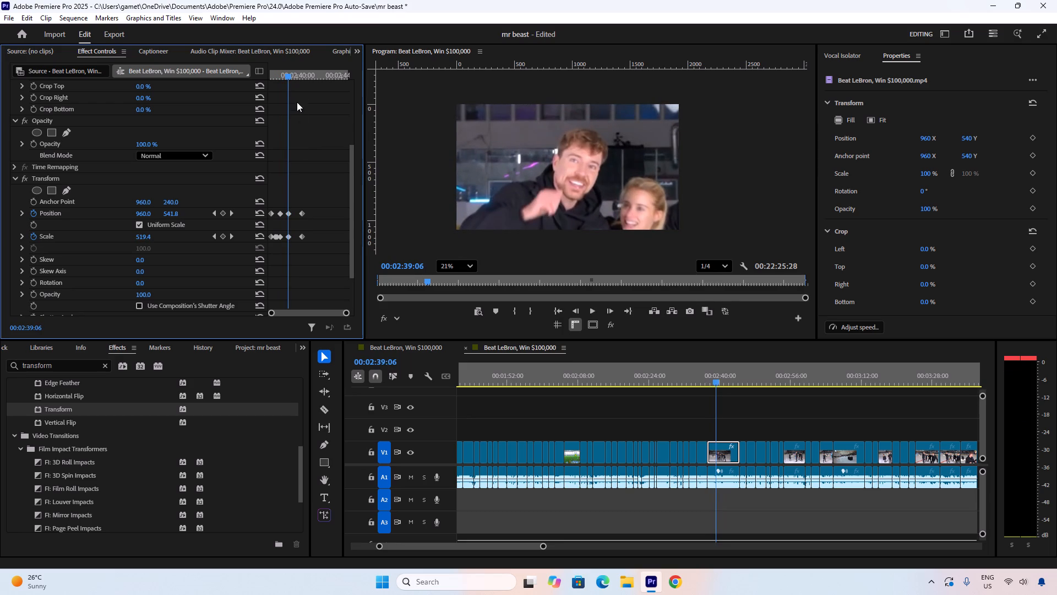
left_click_drag(290, 73, 276, 73)
key("space")
key("space")
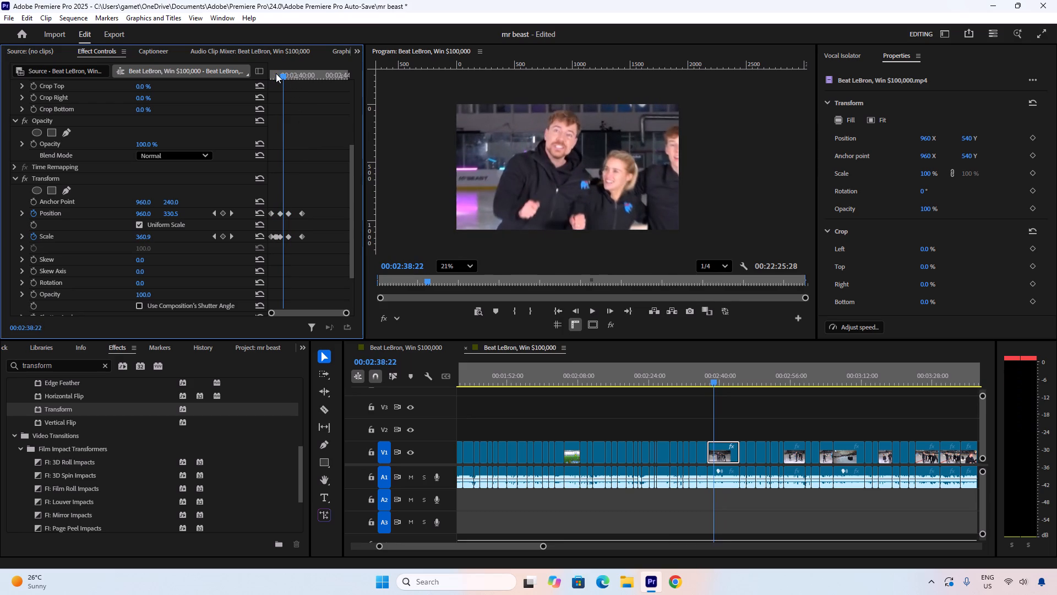
key("space")
key("space")
left_click_drag(278, 67, 270, 68)
key("space")
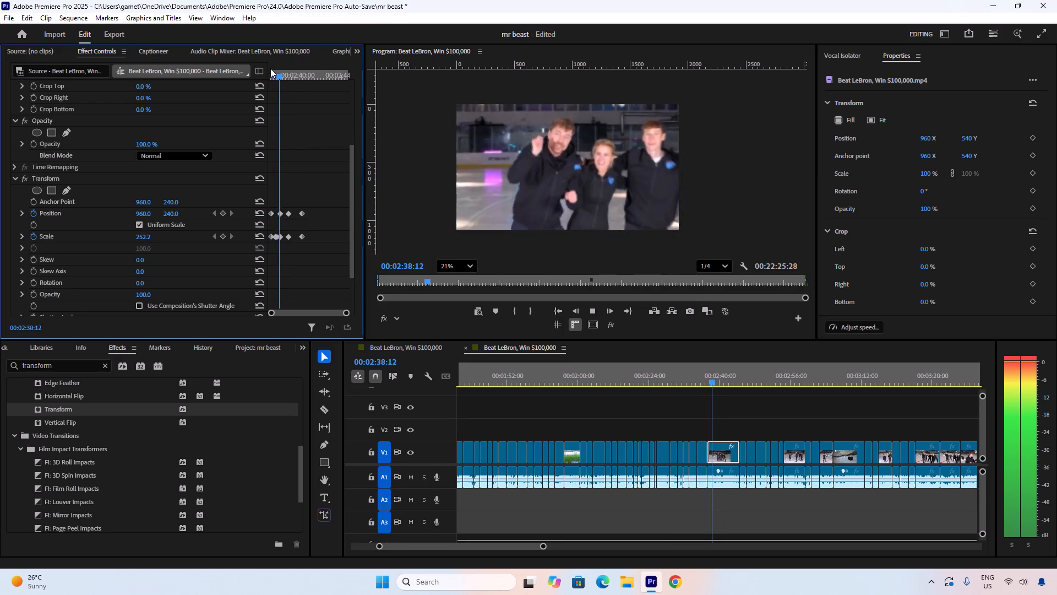
key("space")
Delete the two intermediate Scale keyframes between the zoom's starting keyframe and the 00:02:38:16 keyframe.
left_click_drag(286, 68, 277, 68)
left_click_drag(346, 312, 325, 312)
left_click_drag(326, 226, 298, 255)
key("Delete")
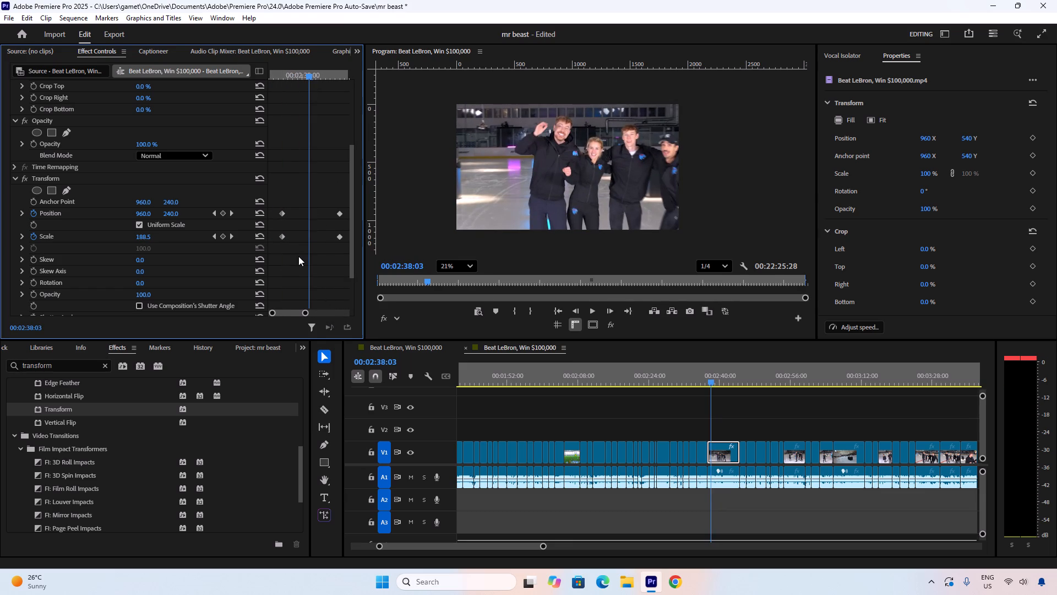
Replay the ice-rink clip's zoom from its start, with the whole keyframe range in view, to check the motion after the keyframe deletion.
left_click_drag(284, 75, 276, 74)
key("space")
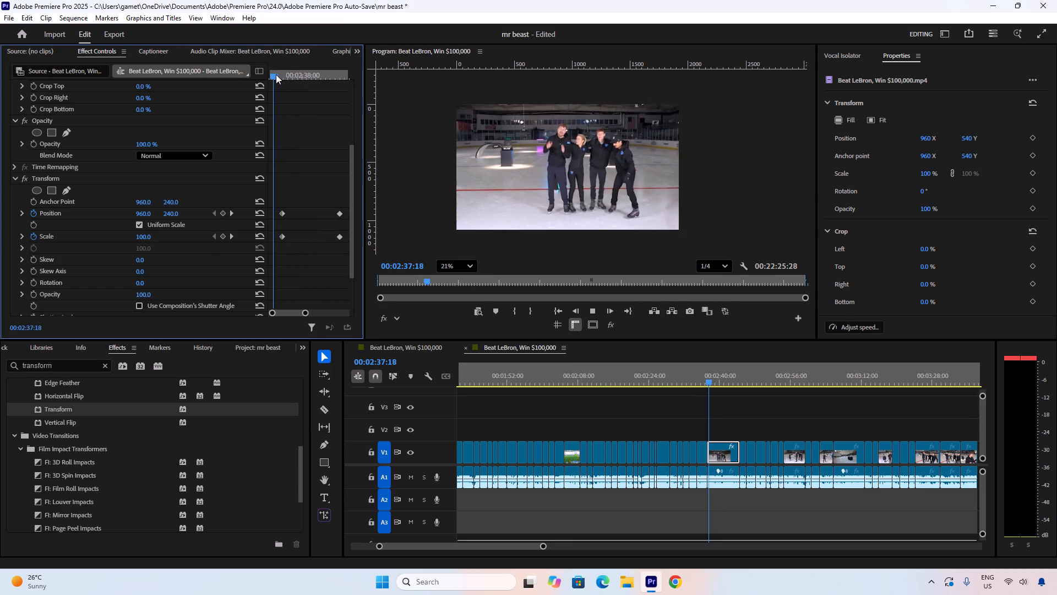
key("space")
key("space")
key("space")
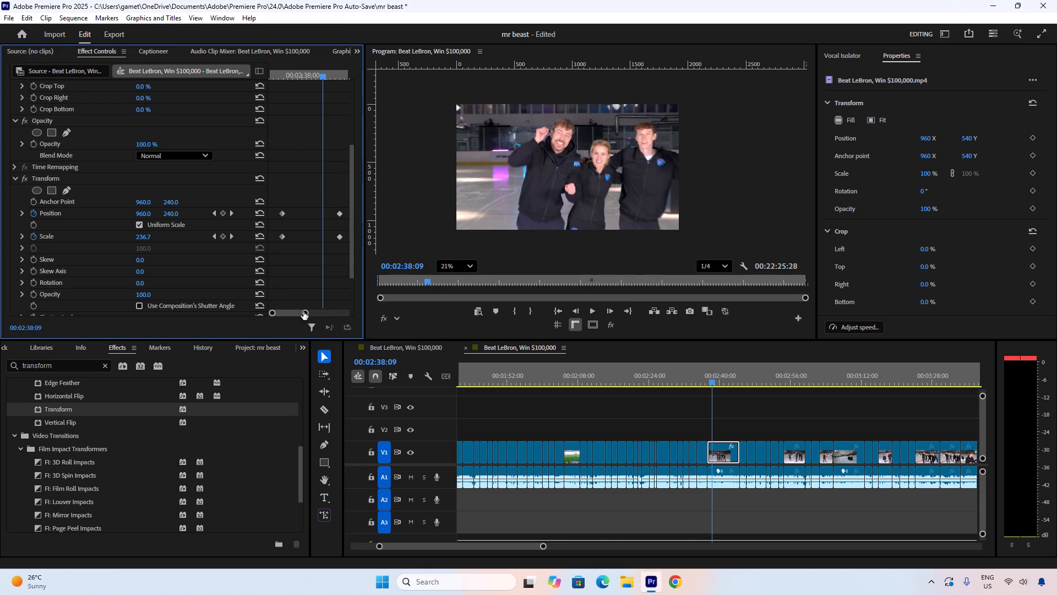
left_click_drag(303, 312, 355, 310)
key("space")
key("space")
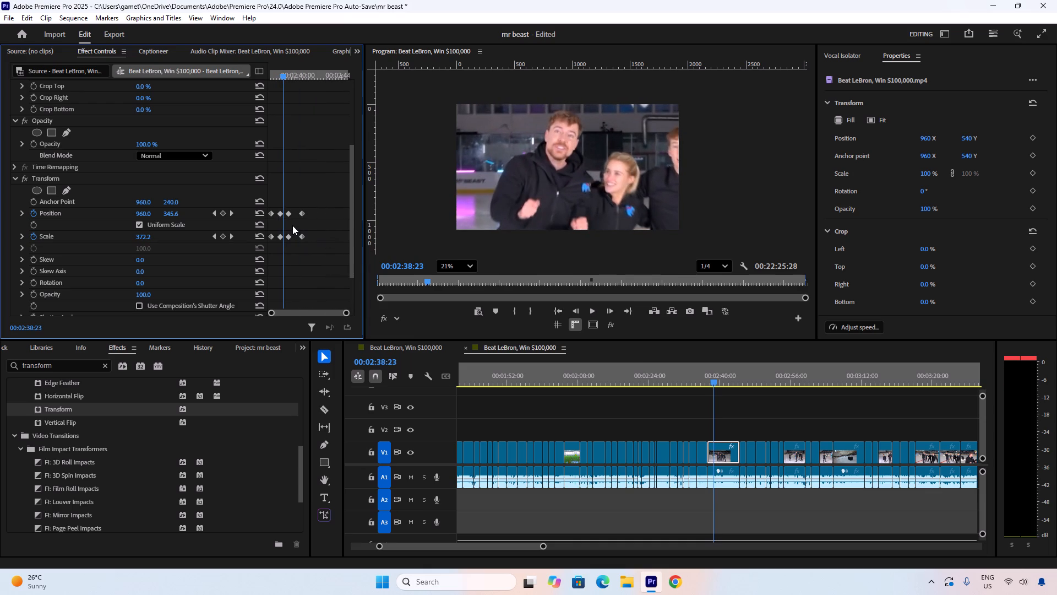
key("space")
key("space")
key("space")
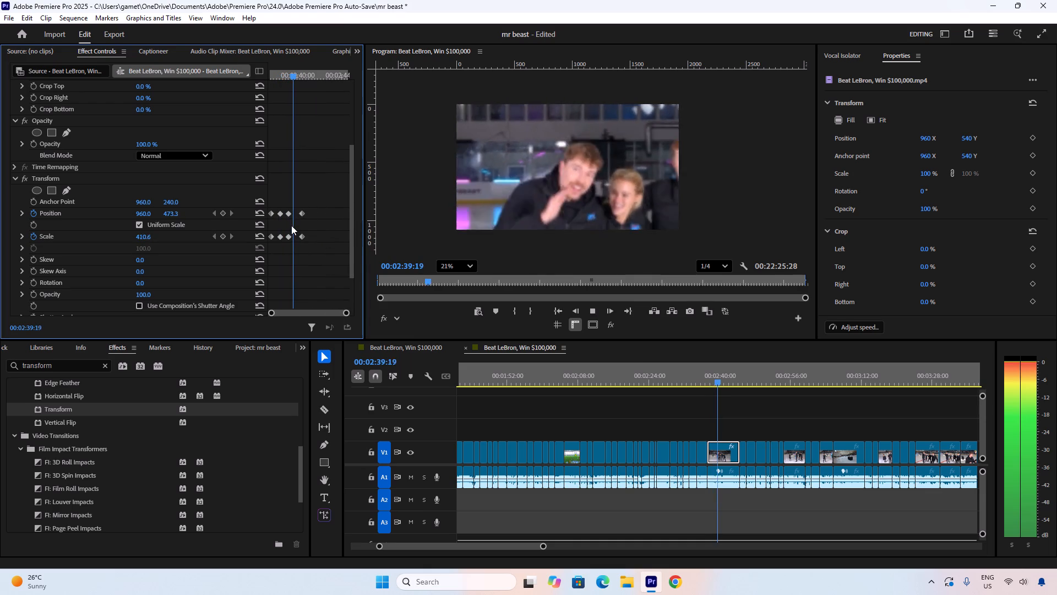
key("space")
left_click_drag(297, 72, 253, 71)
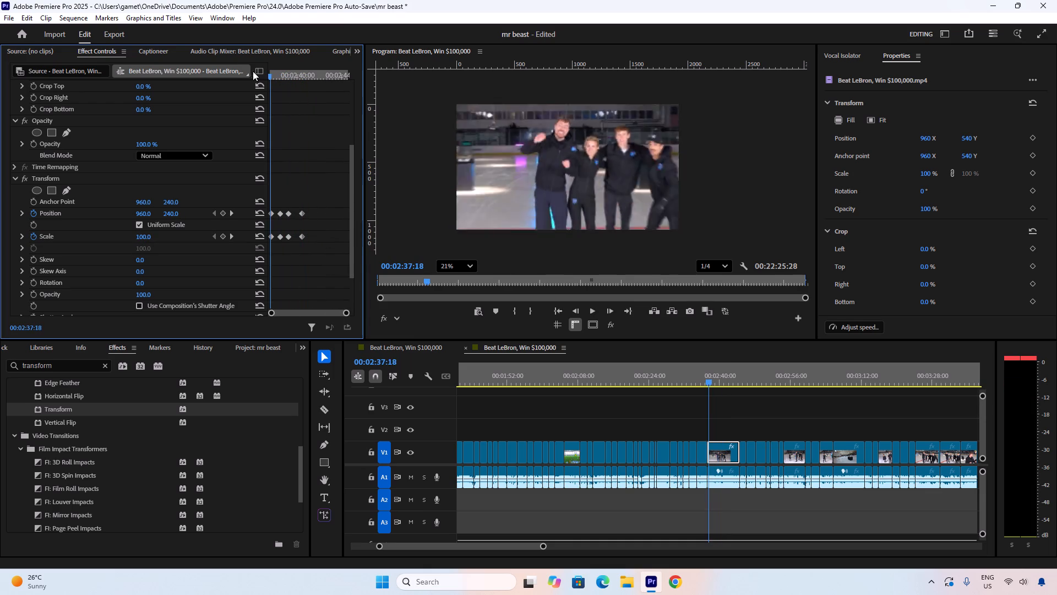
left_click_drag(253, 71, 247, 71)
key("space")
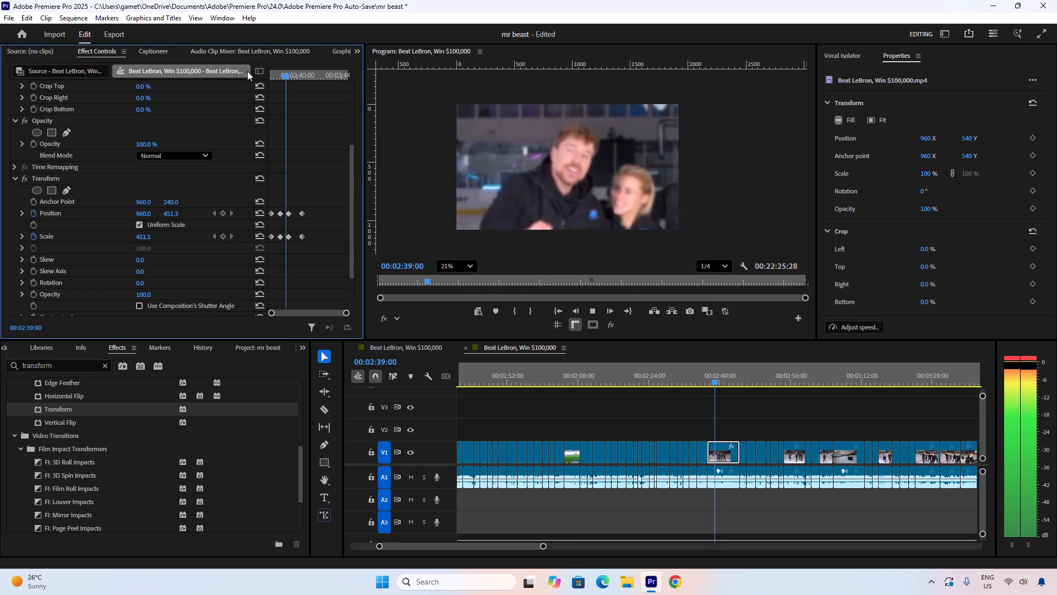
key("space")
Apply Ease In and Ease Out to all four Transform Scale keyframes on the ice-rink clip.
left_click_drag(310, 192, 257, 275)
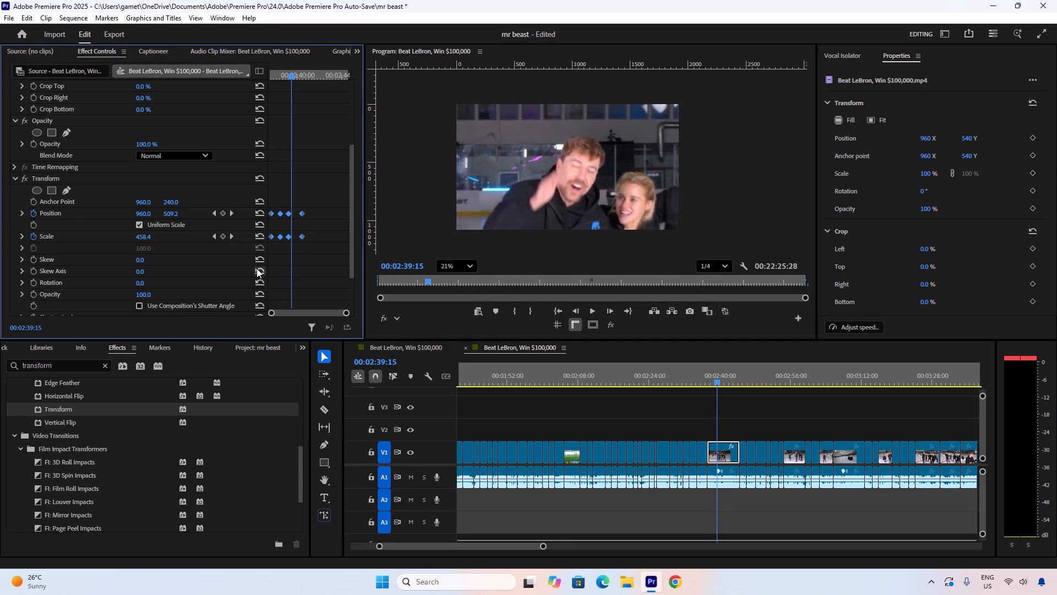
left_click(293, 226)
left_click_drag(307, 224, 282, 233)
left_click_drag(282, 233, 241, 246)
key("F9")
key("F8")
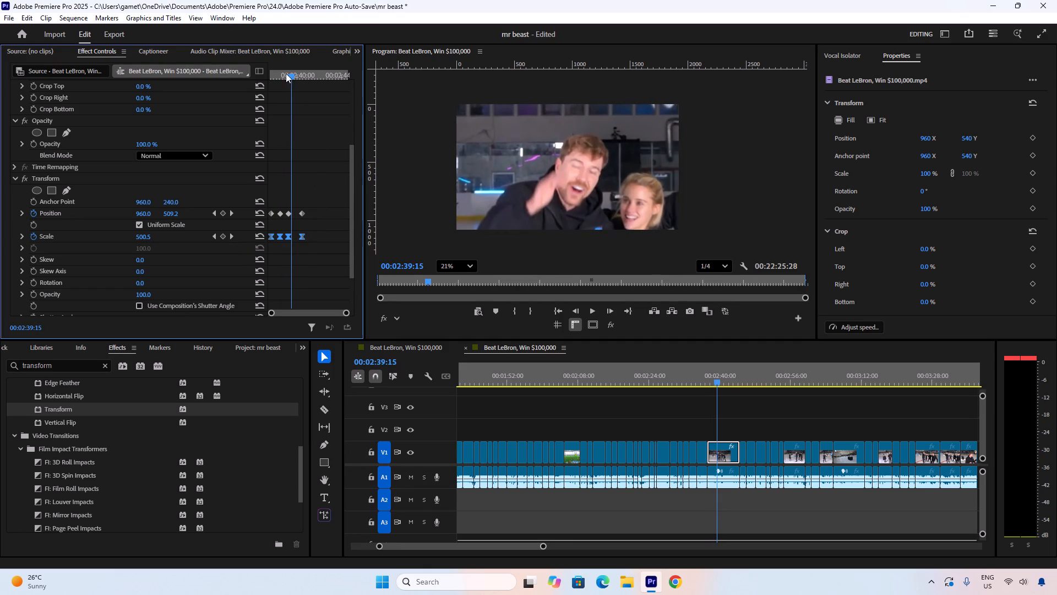
Replay the ice-rink clip from its start to check the eased zoom-in and zoom-out.
left_click_drag(285, 73, 247, 73)
key("space")
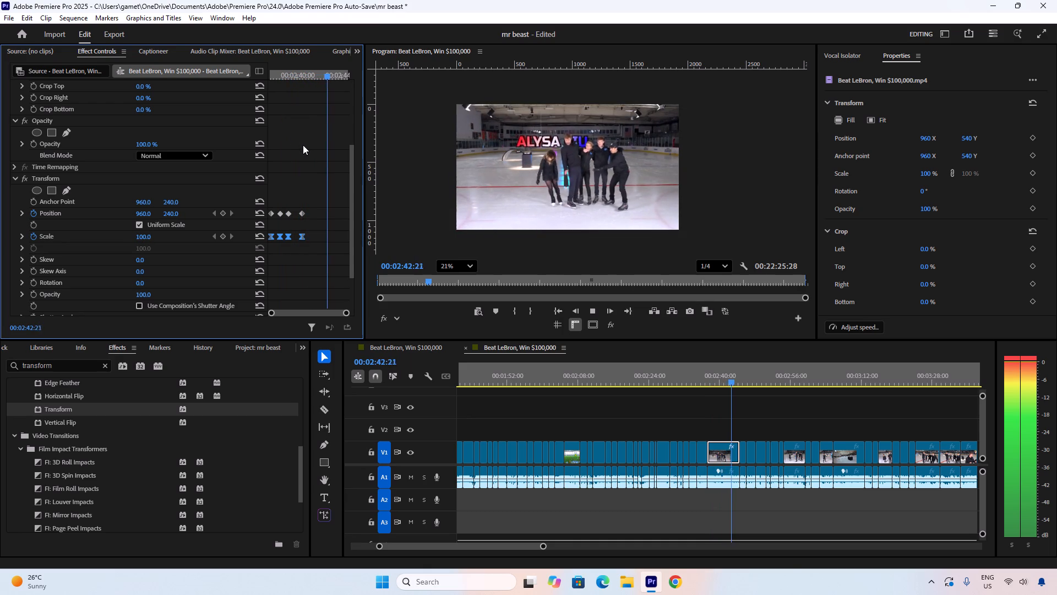
left_click(301, 163)
left_click_drag(290, 76, 248, 75)
key("space")
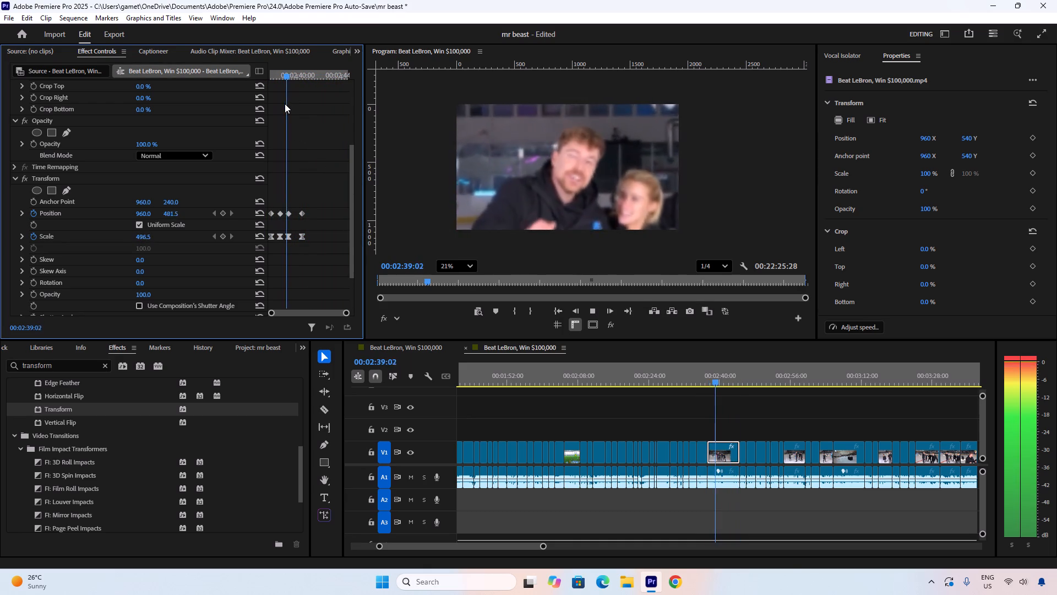
key("space")
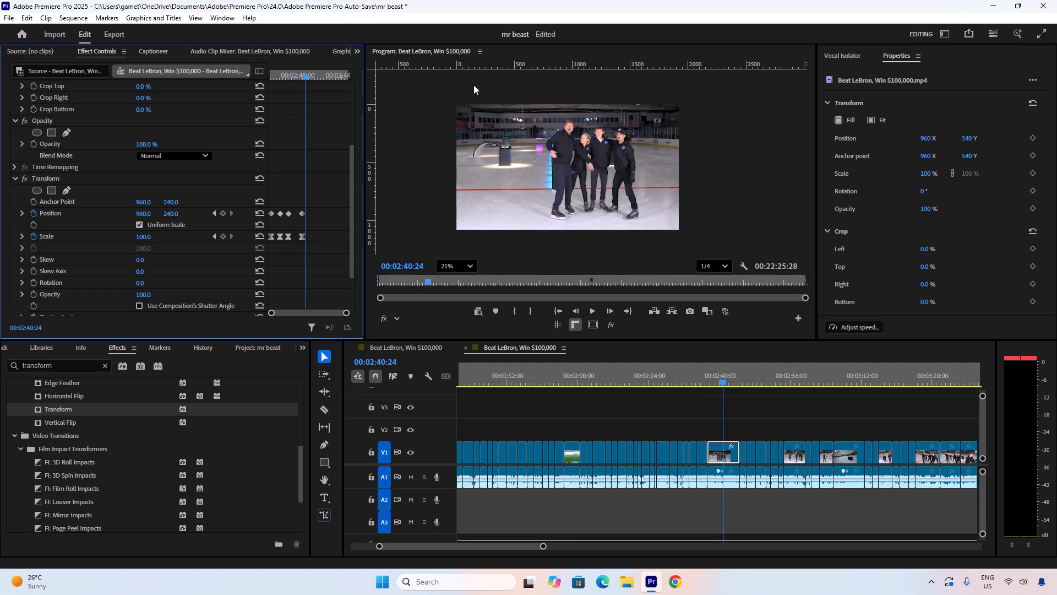
Set the Program monitor's playback resolution to Full.
left_click(723, 269)
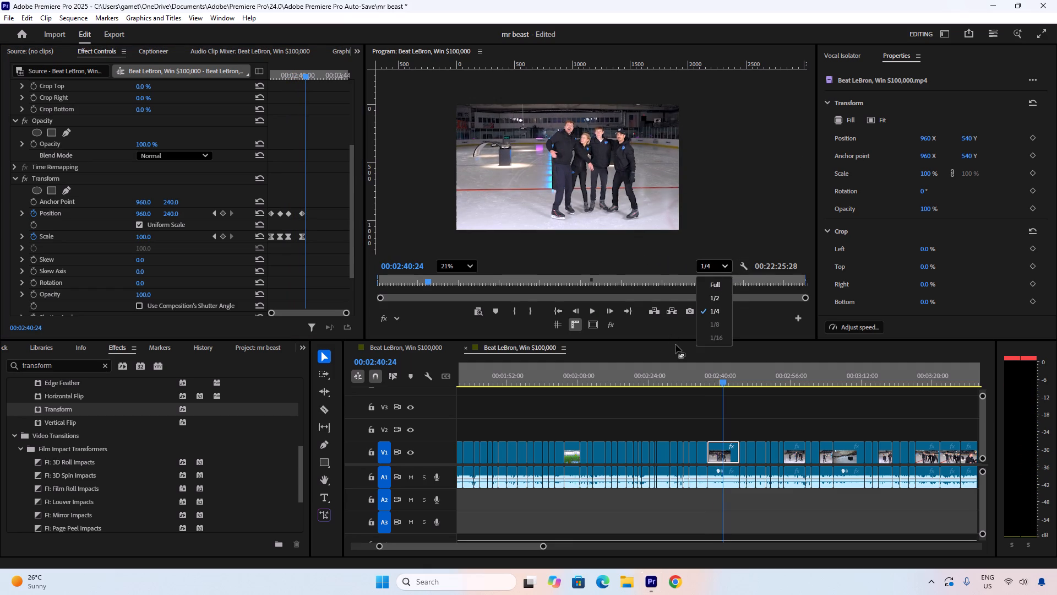
left_click(710, 288)
Replay the ice-rink clip at full resolution, including the lead-in from the preceding shot, to review the finished zoom.
left_click(720, 424)
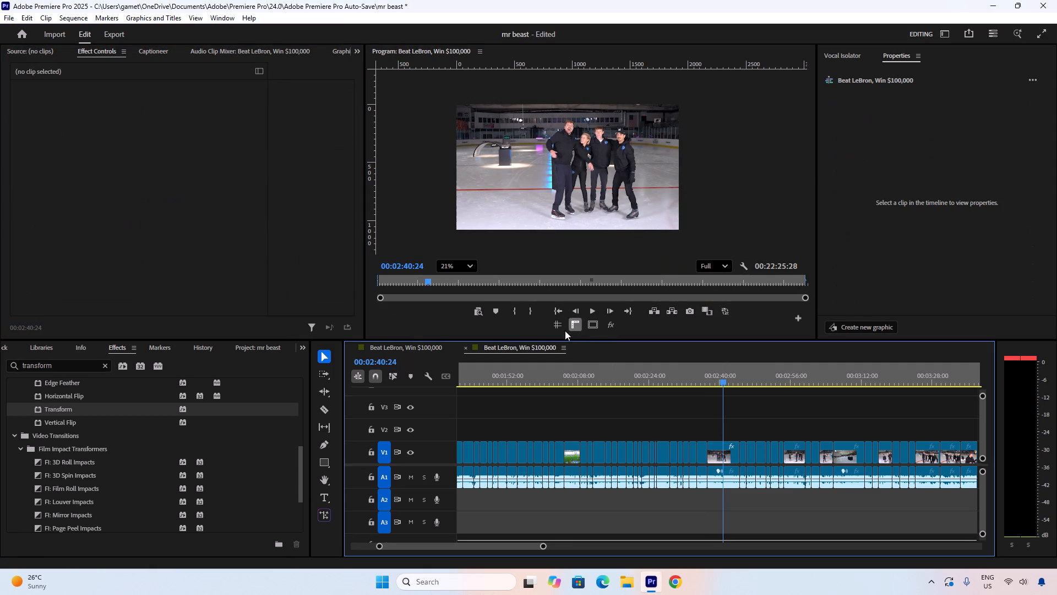
left_click(724, 448)
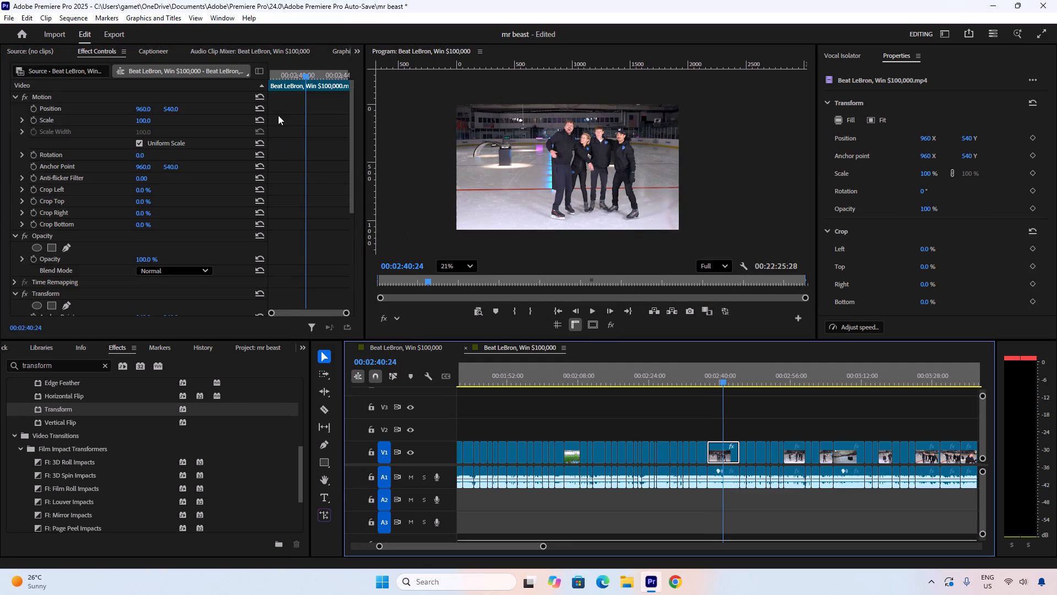
scroll(307, 183, "down", 9)
left_click_drag(302, 72, 259, 72)
key("space")
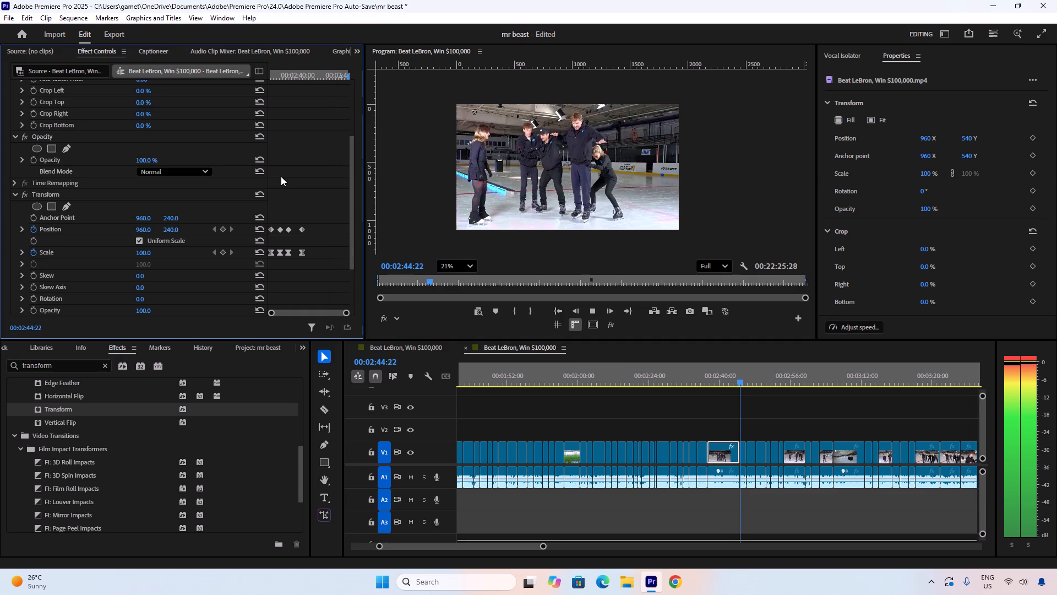
key("space")
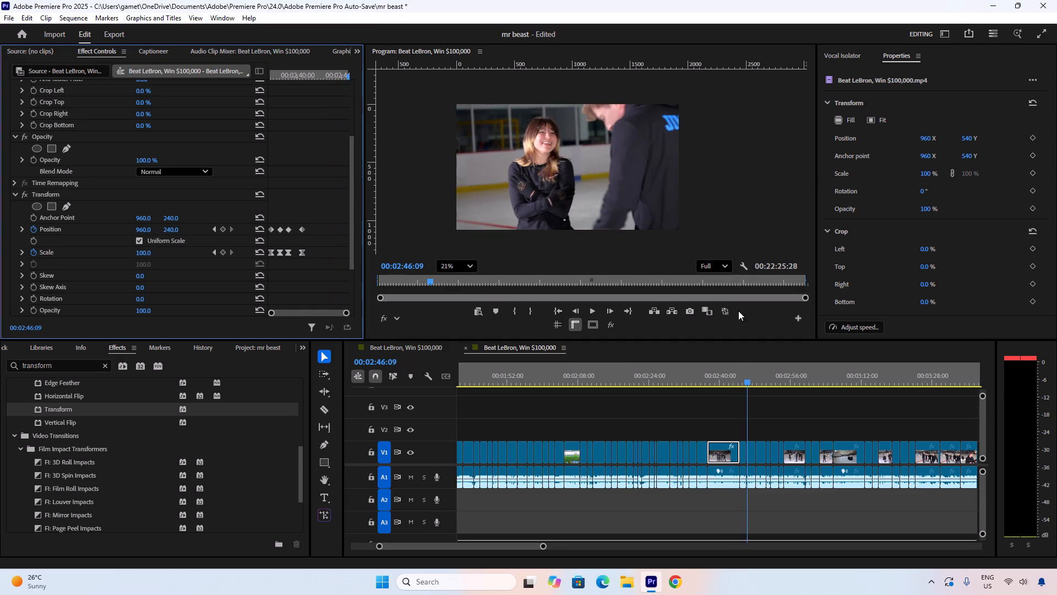
left_click_drag(731, 378, 706, 381)
key("space")
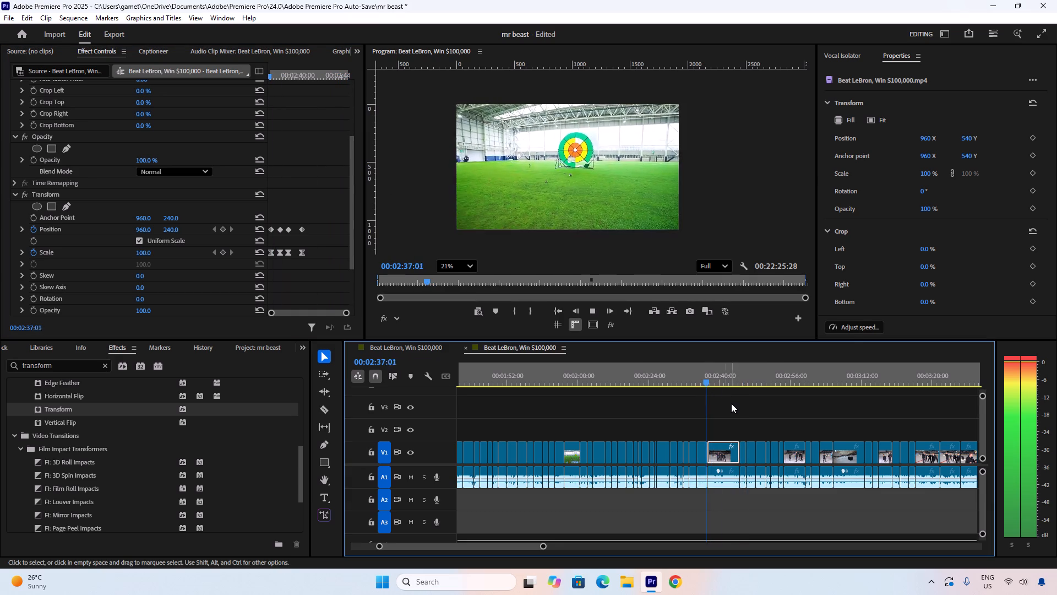
left_click(733, 405)
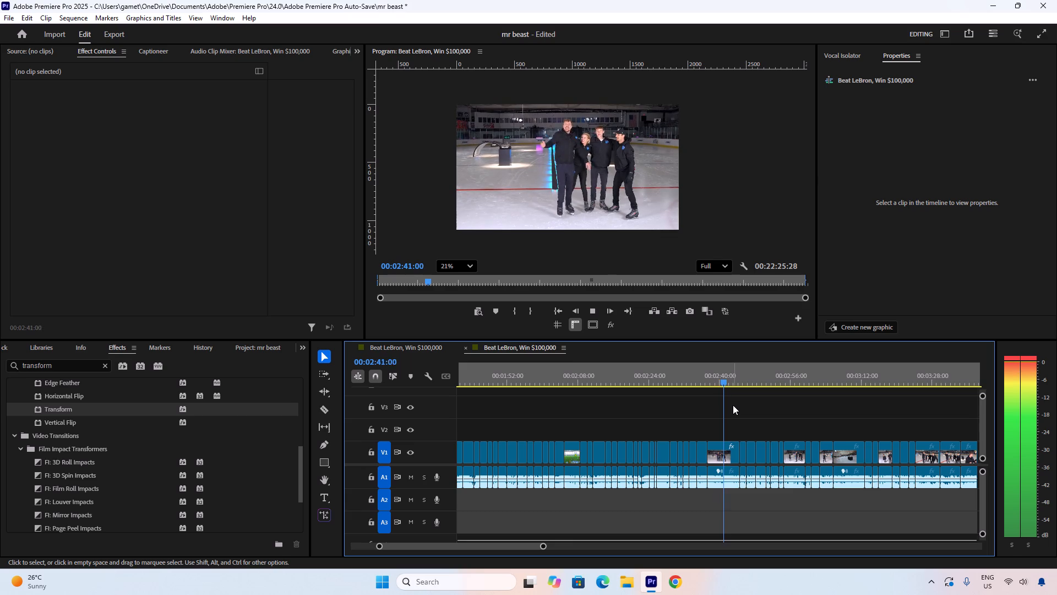
key("space")
key("space")
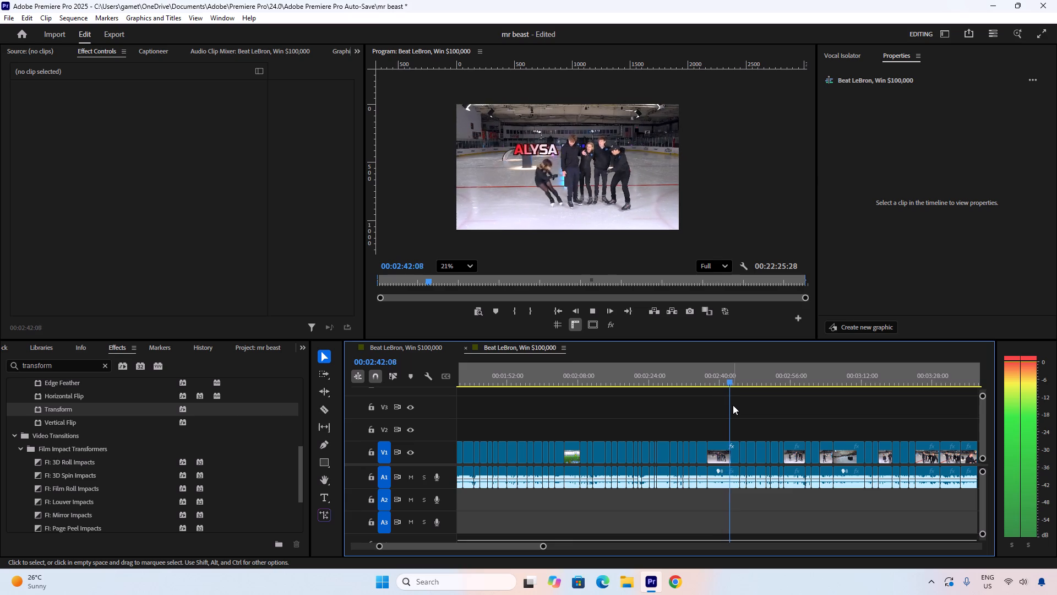
key("space")
key("space")
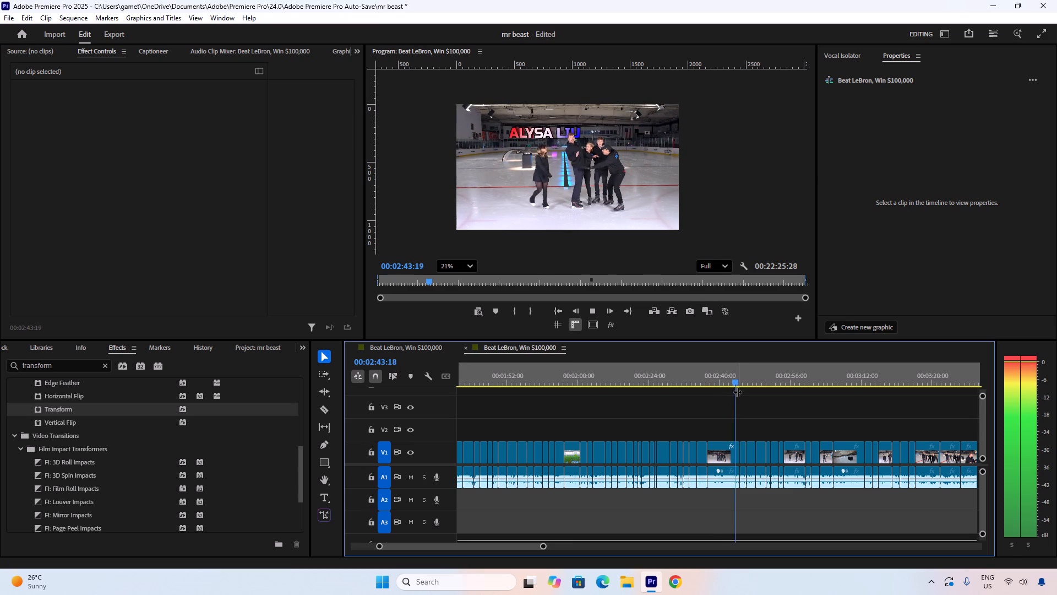
key("space")
key("space")
key("space")
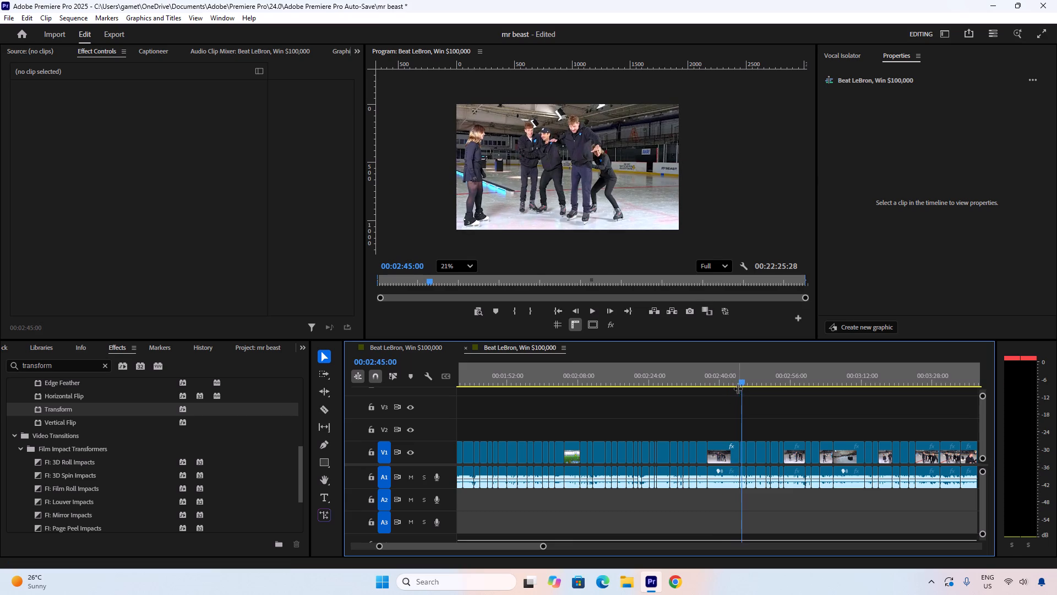
Scrub through the ice-rink shots from about 00:02:42 to 00:02:52 to examine their zooms and find the next shot to edit.
left_click_drag(735, 374, 731, 374)
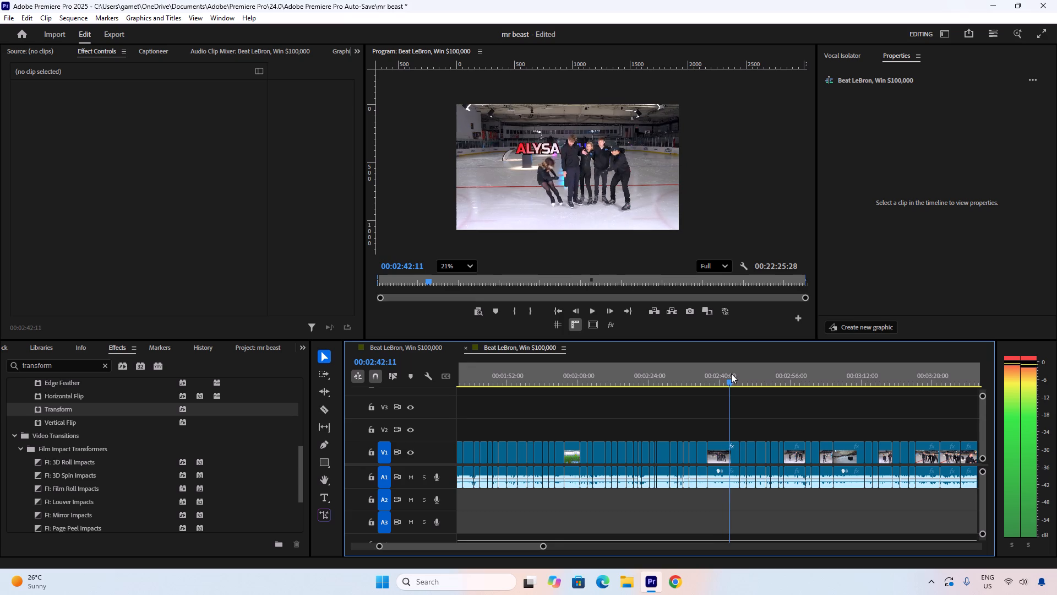
left_click_drag(731, 374, 748, 374)
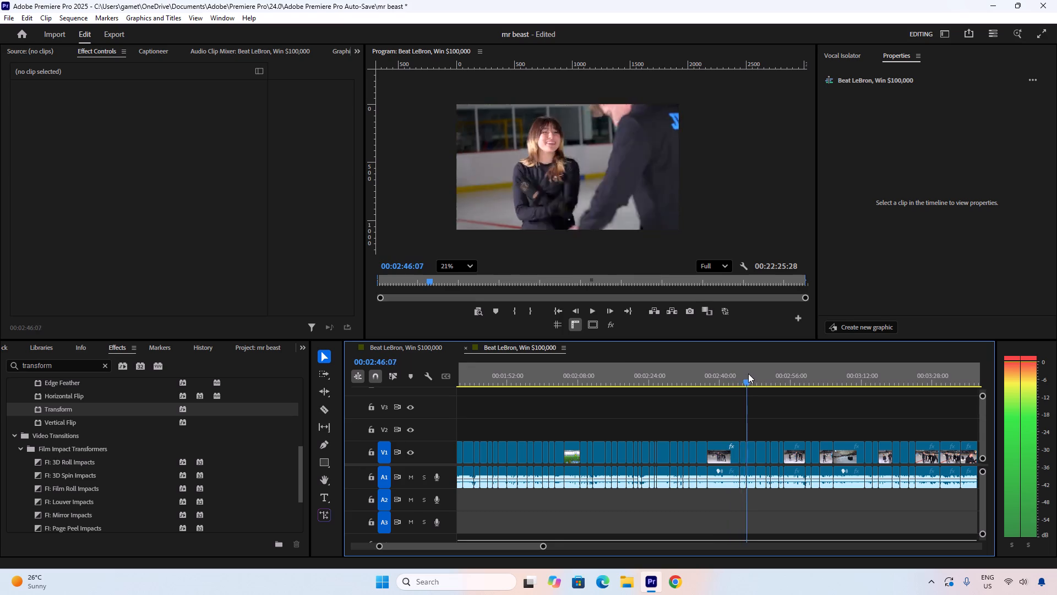
left_click_drag(748, 374, 764, 376)
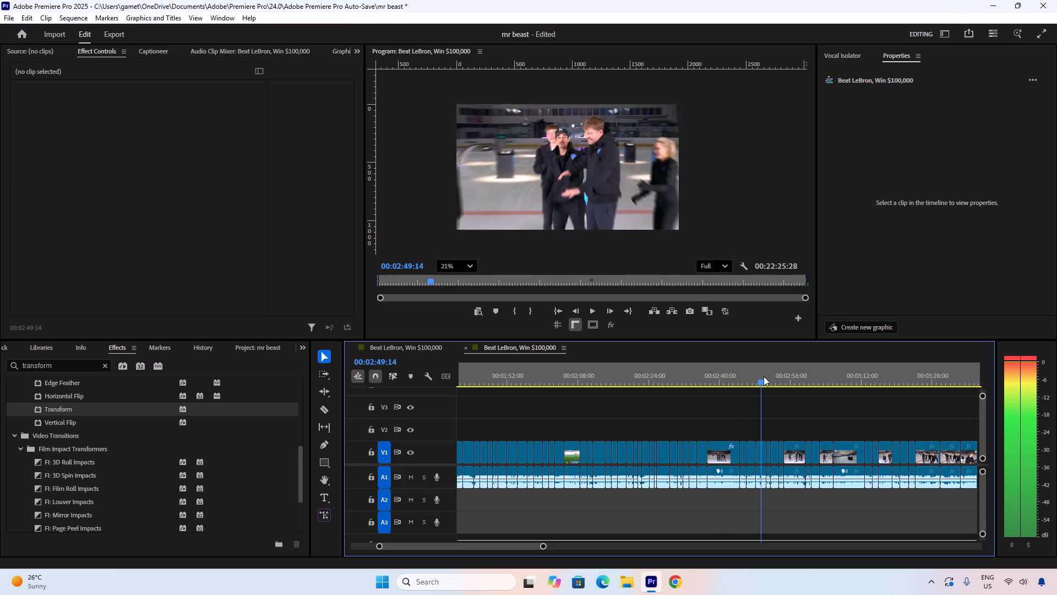
left_click_drag(764, 376, 760, 378)
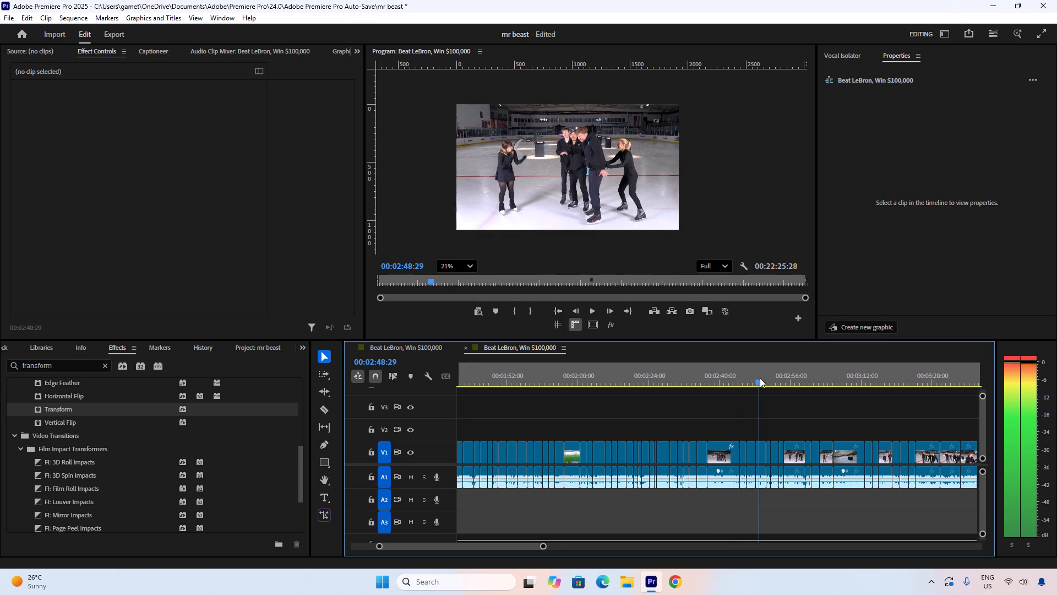
left_click_drag(760, 378, 759, 378)
scroll(816, 441, "up", 11, "alt")
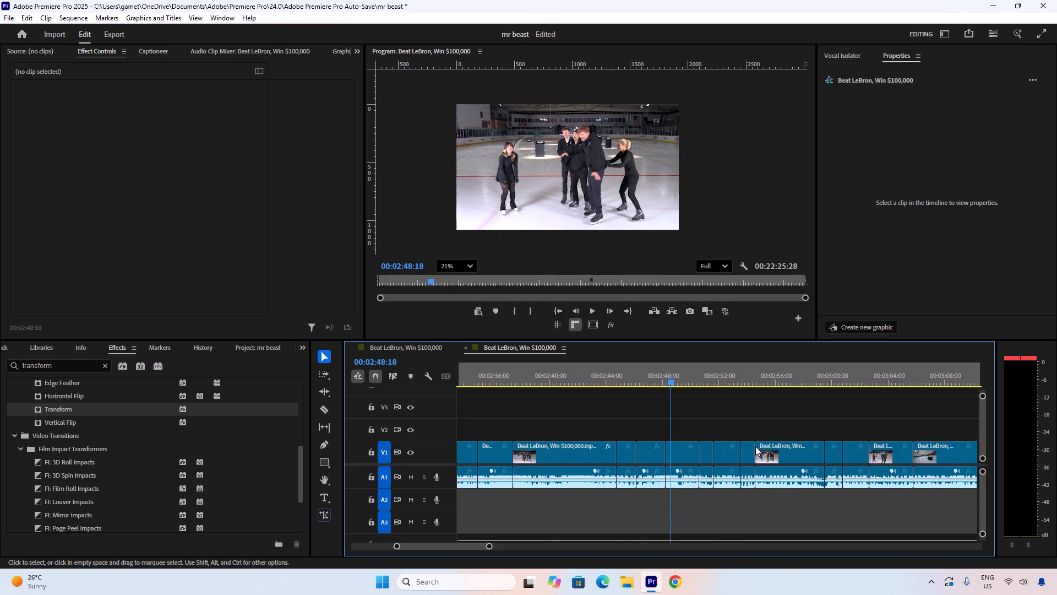
left_click_drag(666, 382, 677, 382)
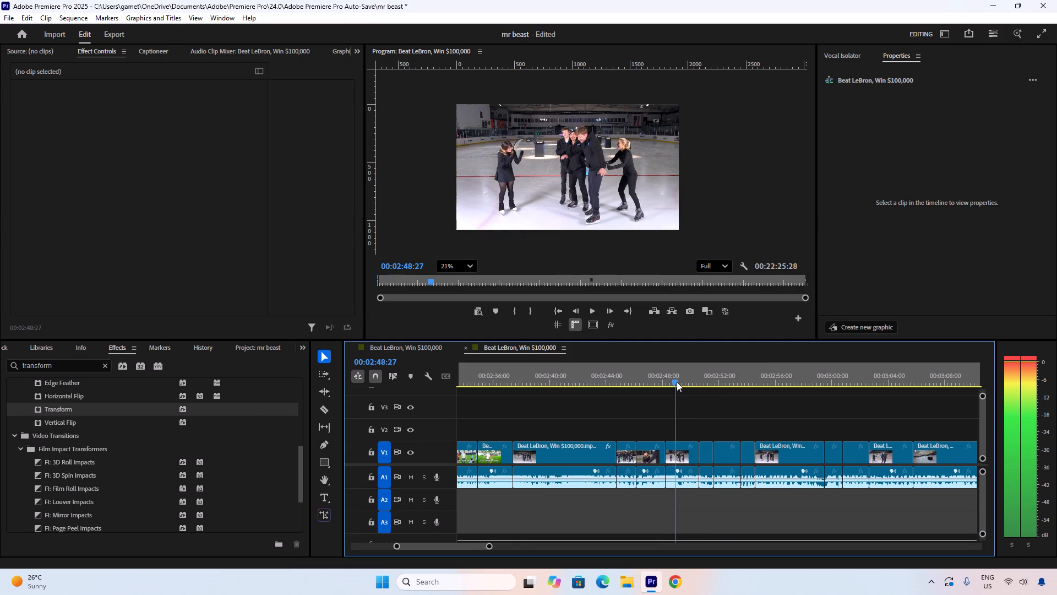
left_click_drag(677, 382, 685, 382)
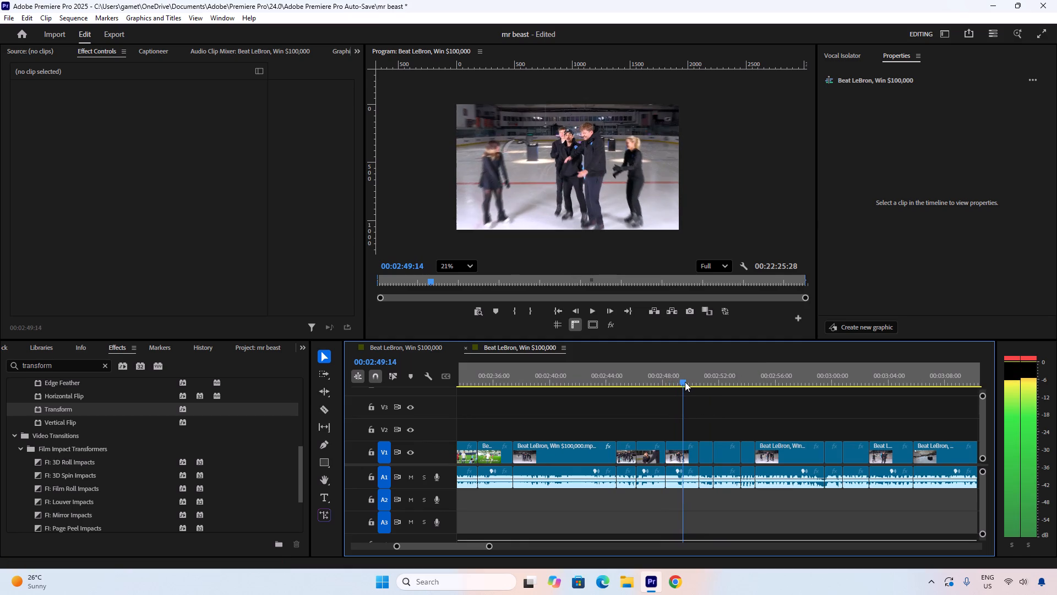
left_click_drag(685, 382, 689, 382)
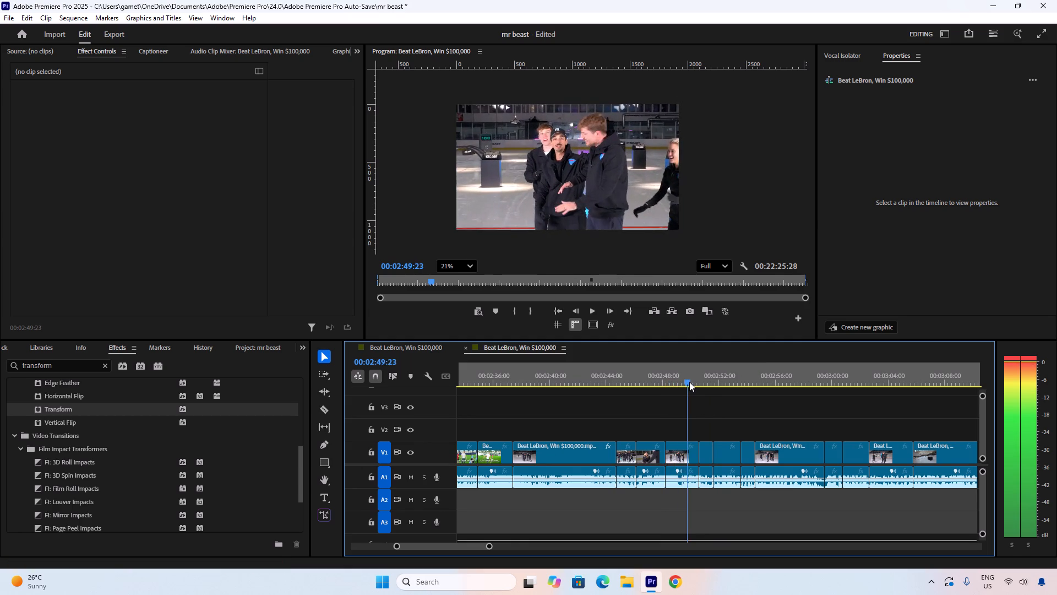
left_click_drag(689, 382, 683, 382)
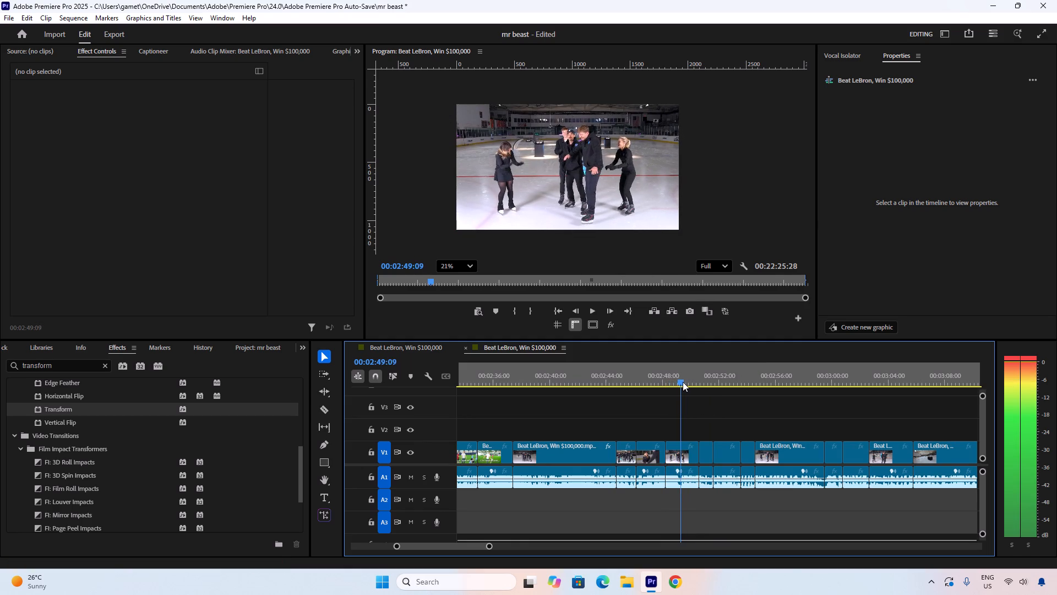
left_click_drag(683, 382, 686, 382)
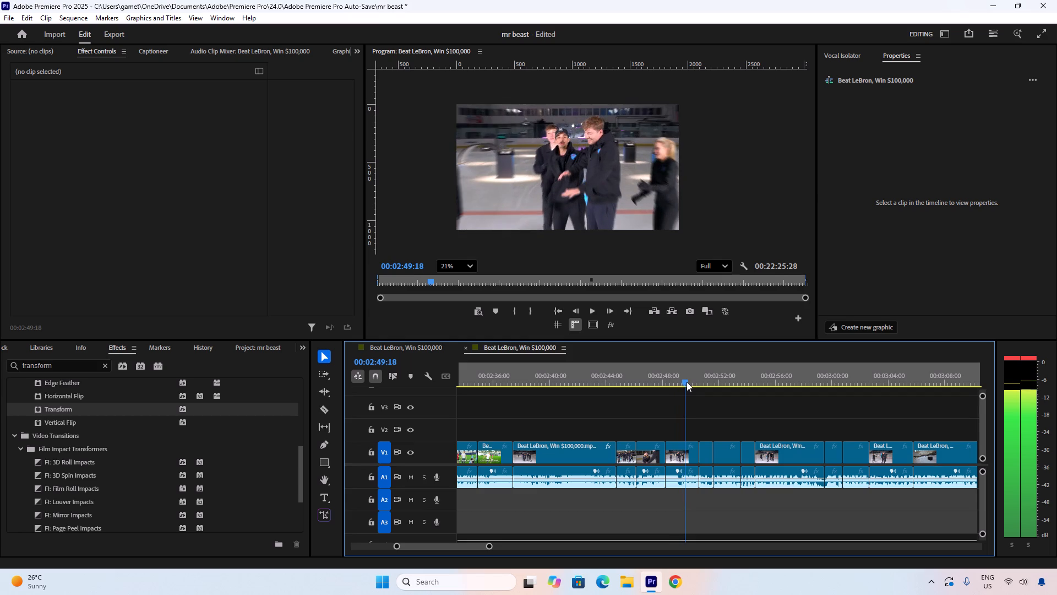
left_click_drag(686, 382, 701, 384)
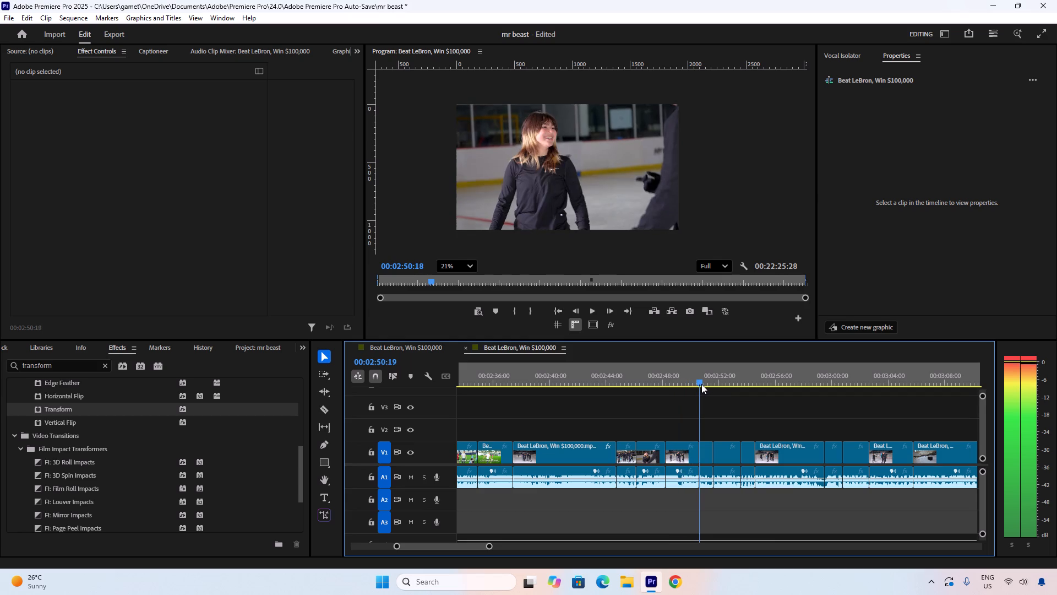
left_click_drag(701, 384, 727, 385)
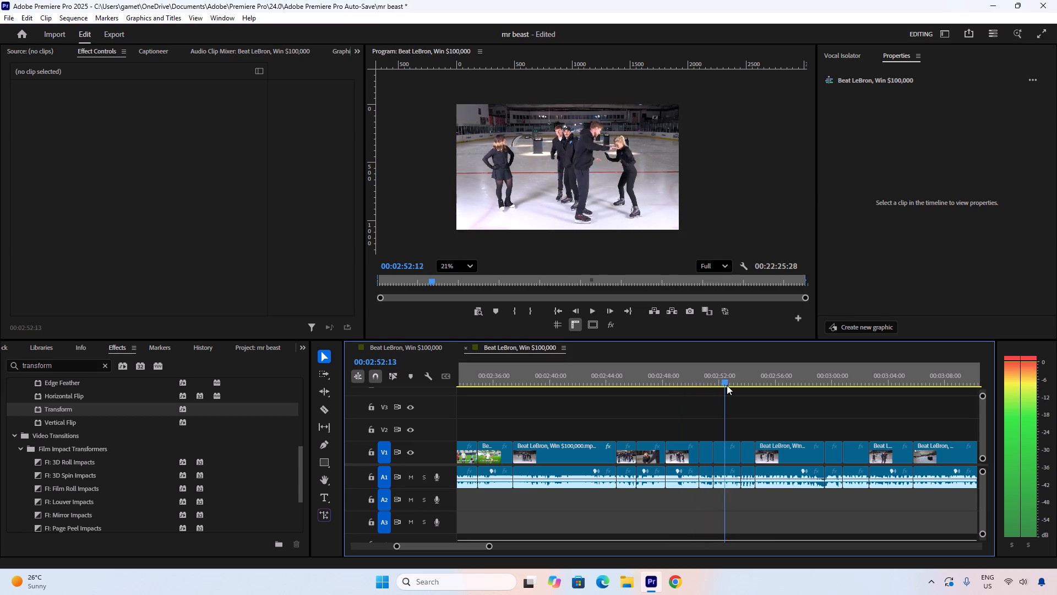
left_click_drag(727, 385, 722, 387)
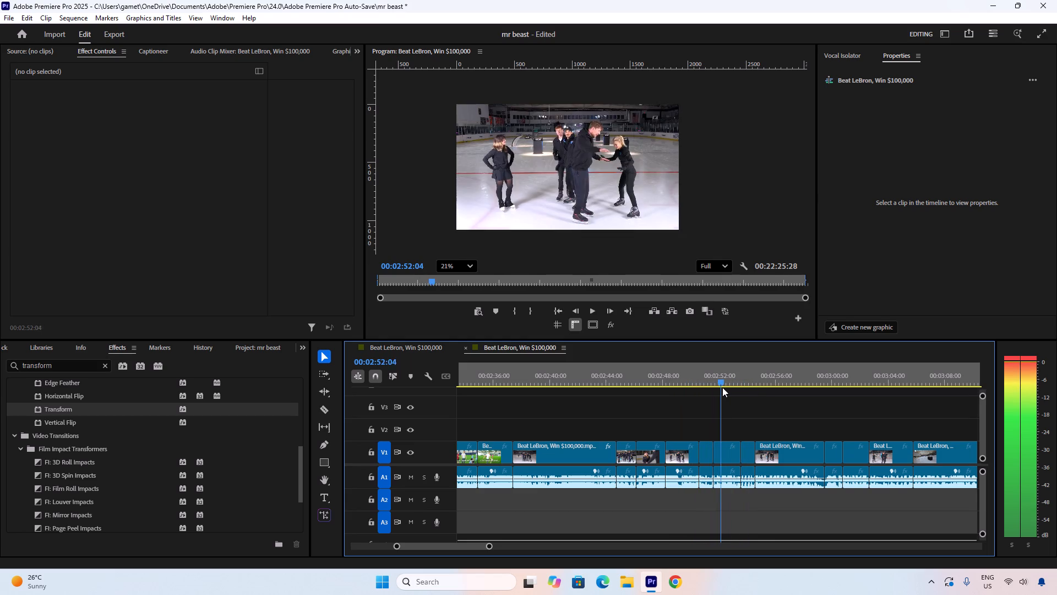
left_click_drag(722, 387, 726, 387)
Replace the wide ice-rink group shot near 00:02:52 on V1 with an After Effects composition.
left_click(727, 458)
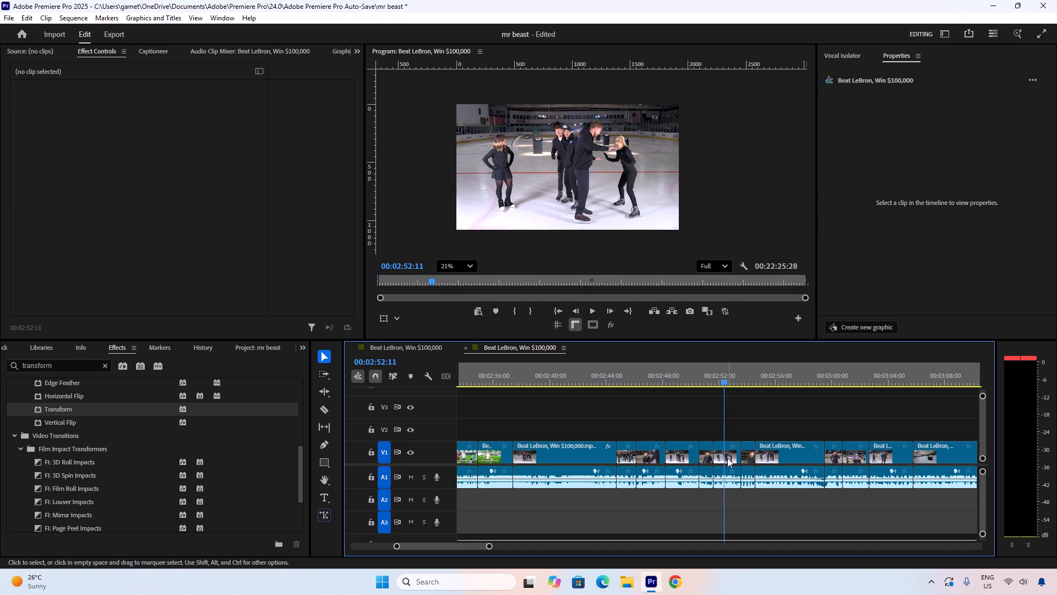
left_click_drag(727, 382, 716, 383)
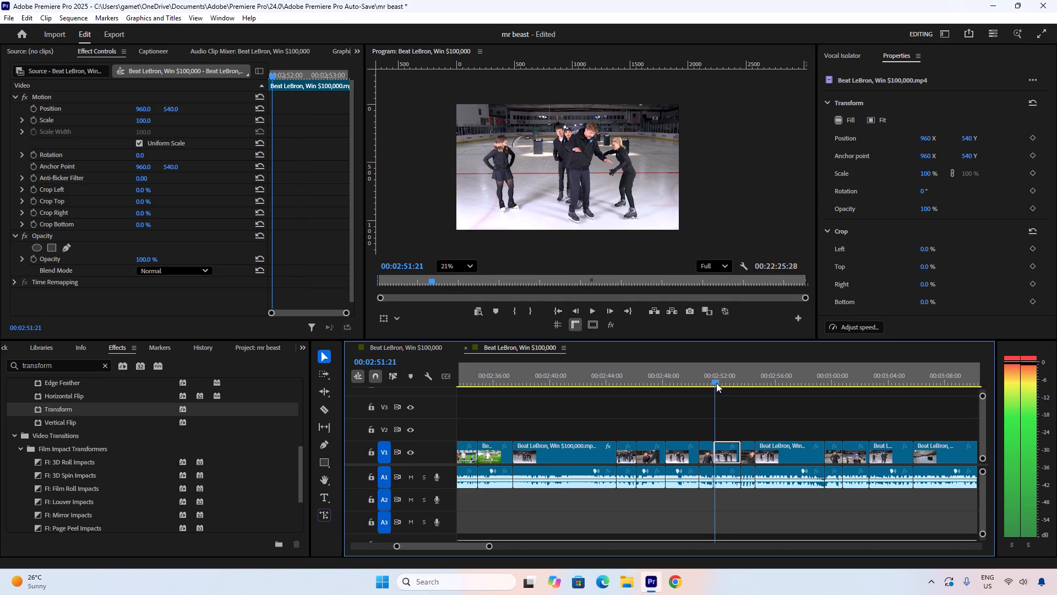
right_click(723, 453)
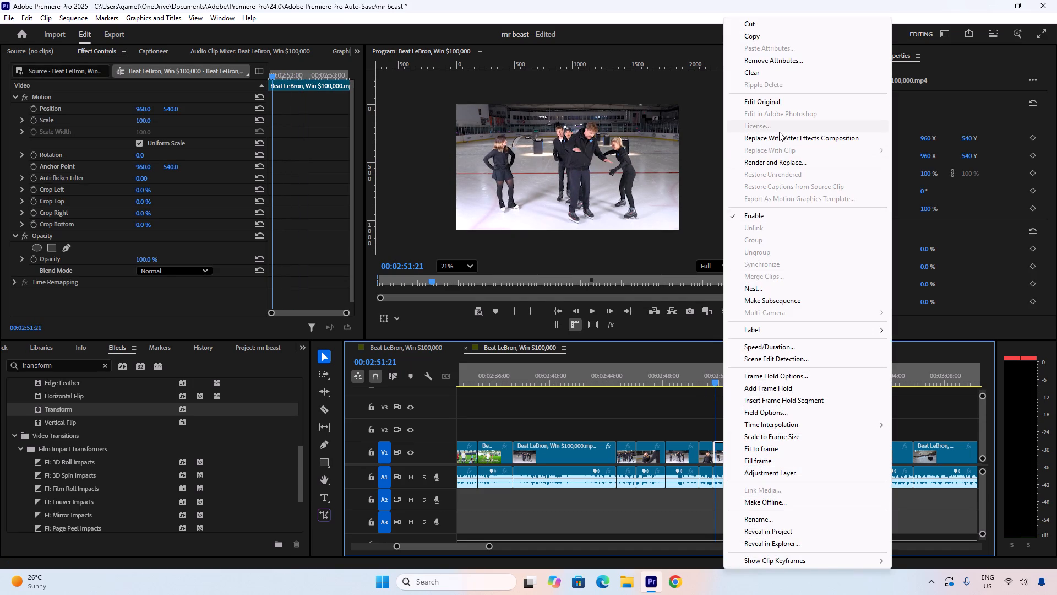
left_click(779, 132)
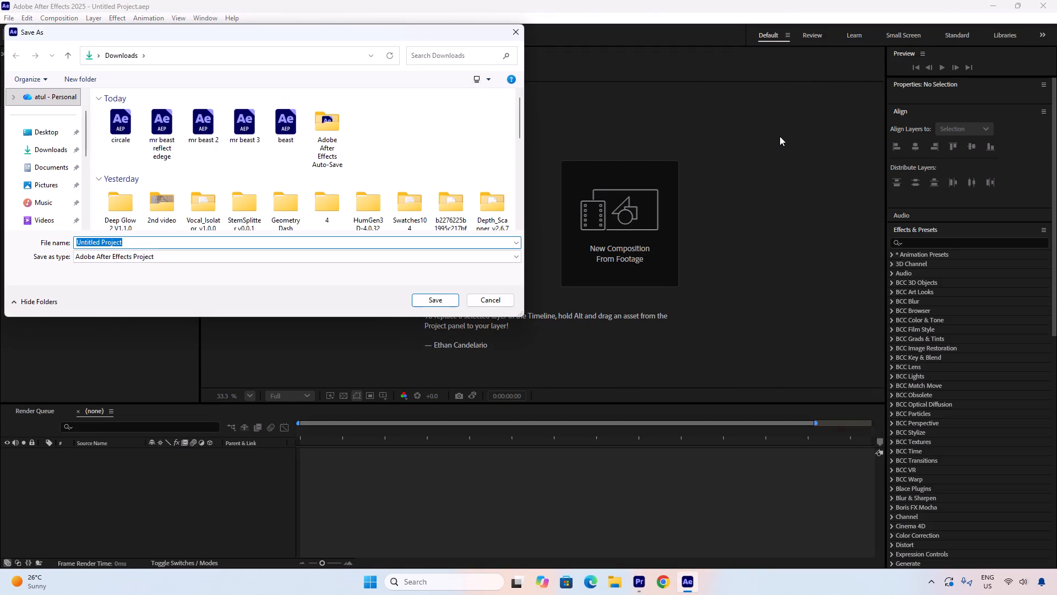
Save the new After Effects project in Downloads as "mr beast text".
type("mr bes")
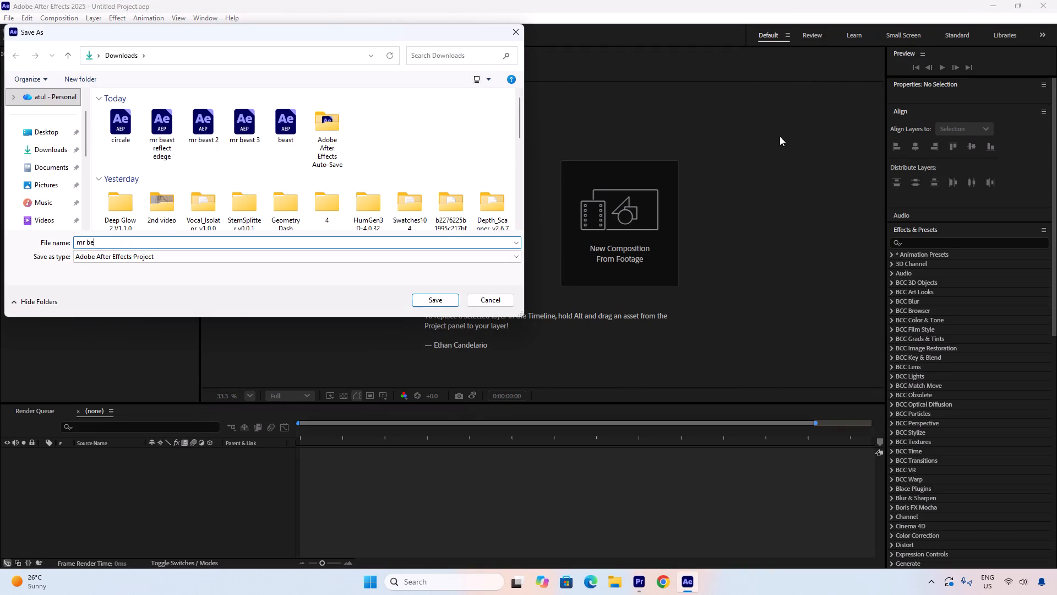
key("BackSpace")
type("ast text")
key("Return")
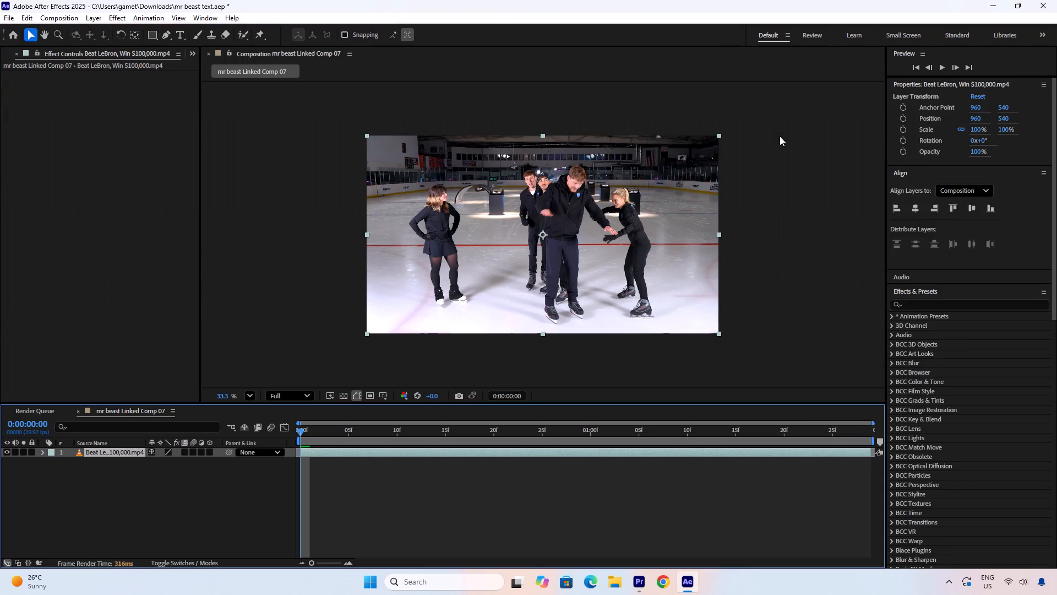
Look through the linked composition, return to its first frame, and add a text layer reading "beast".
left_click_drag(309, 435, 341, 429)
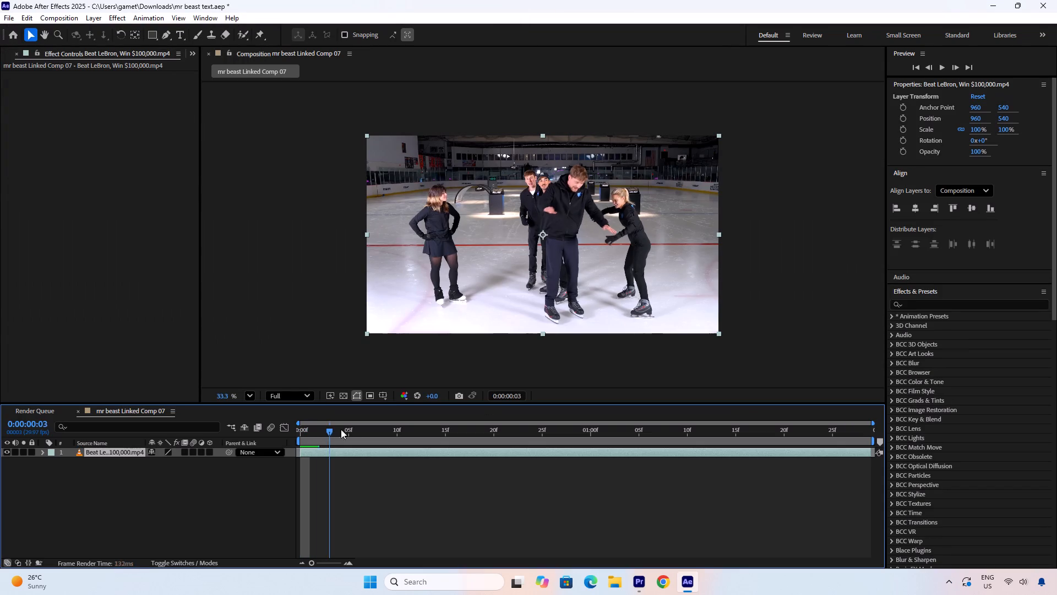
left_click_drag(341, 429, 847, 419)
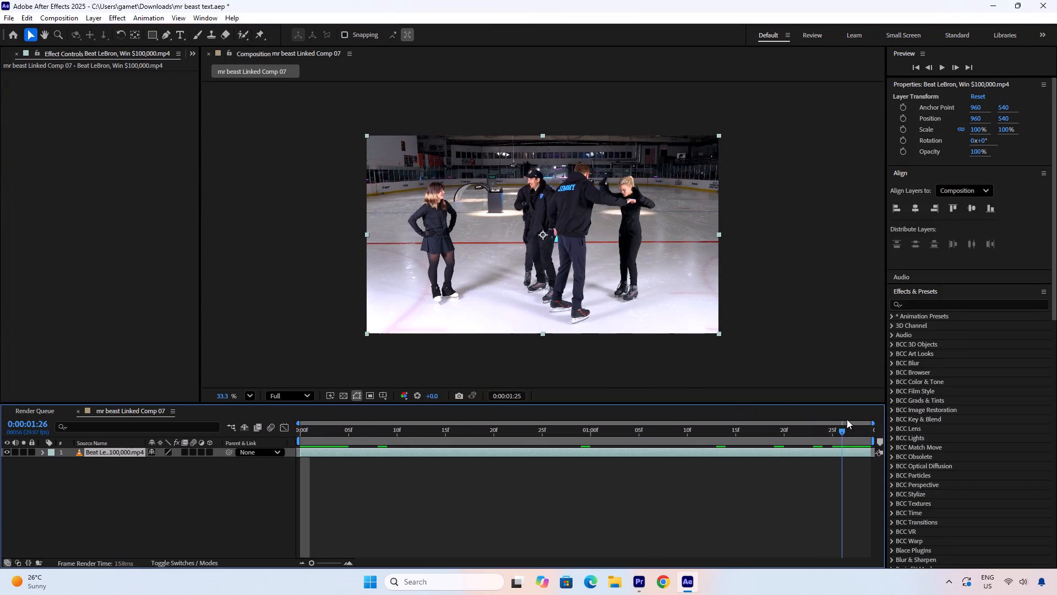
left_click_drag(847, 419, 511, 440)
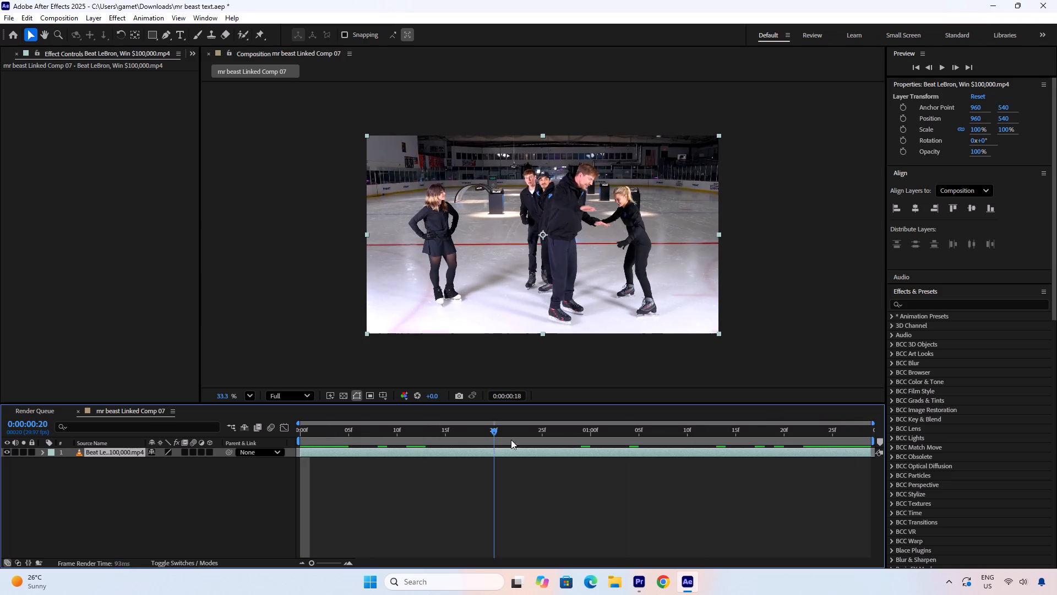
left_click_drag(511, 440, 259, 446)
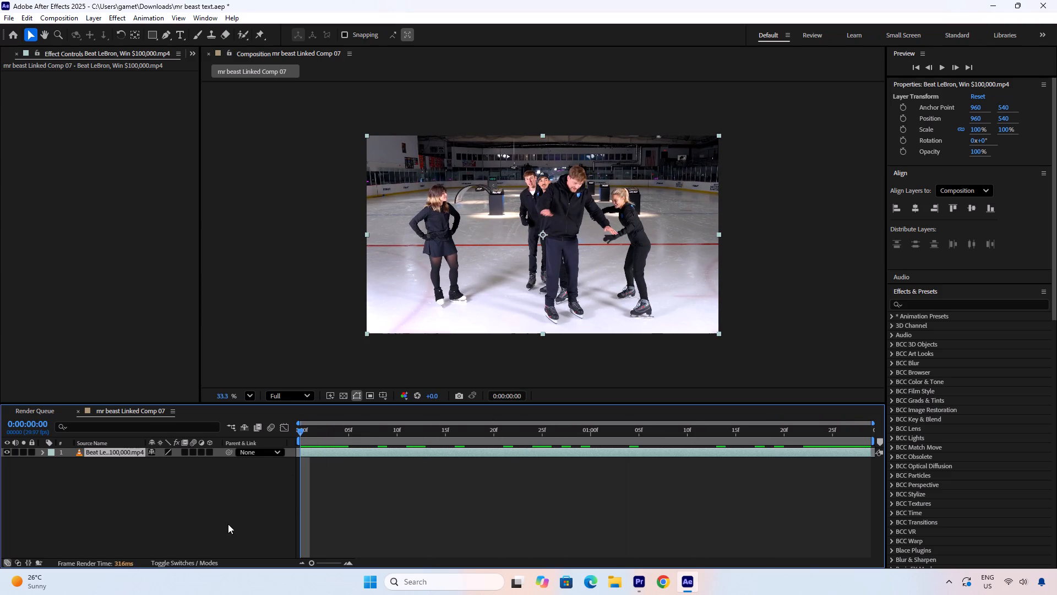
right_click(177, 497)
left_click(207, 360)
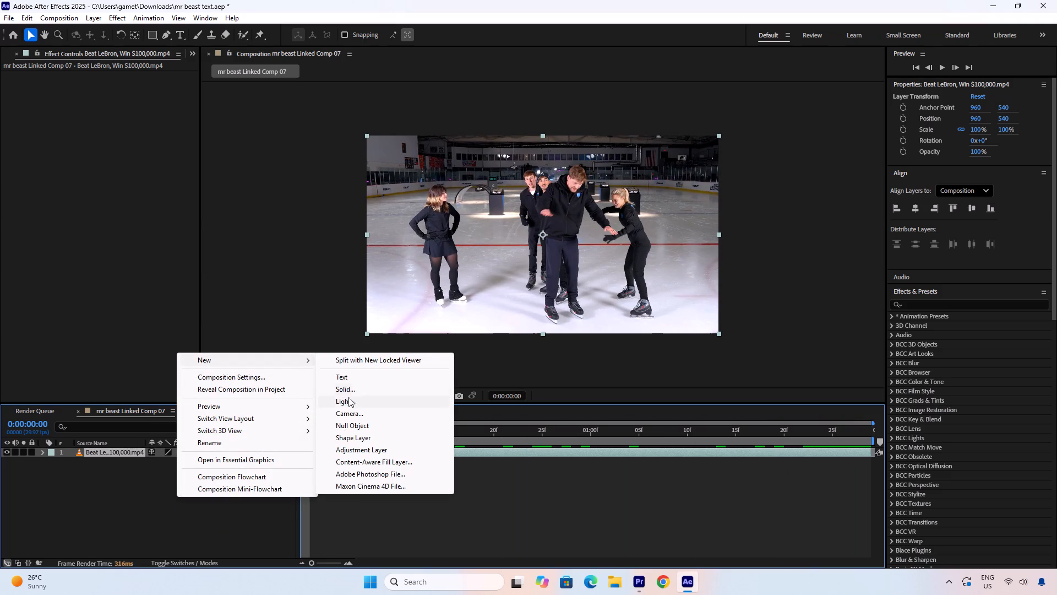
left_click(351, 378)
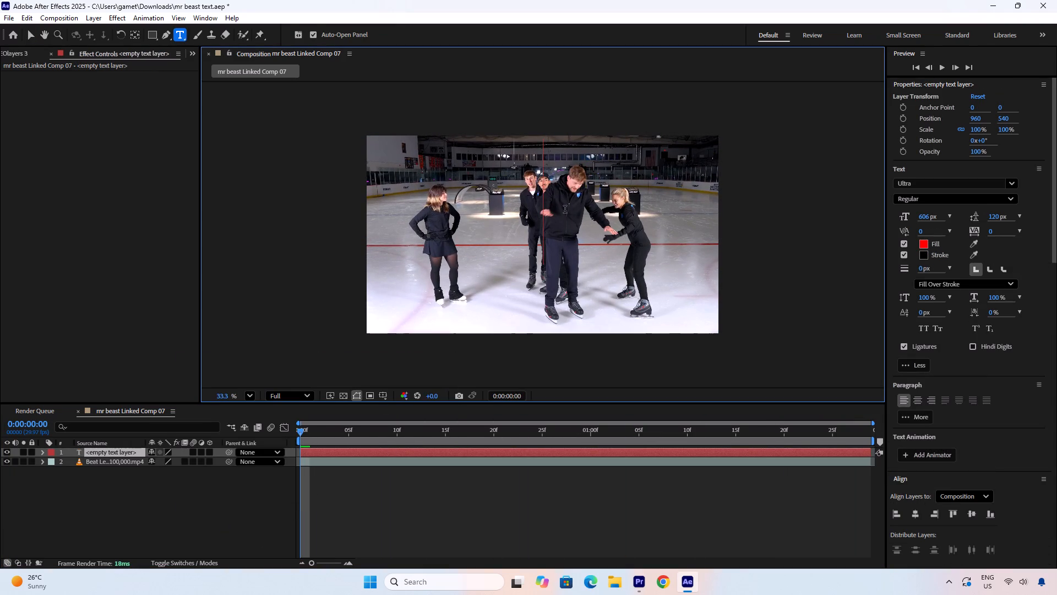
type("beast")
Reduce the font size of the whole "beast" text to 217 px.
key("ctrl+a")
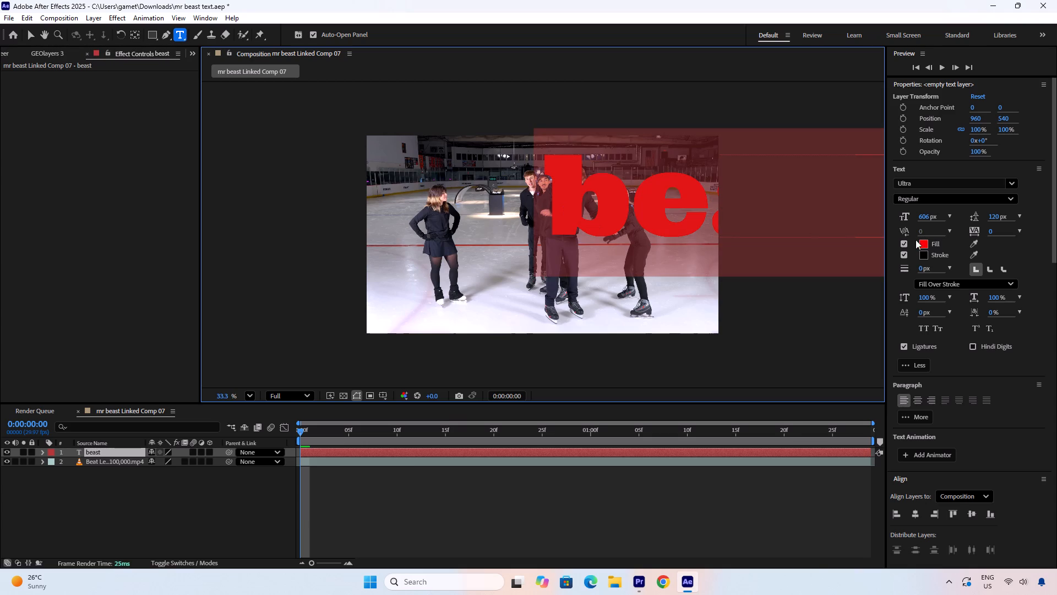
left_click_drag(925, 214, 925, 214)
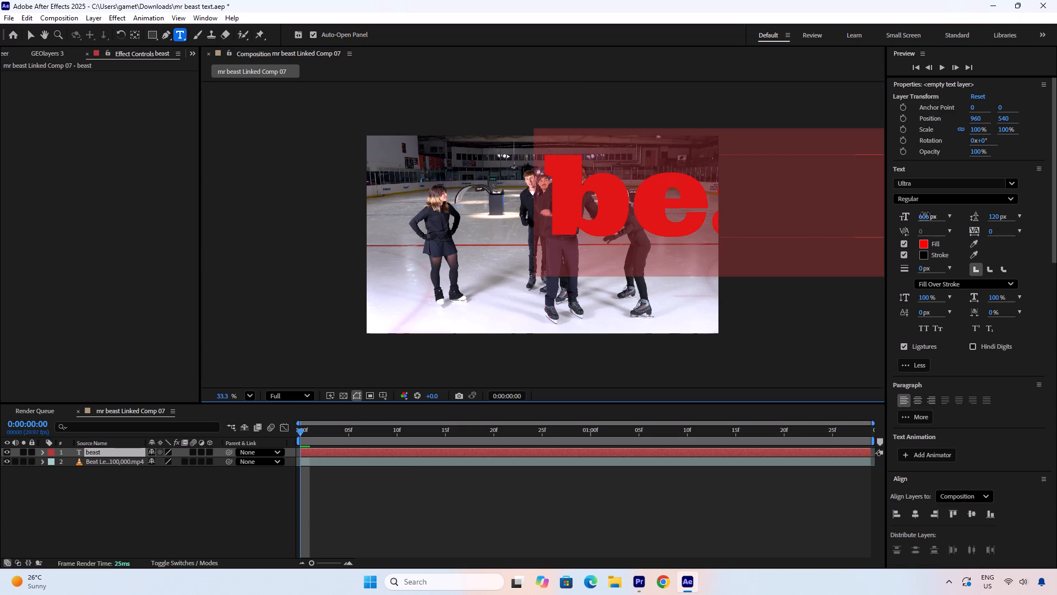
left_click_drag(925, 214, 734, 231)
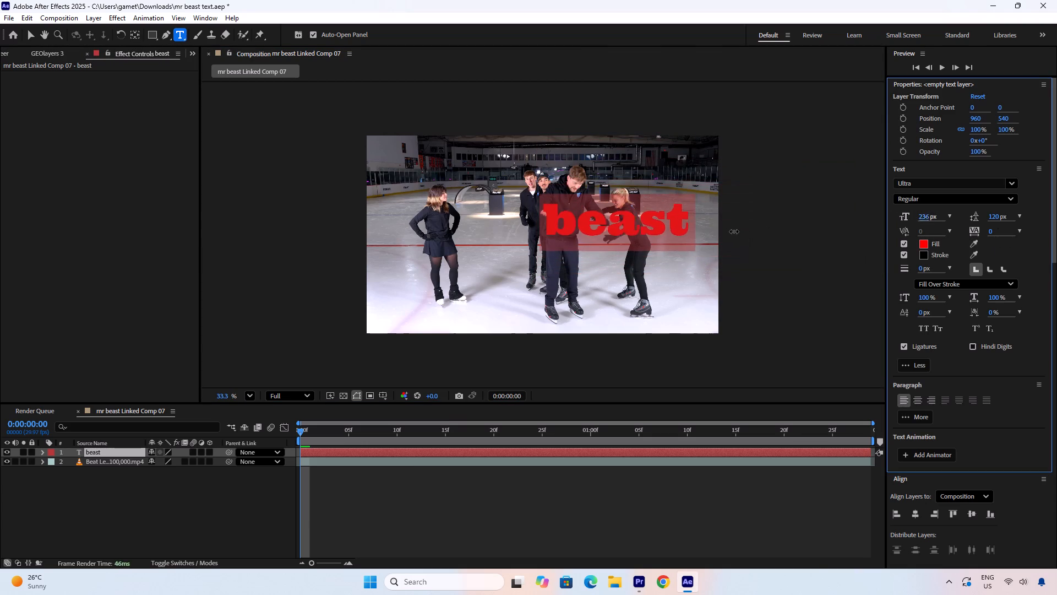
left_click_drag(734, 231, 727, 232)
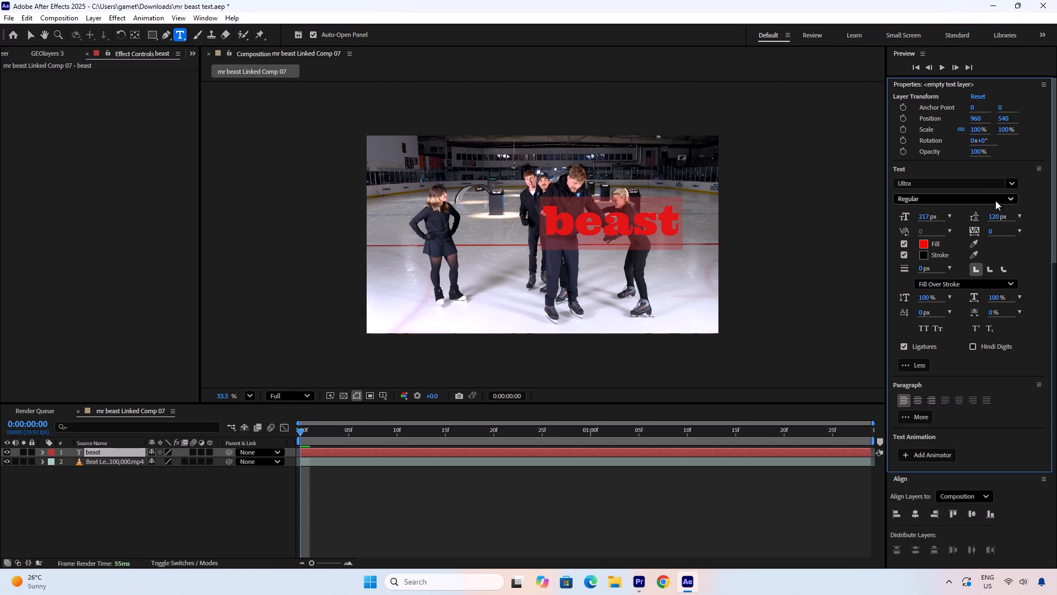
Change the "beast" text's font to Russo One and set it in All Caps.
left_click(1016, 183)
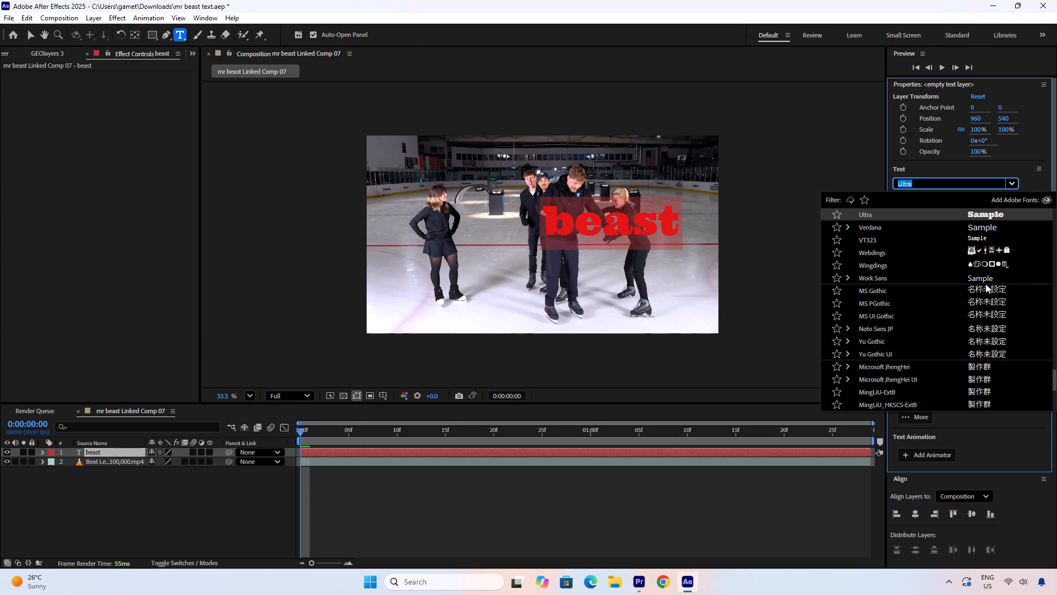
scroll(978, 286, "down", 20)
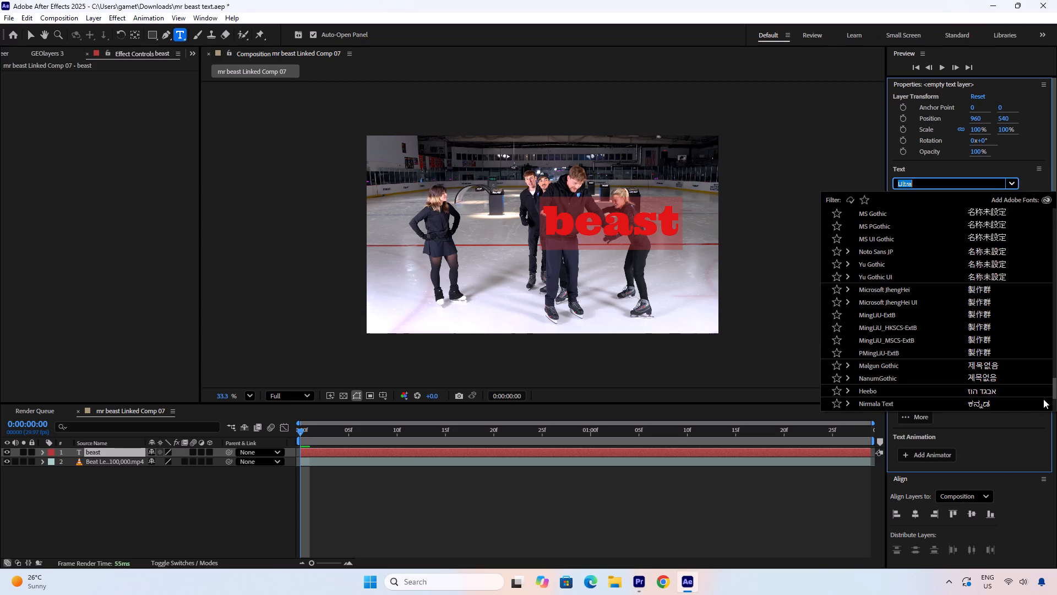
left_click_drag(1055, 387, 1056, 188)
left_click(994, 241)
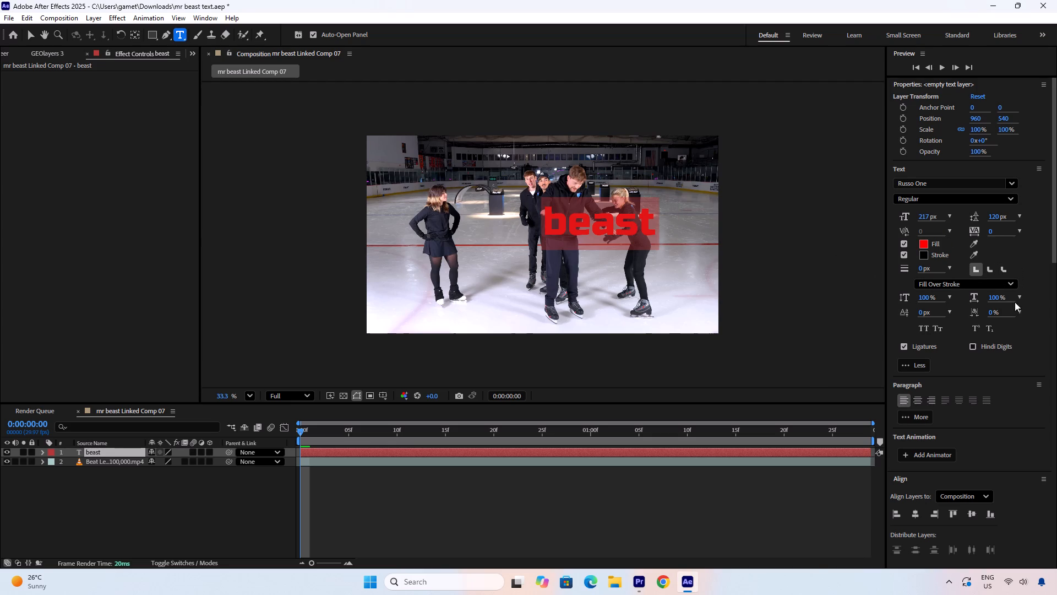
left_click(924, 331)
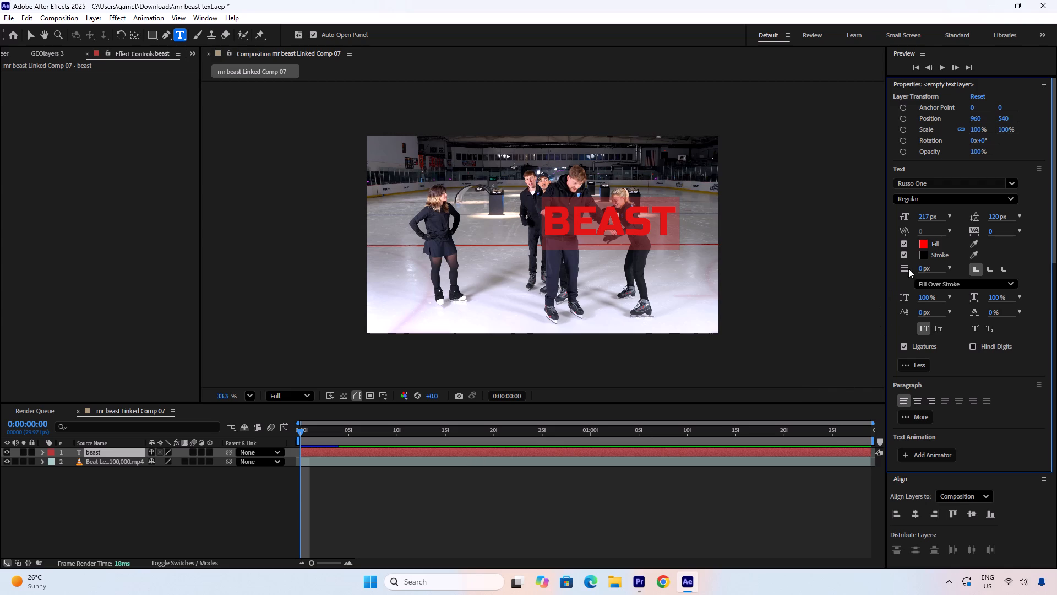
Set the "BEAST" text's fill colour to white.
left_click(922, 242)
left_click_drag(483, 247, 440, 229)
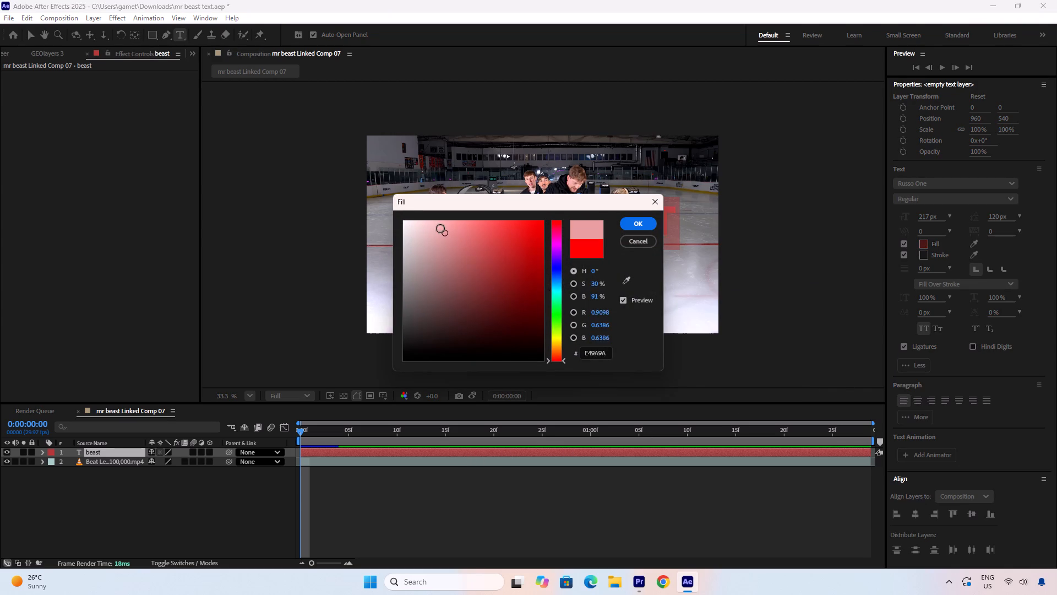
left_click_drag(440, 229, 379, 197)
left_click(624, 221)
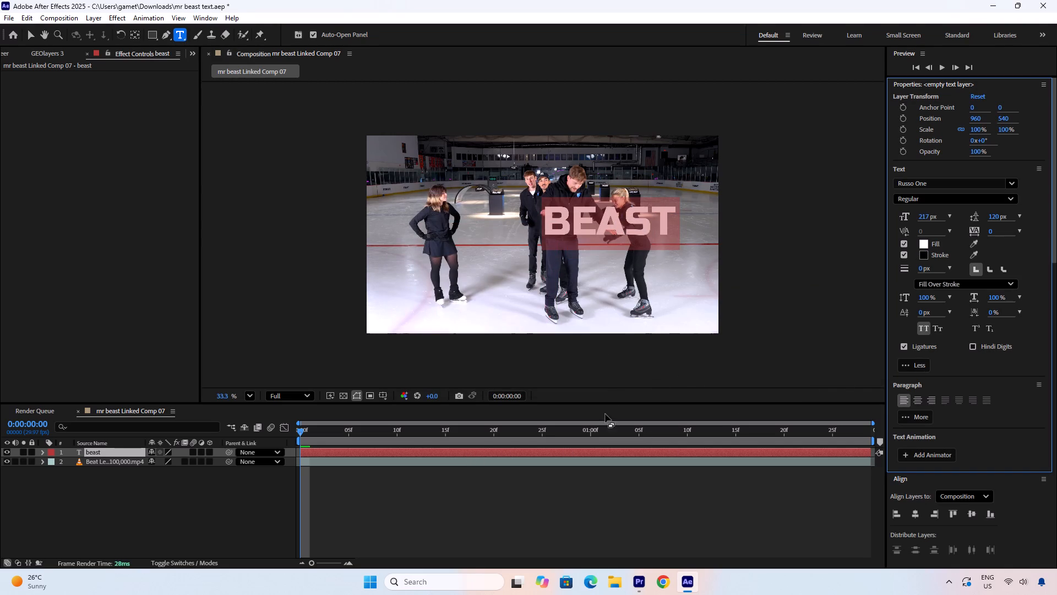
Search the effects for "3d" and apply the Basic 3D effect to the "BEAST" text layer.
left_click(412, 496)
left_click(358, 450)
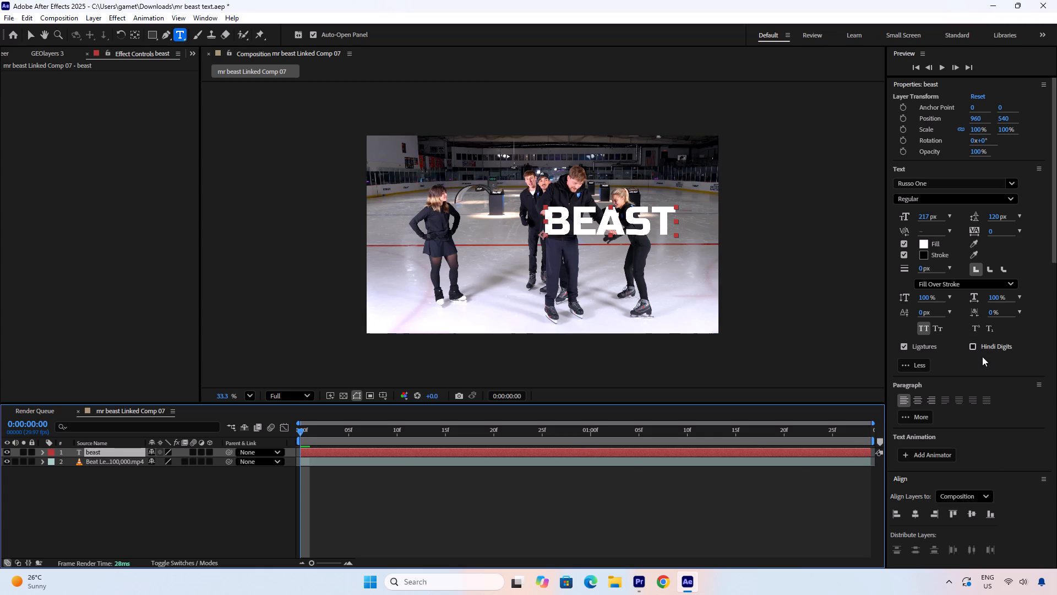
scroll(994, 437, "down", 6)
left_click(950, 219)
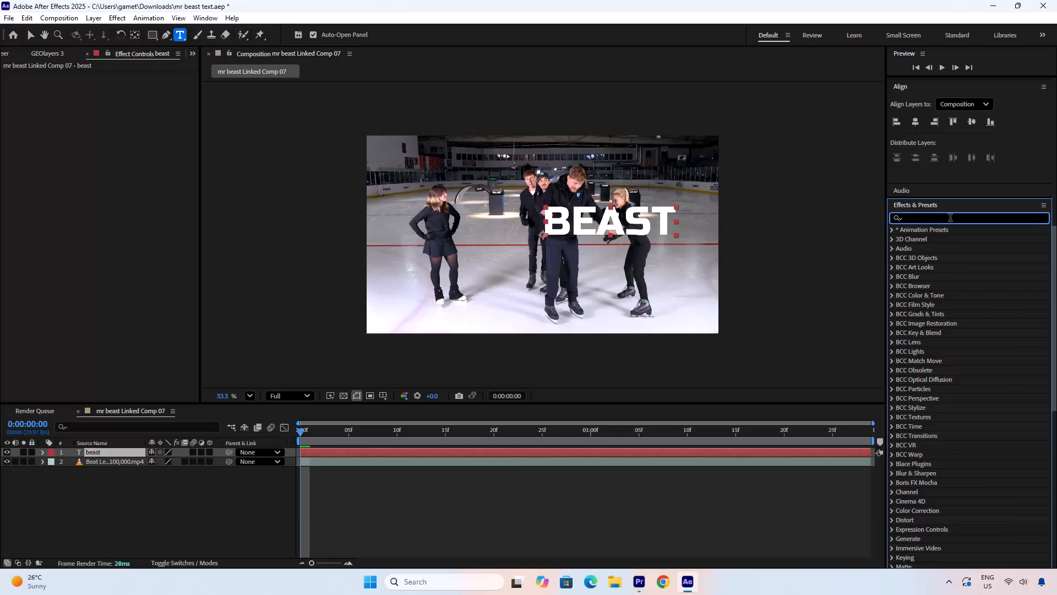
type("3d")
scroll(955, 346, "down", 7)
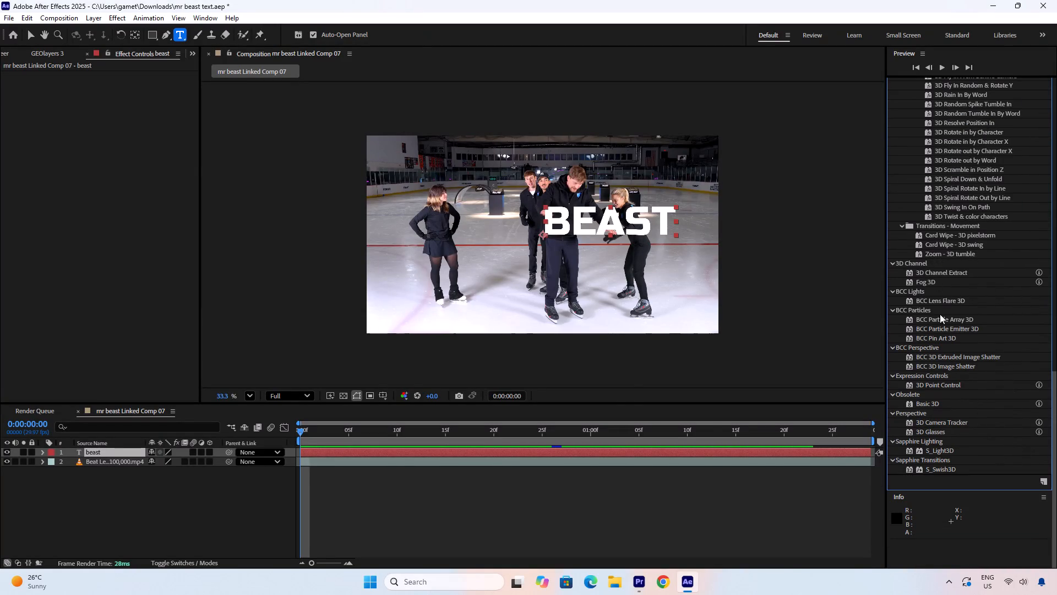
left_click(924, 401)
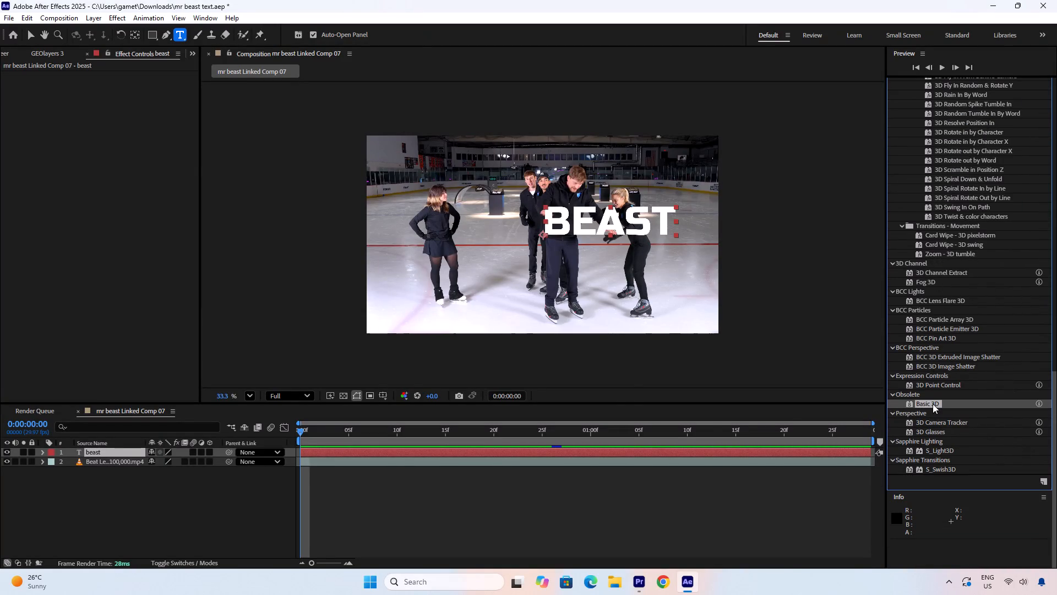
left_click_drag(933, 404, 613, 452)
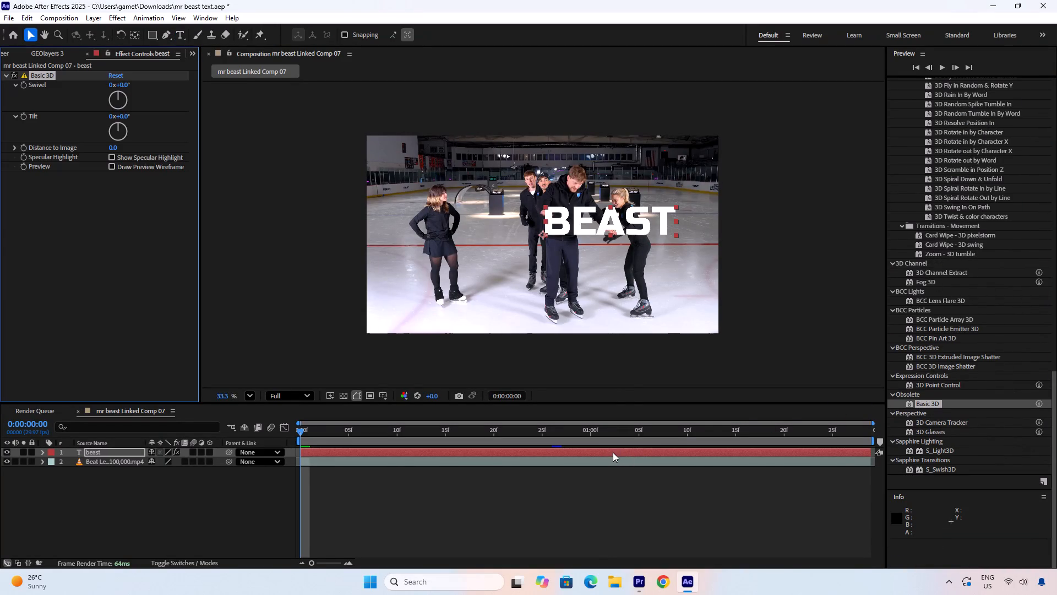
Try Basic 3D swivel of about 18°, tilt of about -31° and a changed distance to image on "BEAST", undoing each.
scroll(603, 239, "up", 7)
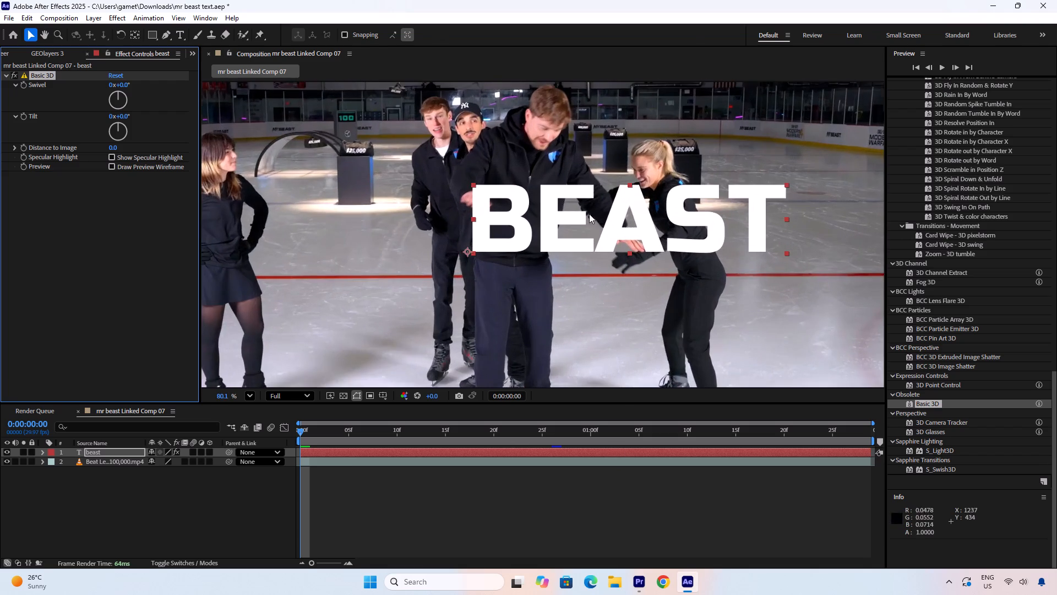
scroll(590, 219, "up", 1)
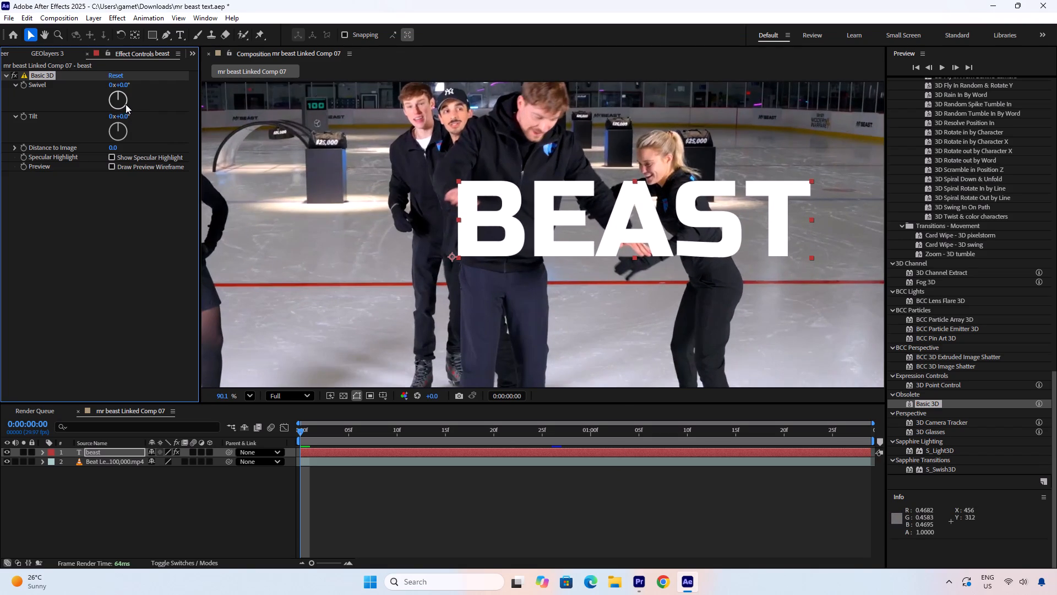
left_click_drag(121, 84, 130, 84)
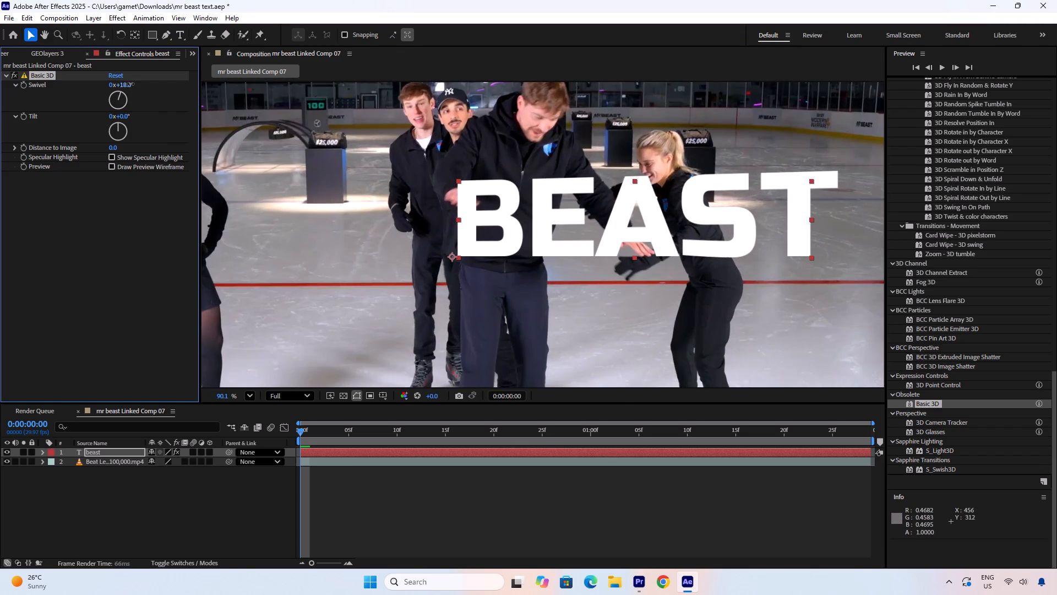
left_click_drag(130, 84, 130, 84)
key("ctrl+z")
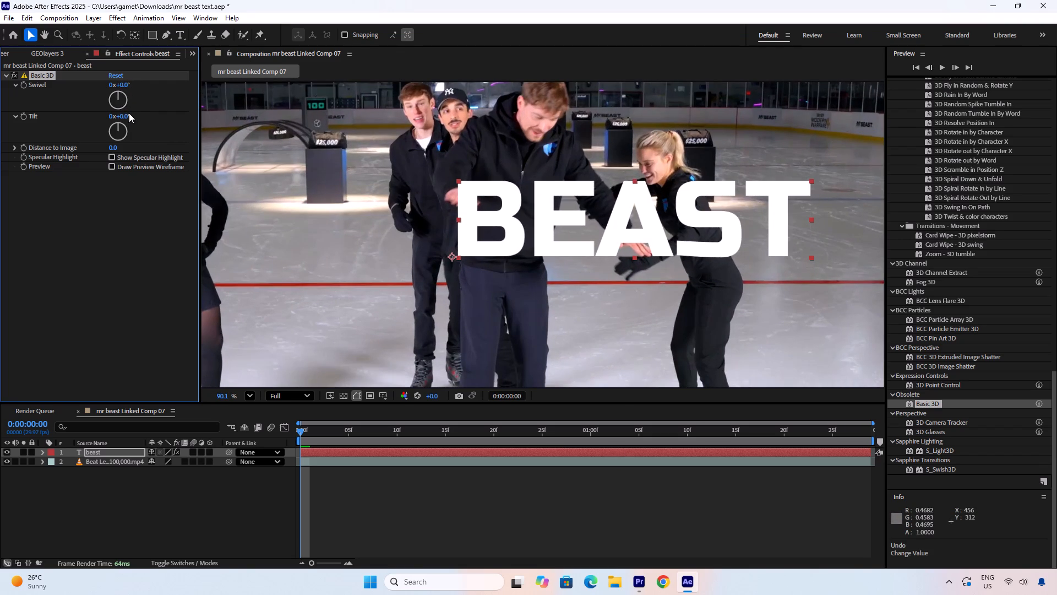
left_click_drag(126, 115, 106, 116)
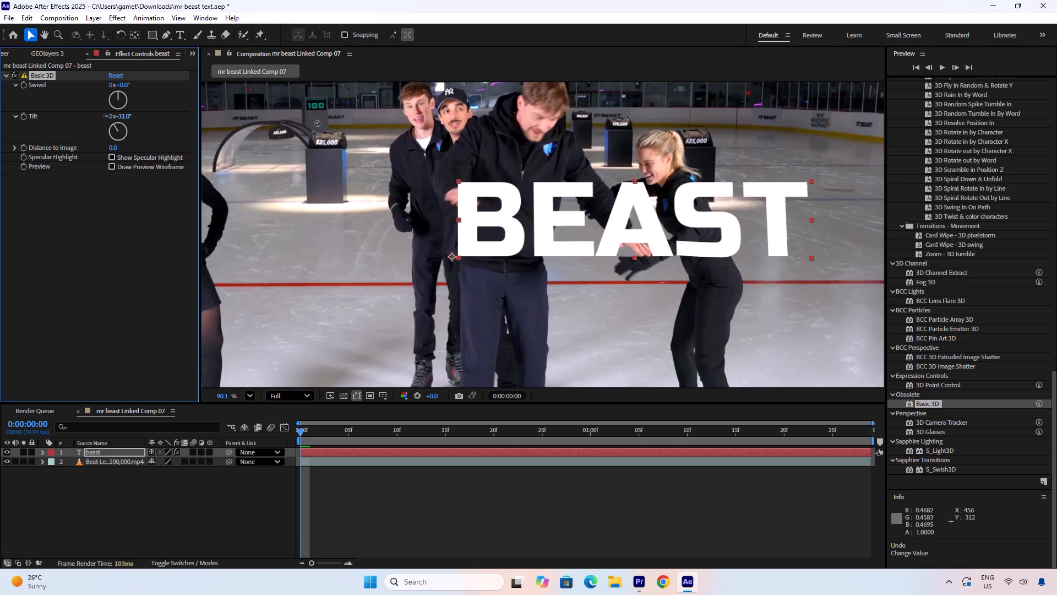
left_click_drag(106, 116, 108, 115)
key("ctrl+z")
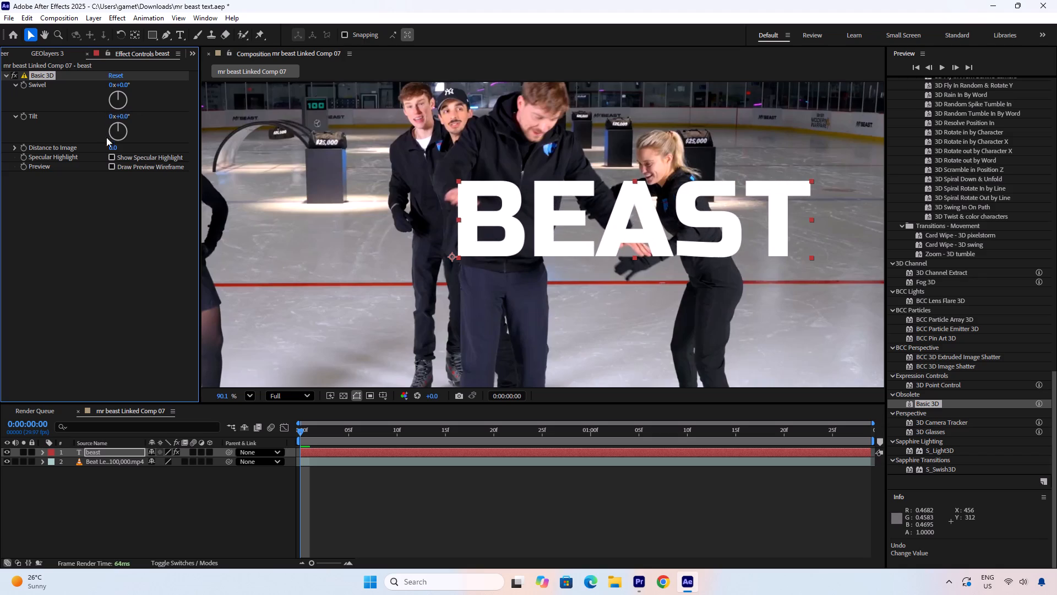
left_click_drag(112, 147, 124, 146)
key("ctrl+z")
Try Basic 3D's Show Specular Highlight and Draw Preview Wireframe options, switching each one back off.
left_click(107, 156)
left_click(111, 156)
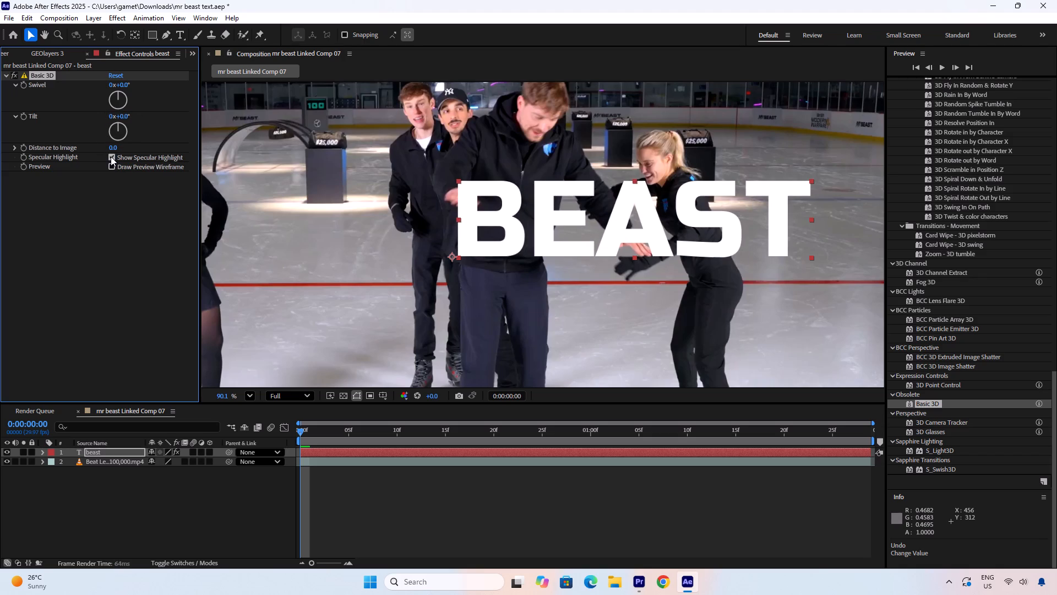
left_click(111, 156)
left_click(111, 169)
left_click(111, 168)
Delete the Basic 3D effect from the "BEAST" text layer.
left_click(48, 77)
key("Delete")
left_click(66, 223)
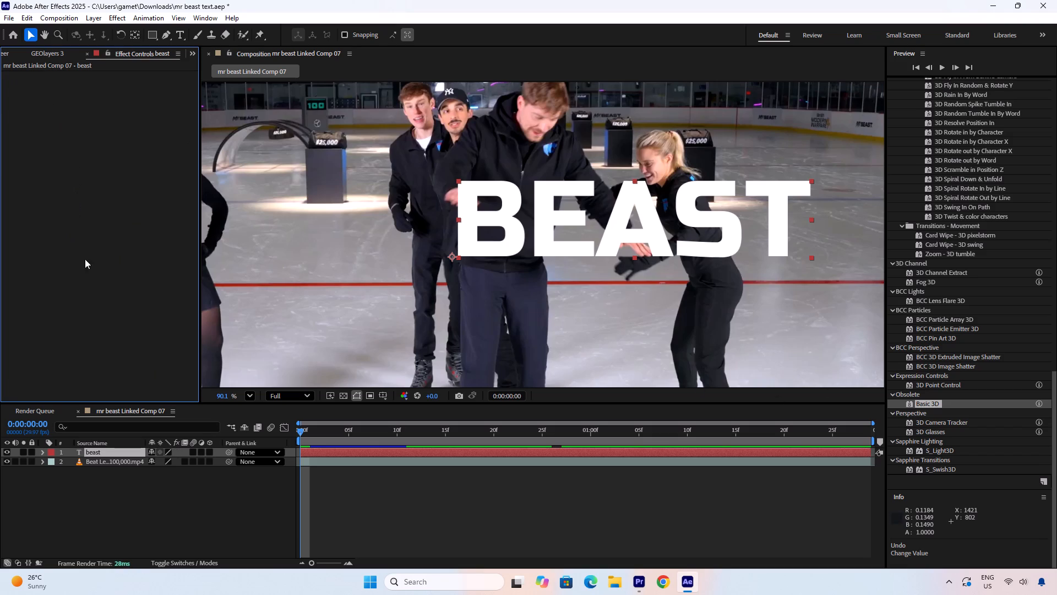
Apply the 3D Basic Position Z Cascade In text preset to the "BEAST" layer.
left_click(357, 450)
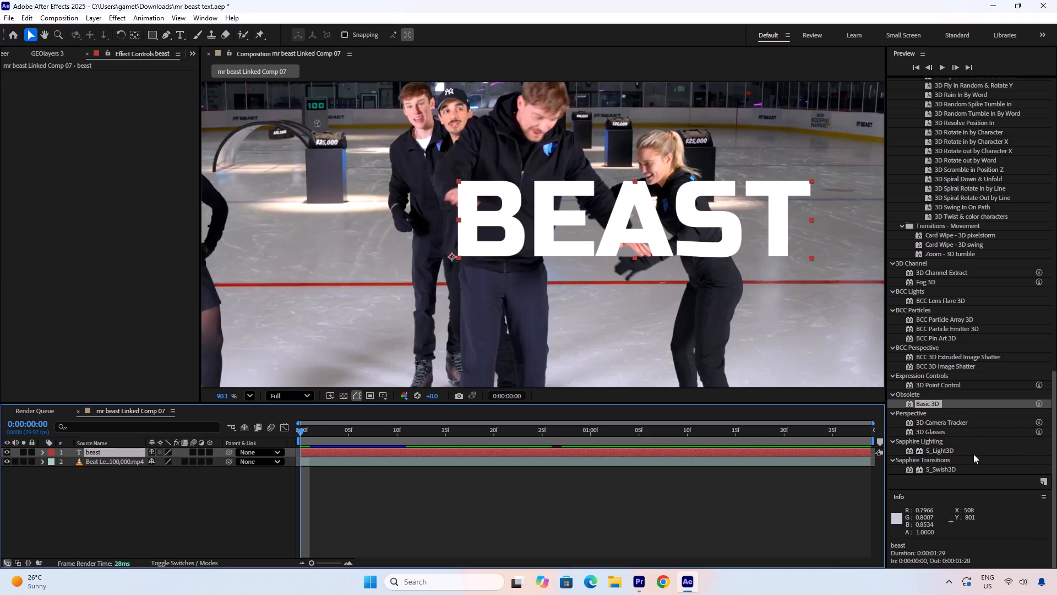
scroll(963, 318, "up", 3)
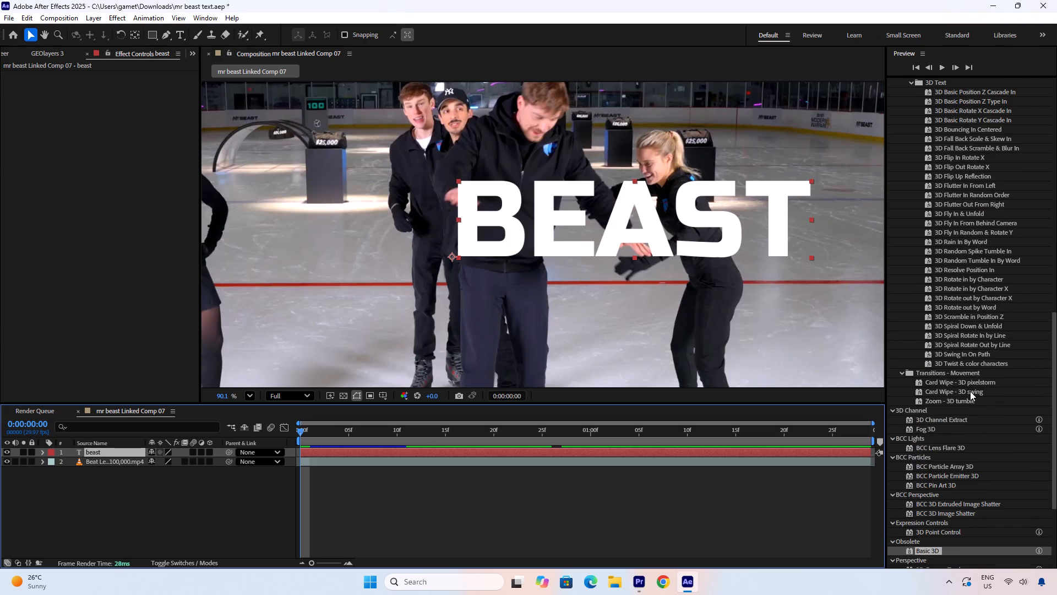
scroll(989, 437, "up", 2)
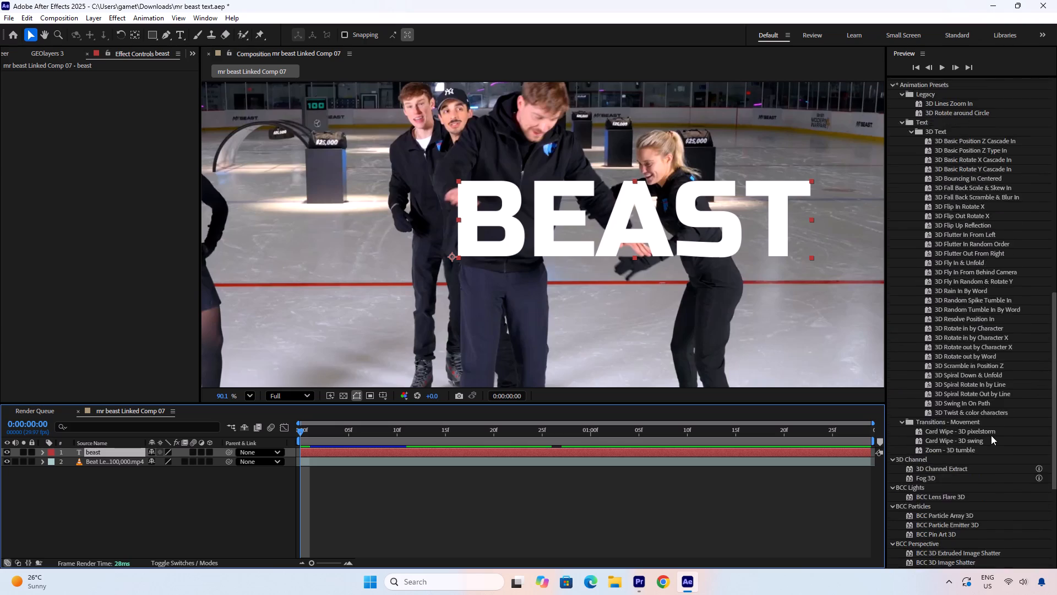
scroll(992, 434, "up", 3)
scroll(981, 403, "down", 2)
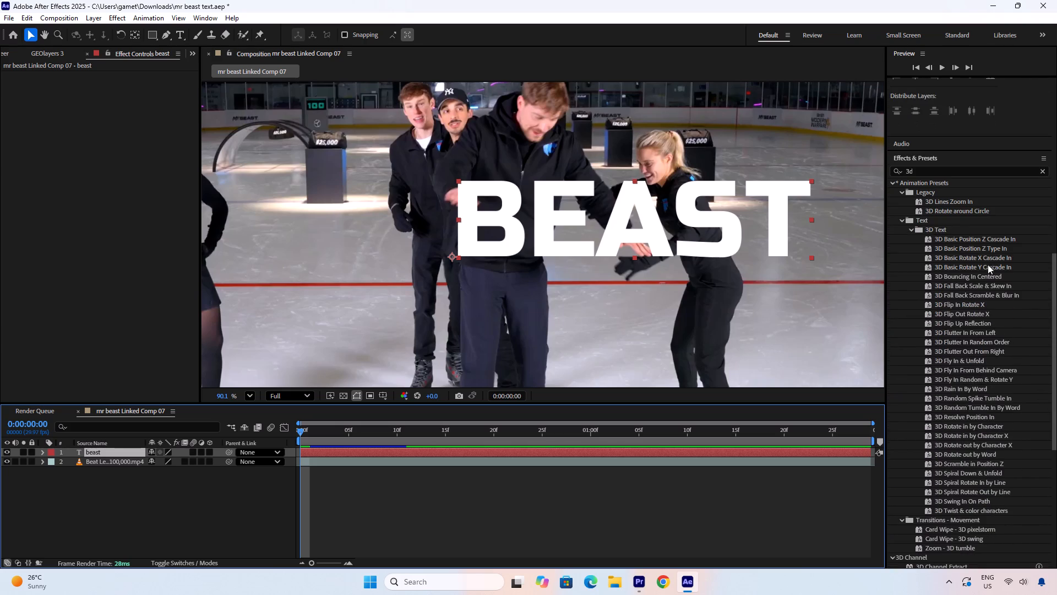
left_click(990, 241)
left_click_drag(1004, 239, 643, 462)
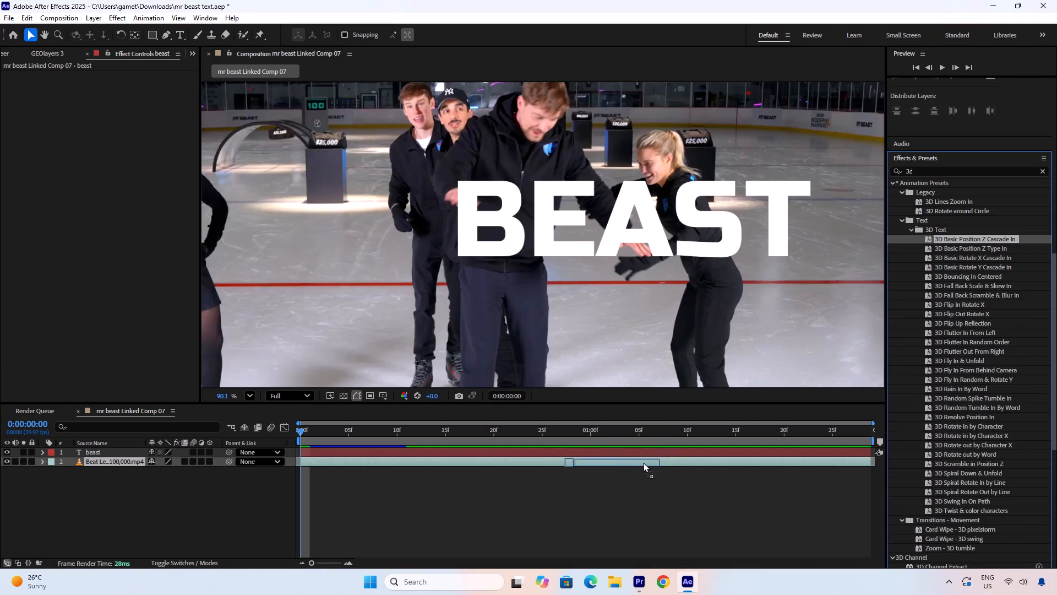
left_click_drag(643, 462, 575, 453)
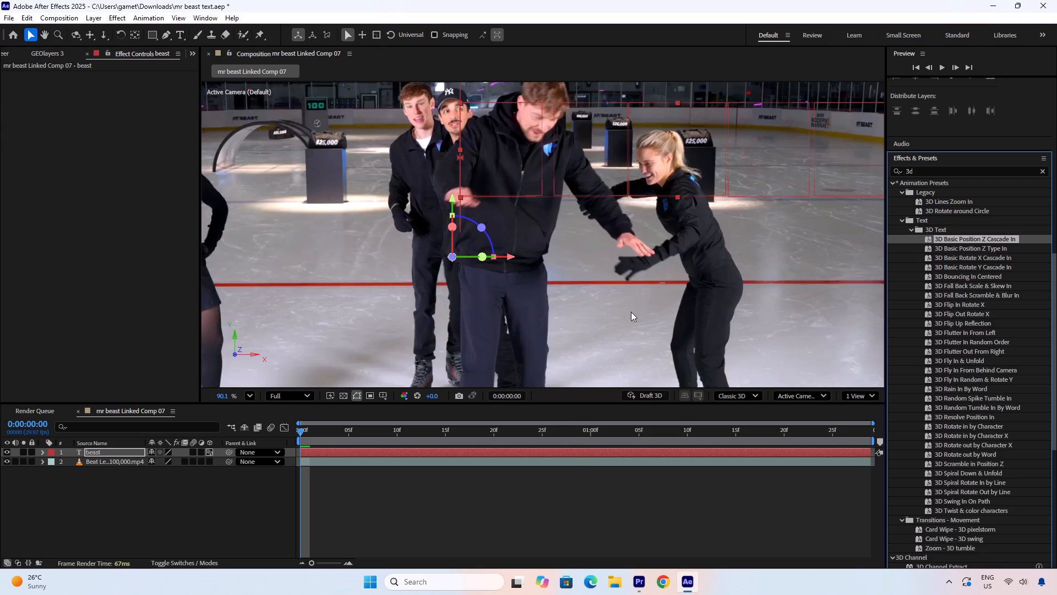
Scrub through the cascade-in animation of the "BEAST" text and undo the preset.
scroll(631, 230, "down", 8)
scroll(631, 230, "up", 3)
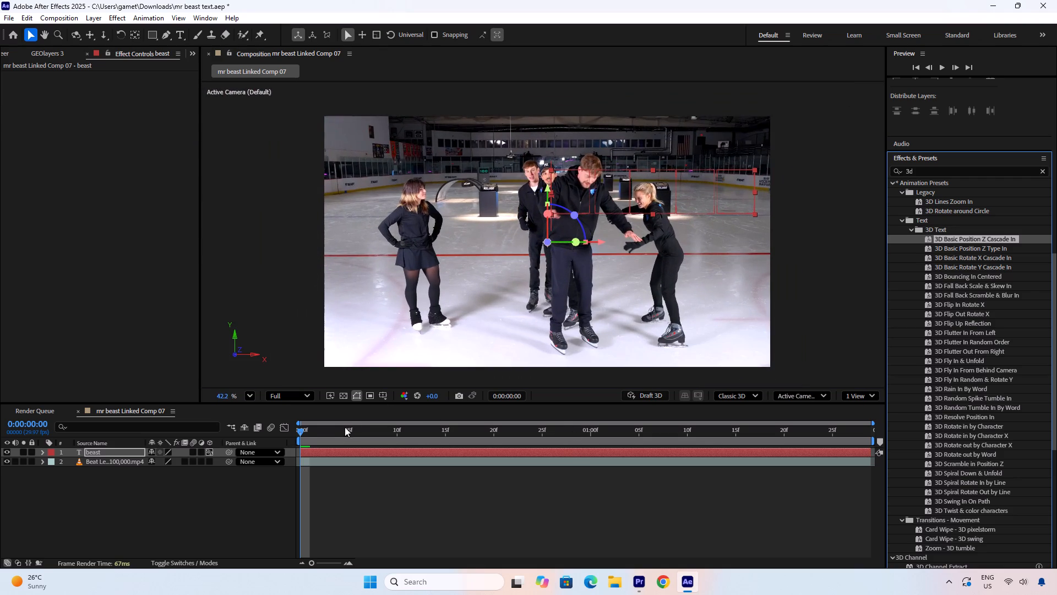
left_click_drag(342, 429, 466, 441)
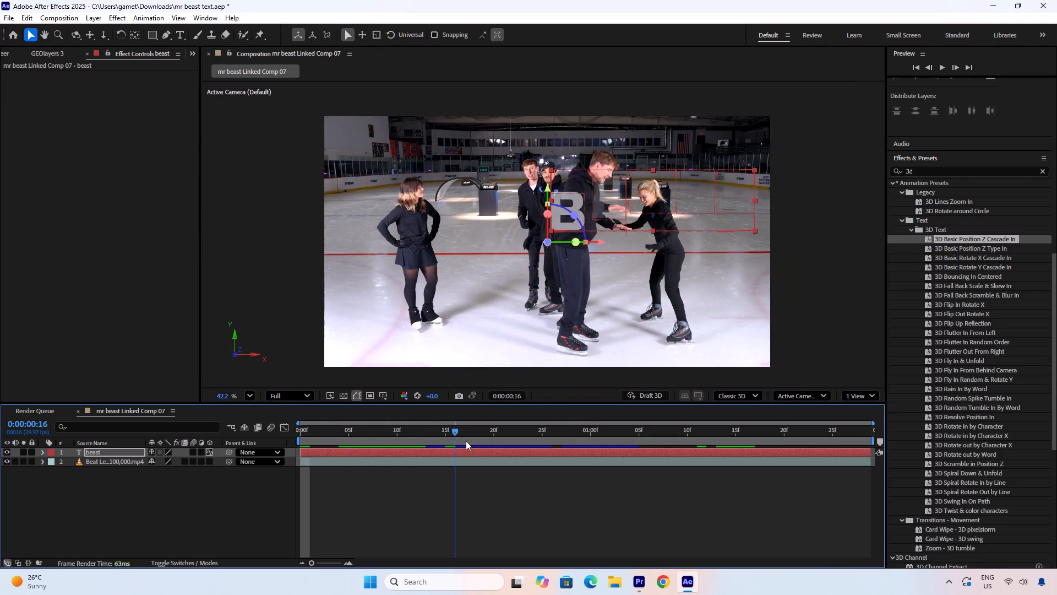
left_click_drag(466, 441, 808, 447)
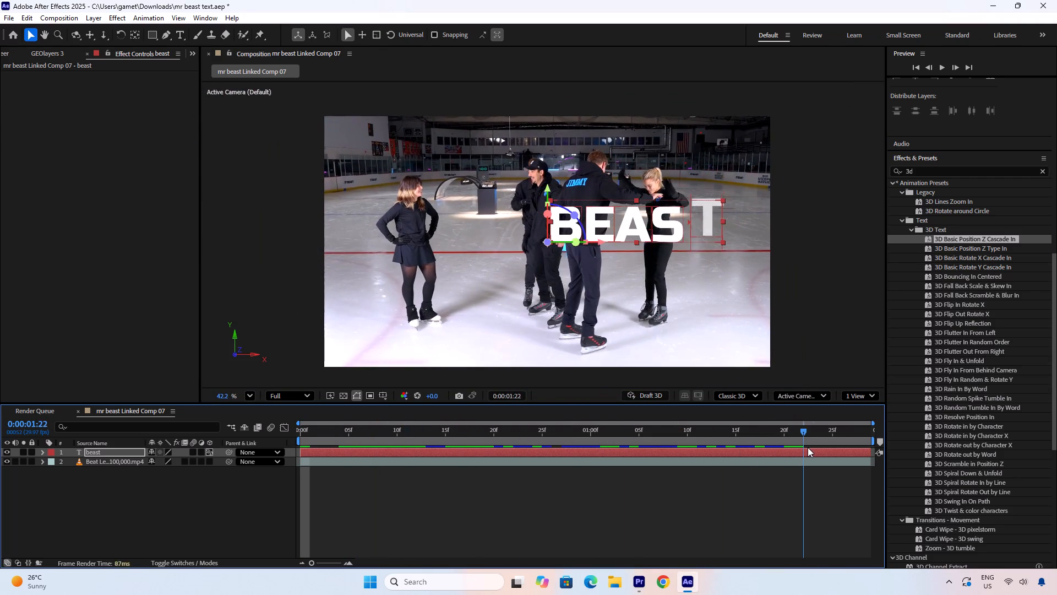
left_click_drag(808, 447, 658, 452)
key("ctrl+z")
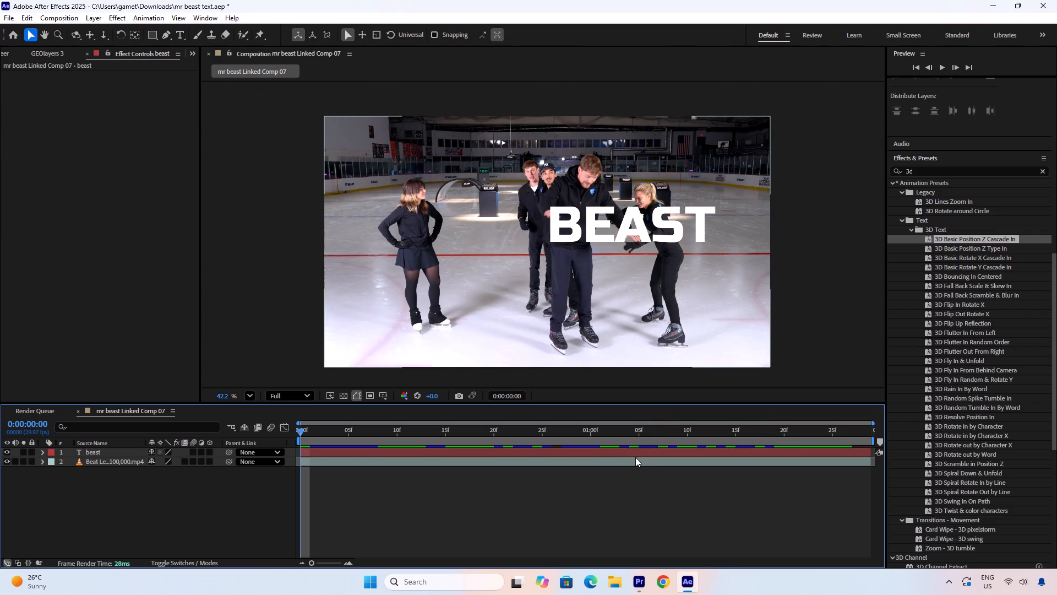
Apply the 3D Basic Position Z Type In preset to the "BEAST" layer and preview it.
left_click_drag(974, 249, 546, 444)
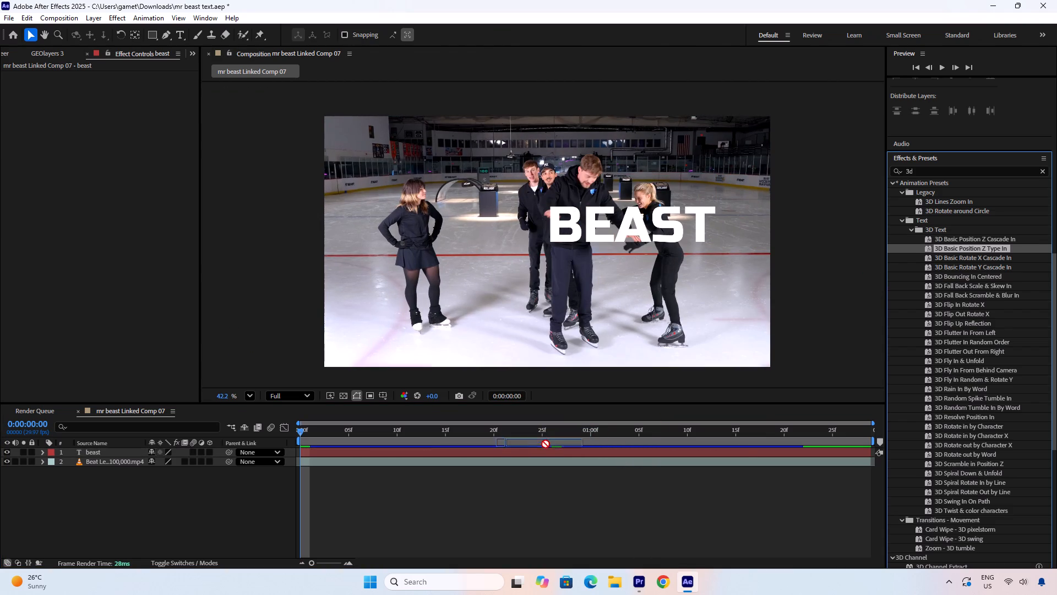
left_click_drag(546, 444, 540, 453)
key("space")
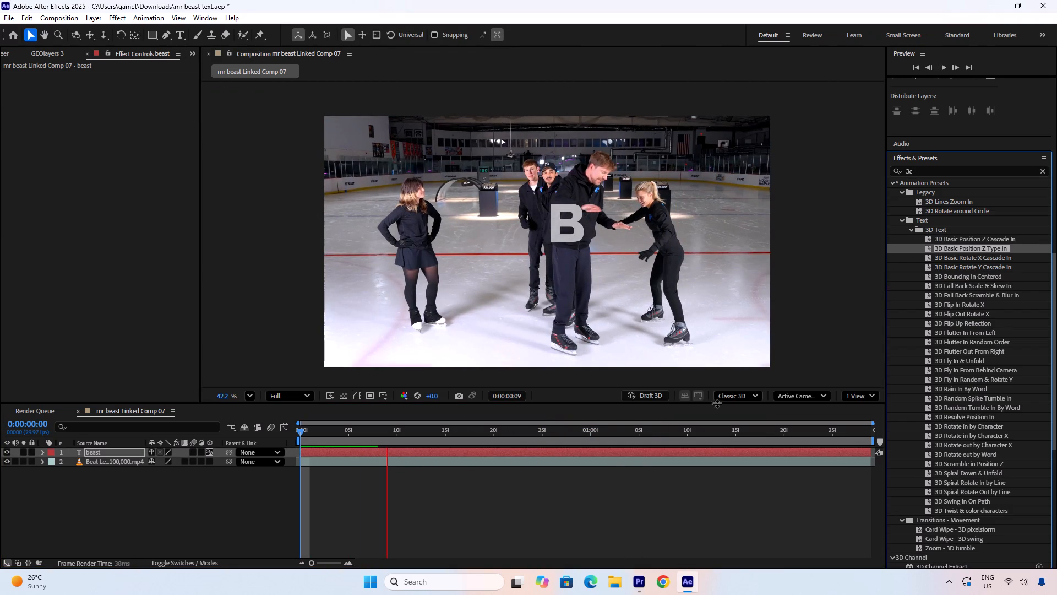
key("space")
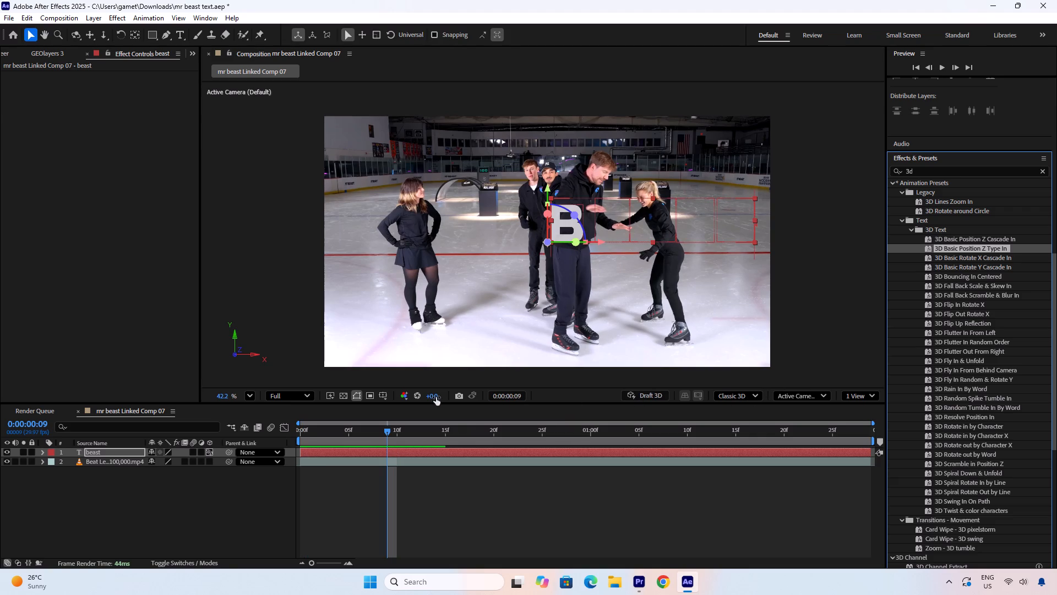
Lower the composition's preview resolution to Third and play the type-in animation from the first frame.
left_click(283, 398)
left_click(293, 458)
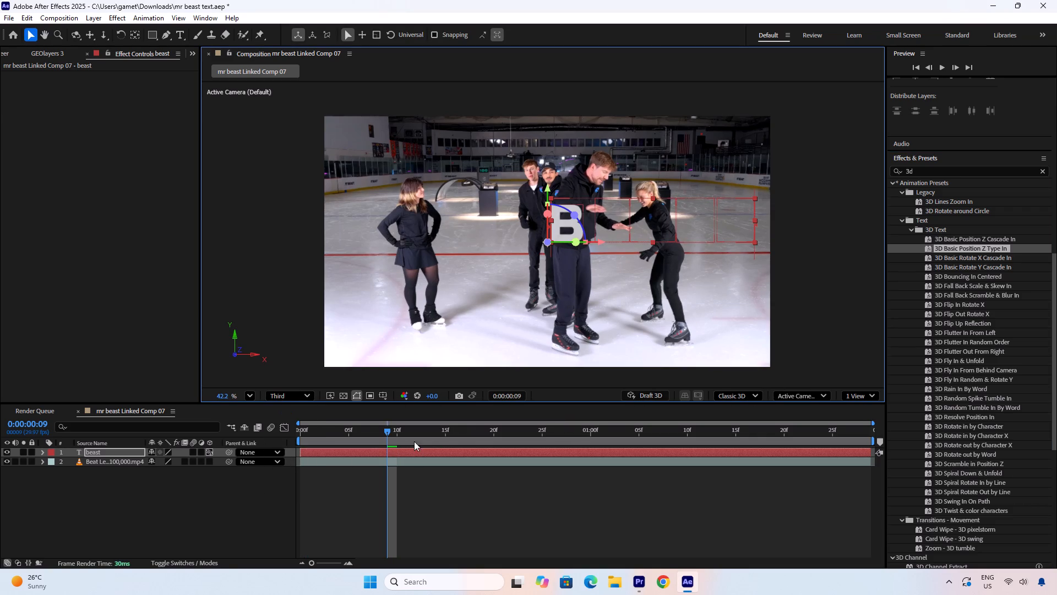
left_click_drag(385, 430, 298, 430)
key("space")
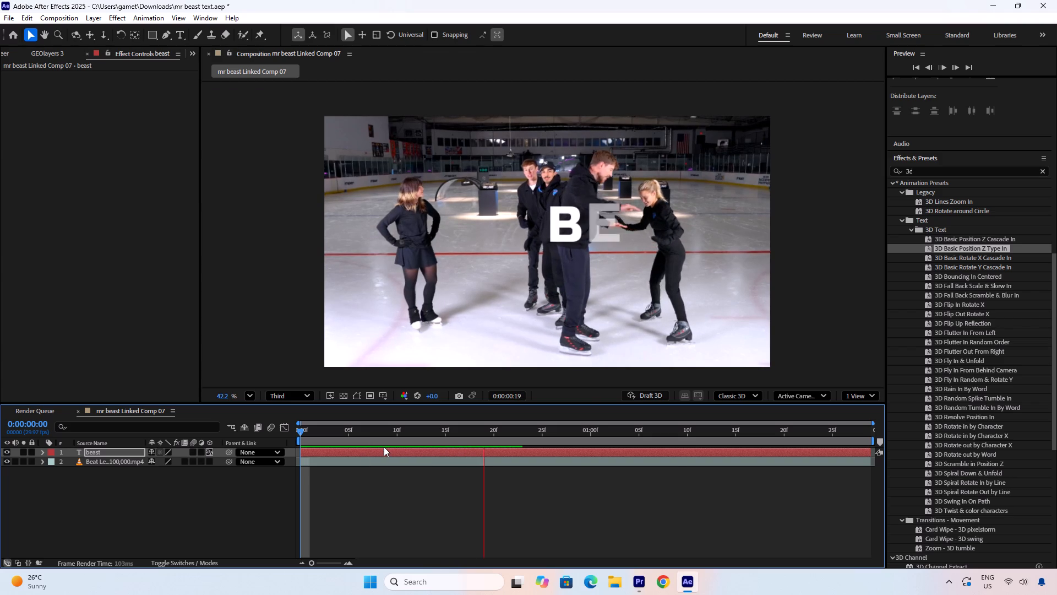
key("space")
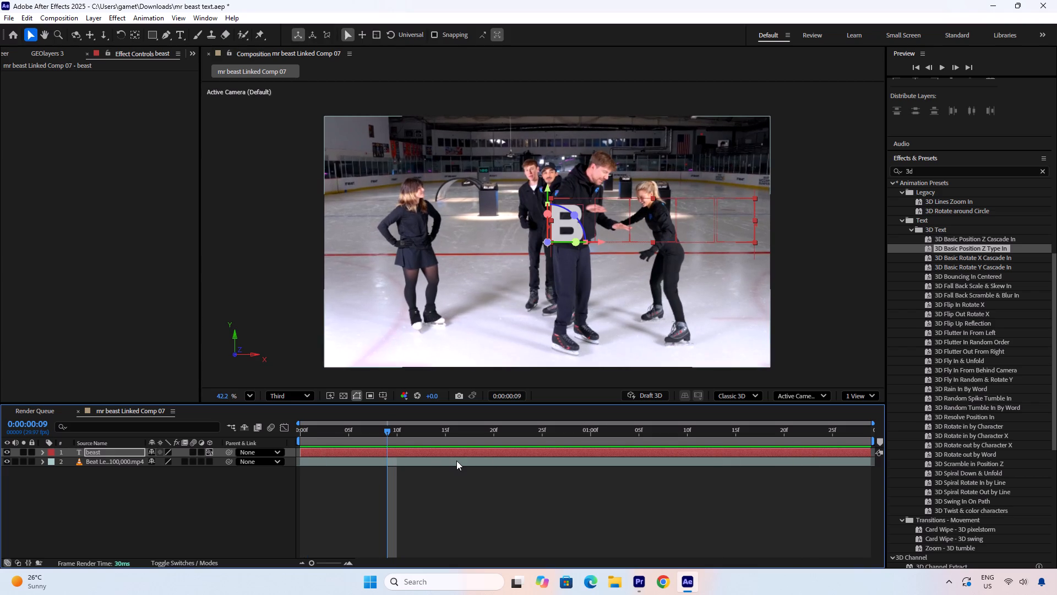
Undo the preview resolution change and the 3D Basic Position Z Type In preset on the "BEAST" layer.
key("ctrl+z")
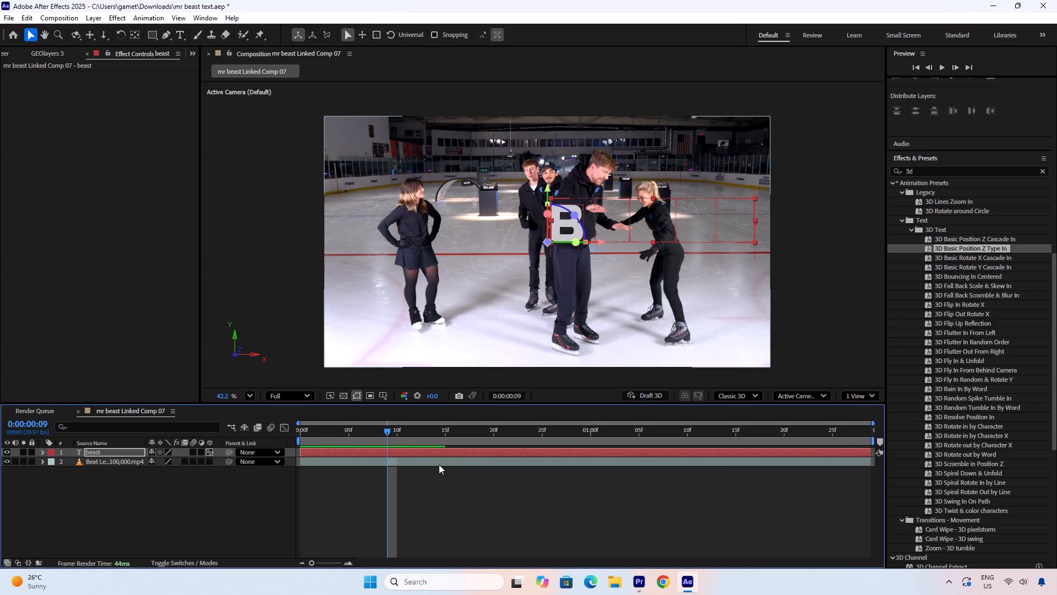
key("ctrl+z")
Look through the 3D presets and effects for another text animation for the "BEAST" layer.
left_click(430, 454)
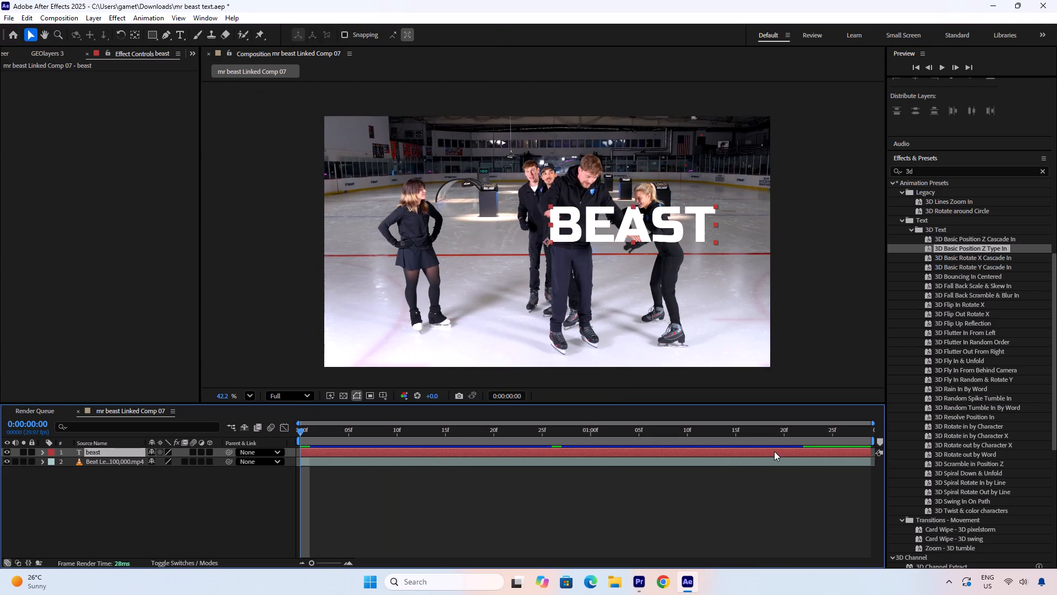
scroll(985, 385, "down", 3)
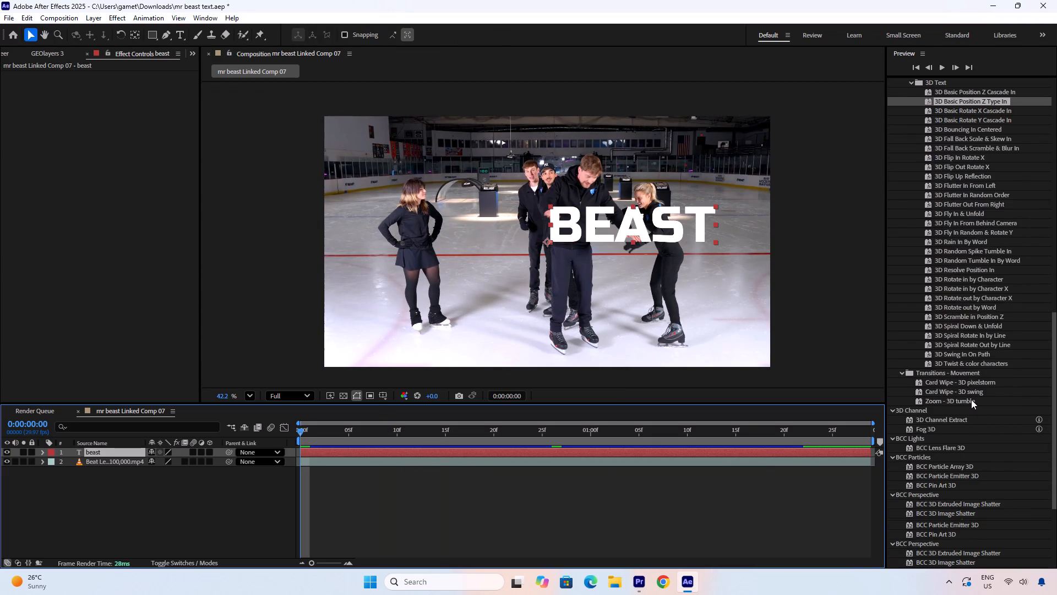
scroll(968, 450, "down", 3)
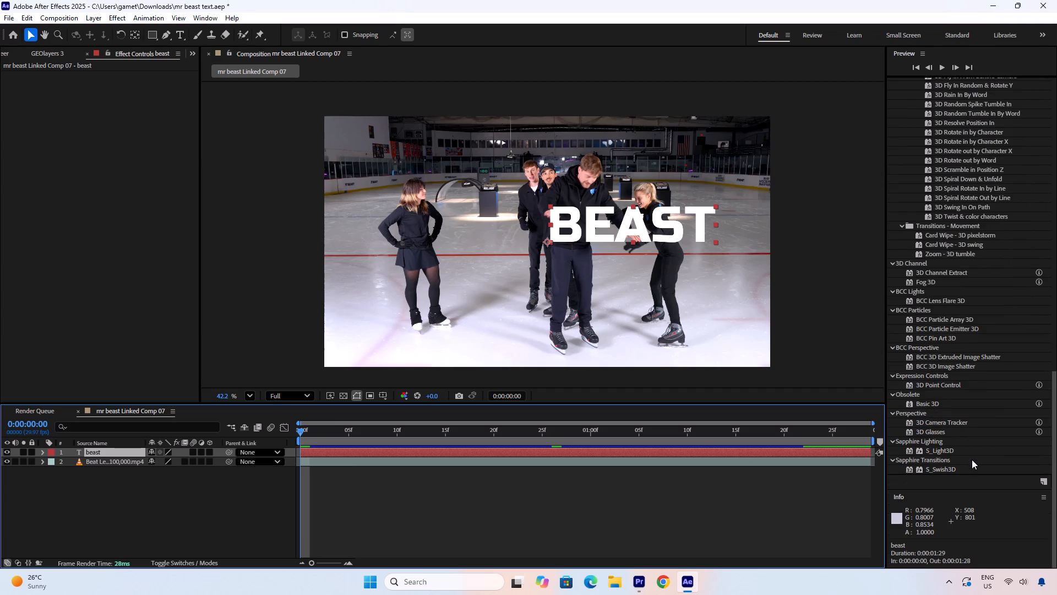
scroll(972, 459, "down", 9)
scroll(966, 456, "up", 1)
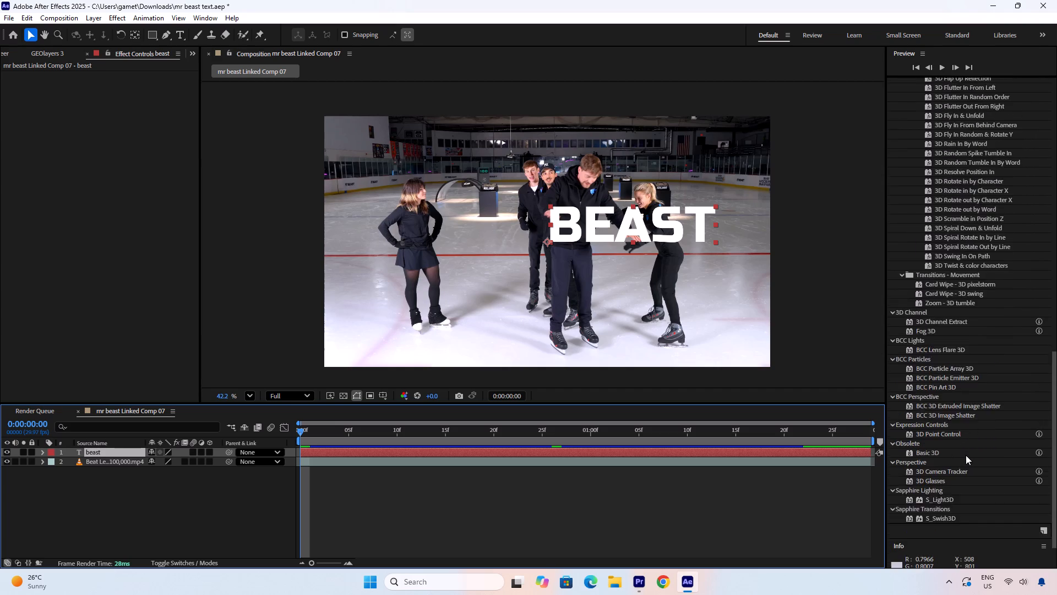
scroll(966, 455, "up", 4)
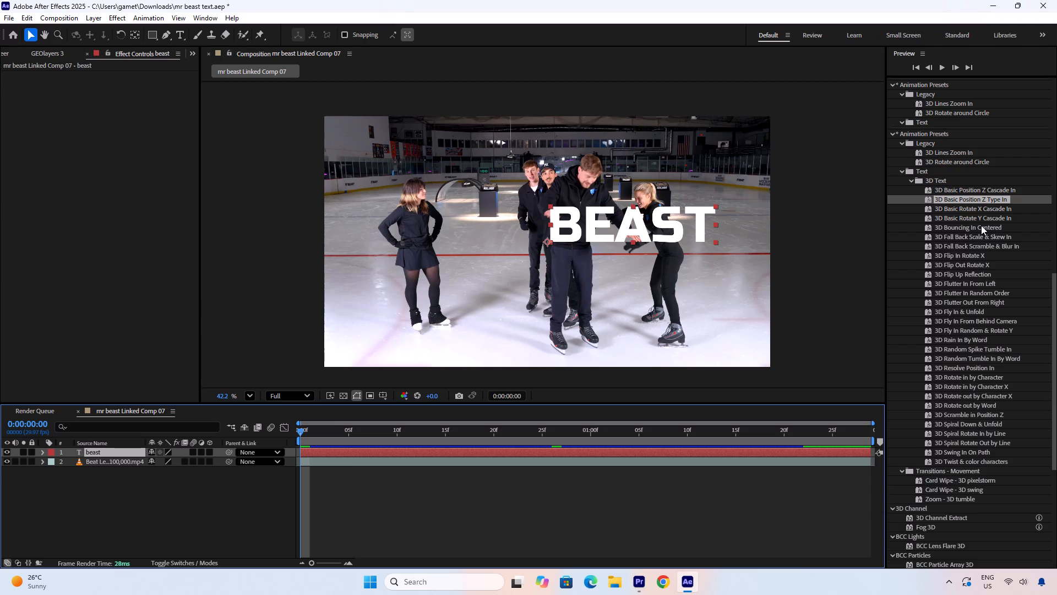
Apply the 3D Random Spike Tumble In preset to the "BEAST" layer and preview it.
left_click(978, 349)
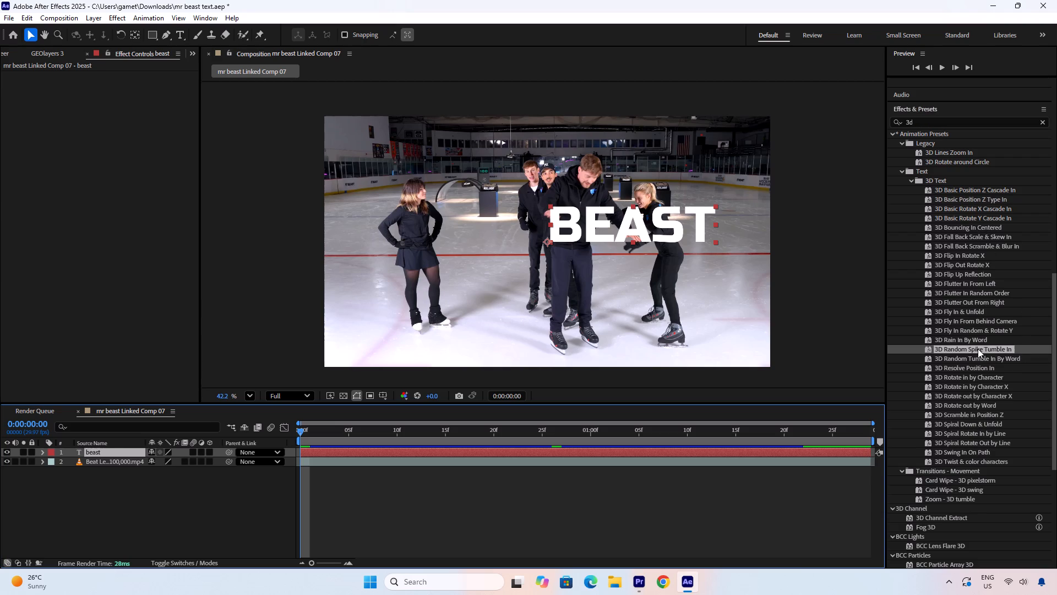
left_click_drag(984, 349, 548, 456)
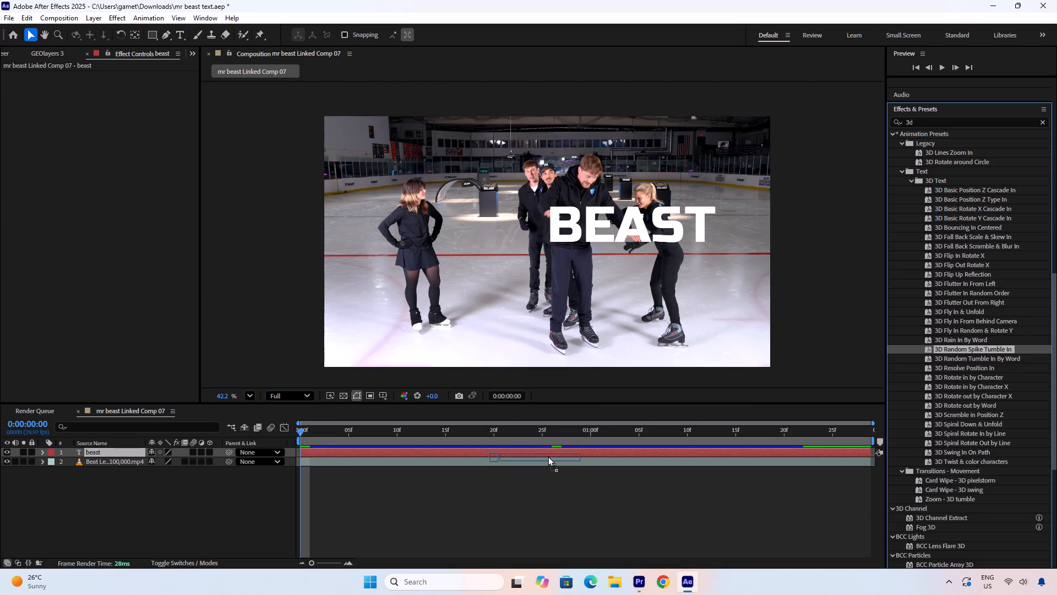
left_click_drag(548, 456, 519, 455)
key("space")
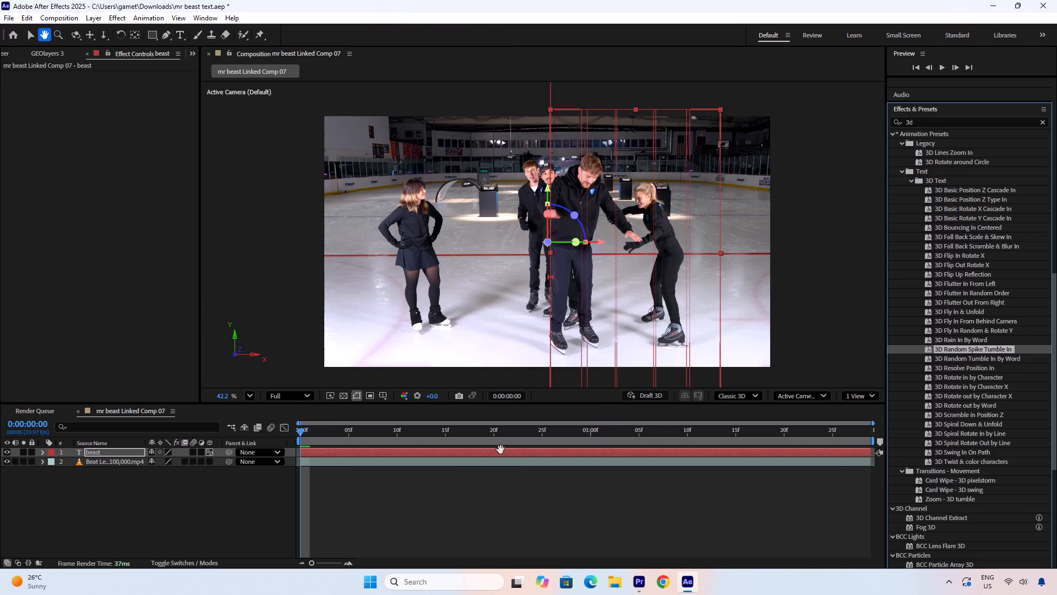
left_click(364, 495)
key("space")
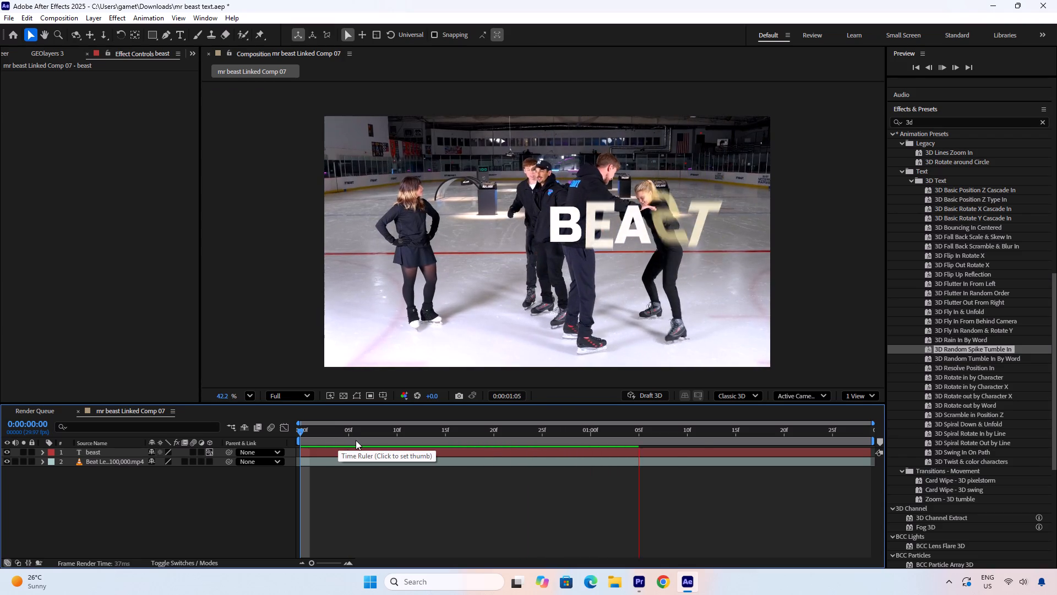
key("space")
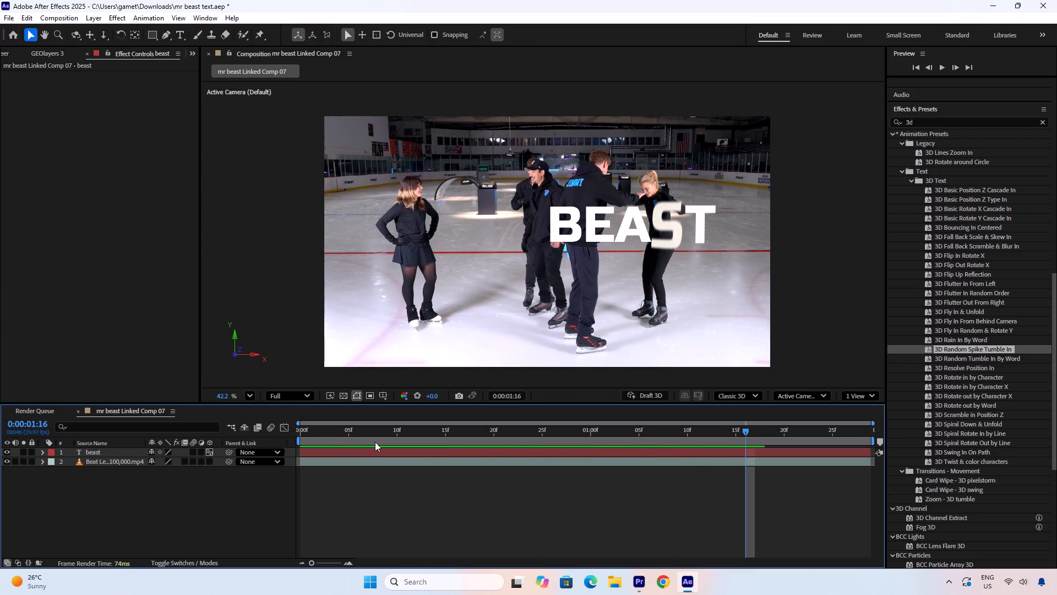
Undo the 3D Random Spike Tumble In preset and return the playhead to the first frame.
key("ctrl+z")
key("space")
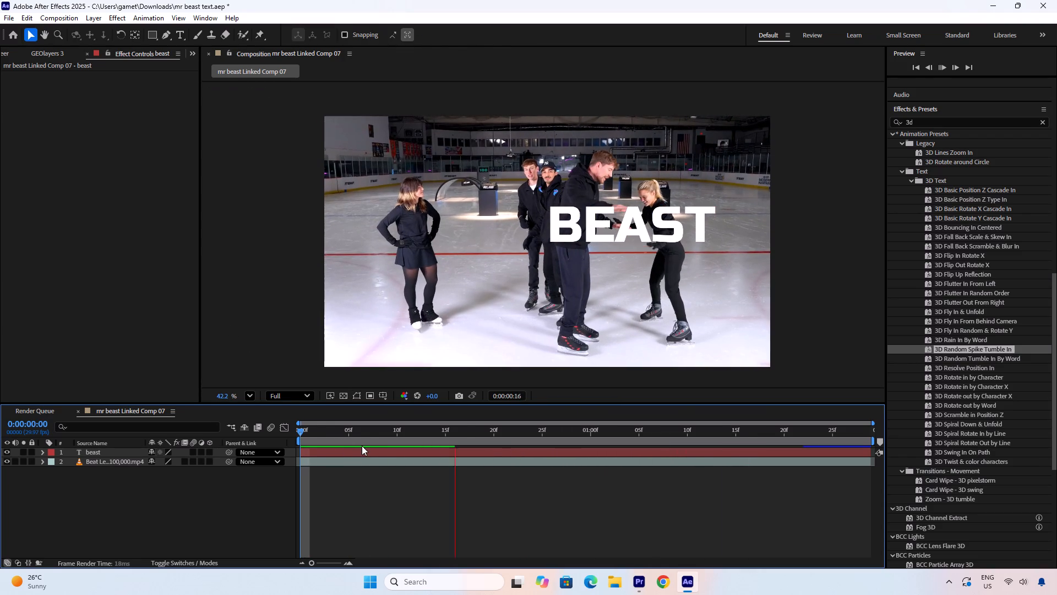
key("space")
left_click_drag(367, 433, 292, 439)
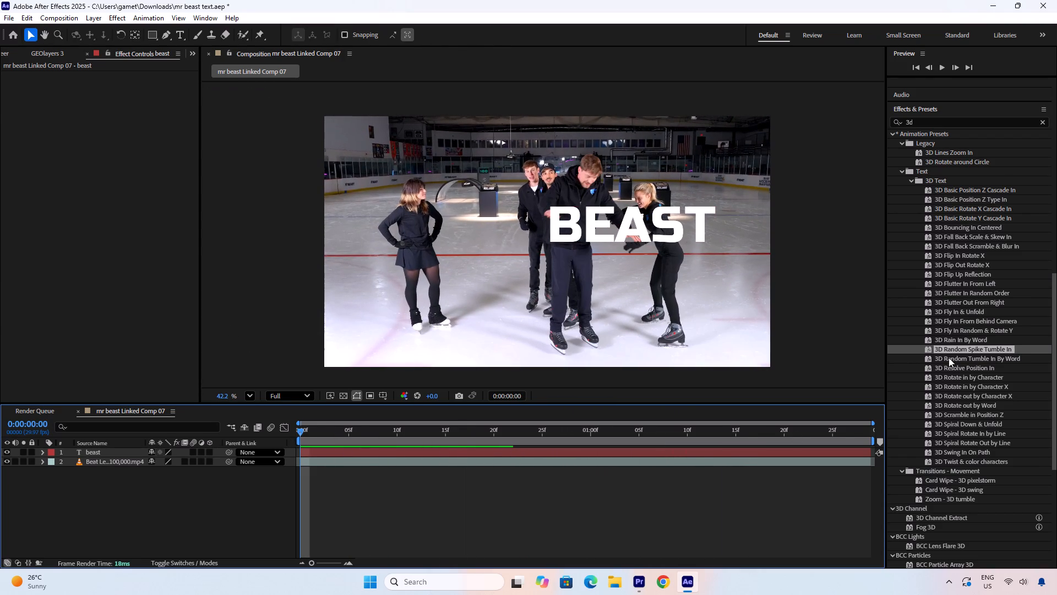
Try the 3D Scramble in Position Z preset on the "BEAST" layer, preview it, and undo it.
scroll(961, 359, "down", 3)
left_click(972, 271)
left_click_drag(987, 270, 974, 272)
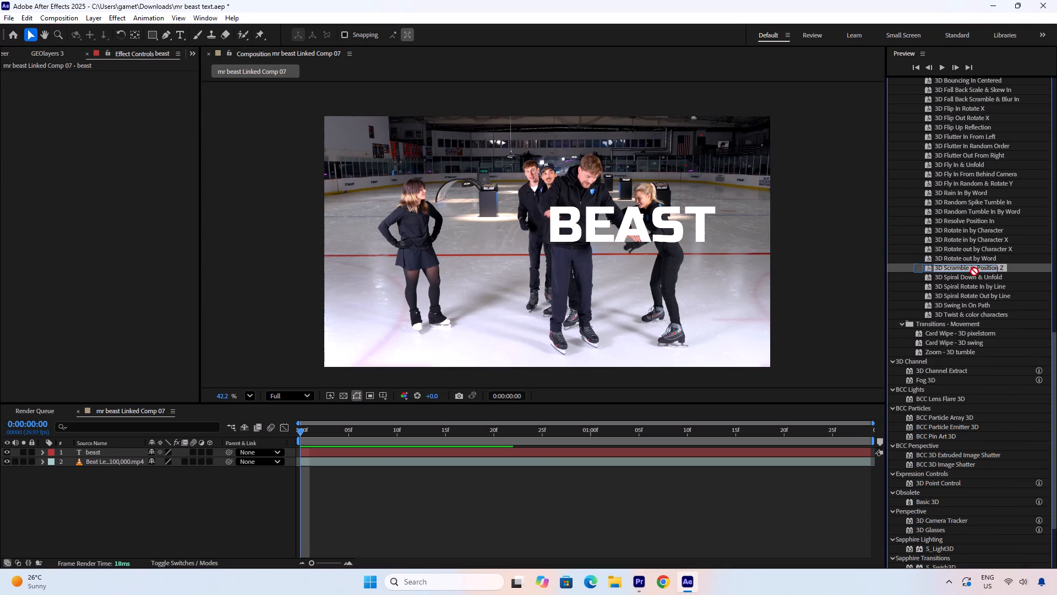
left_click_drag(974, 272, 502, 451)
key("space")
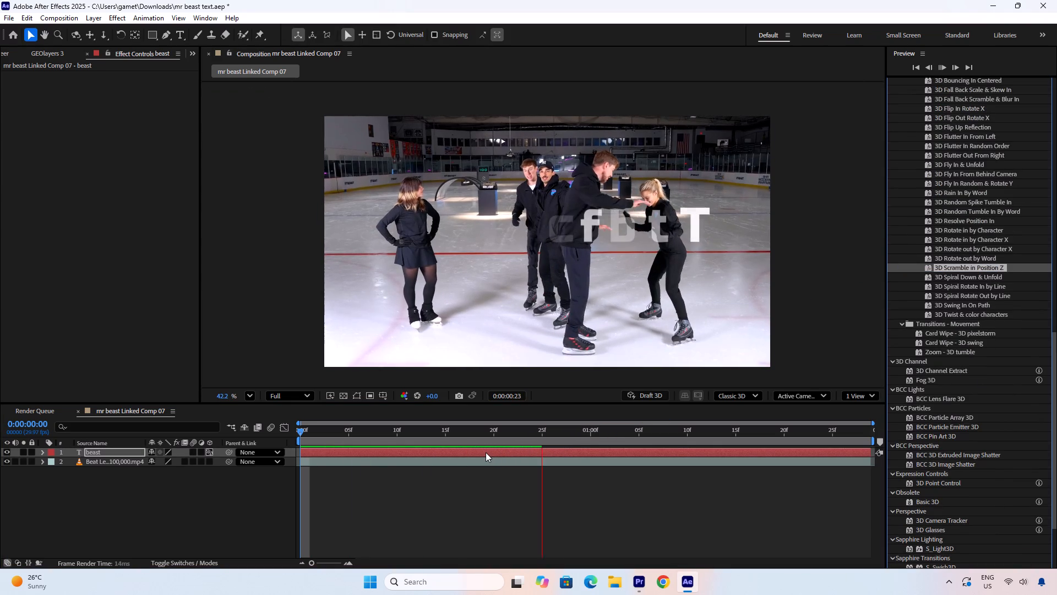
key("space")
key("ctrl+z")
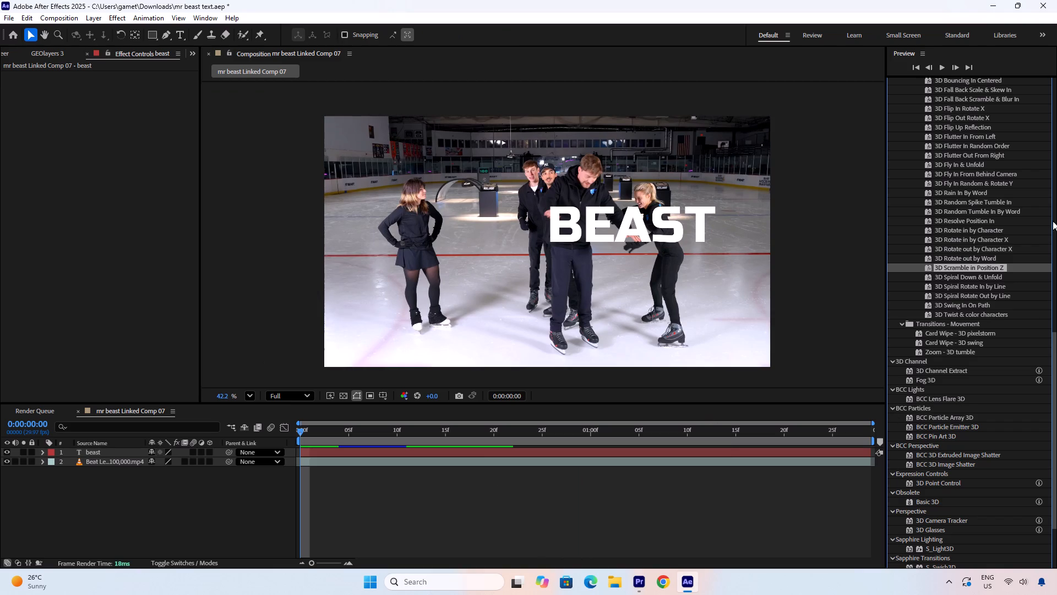
Search the effects for "ele" and apply the Video Copilot Element effect to the "BEAST" layer.
scroll(993, 169, "up", 10)
scroll(964, 304, "down", 6)
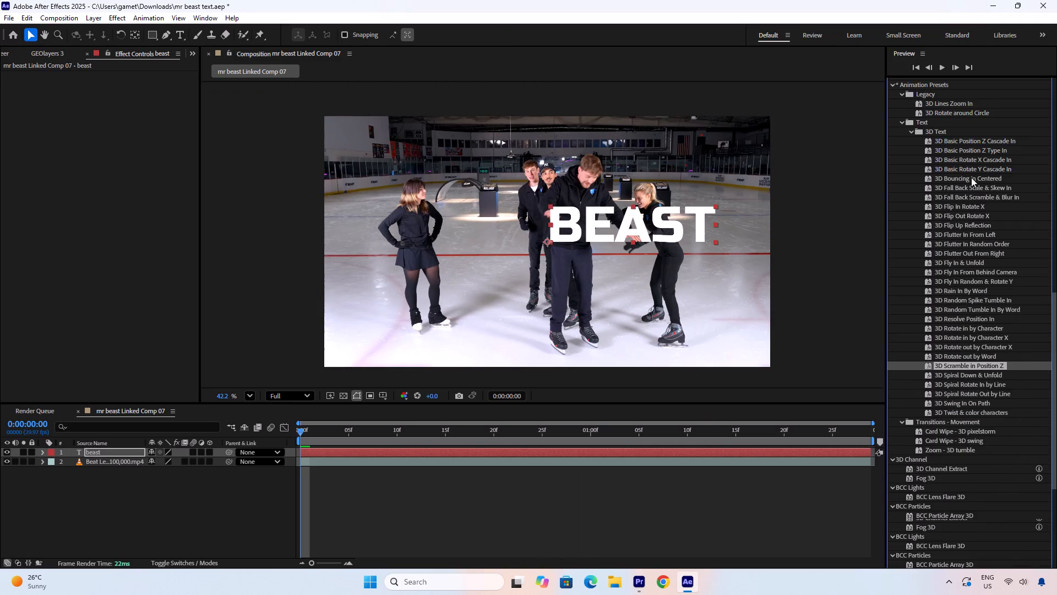
scroll(969, 179, "up", 4)
left_click_drag(956, 320, 892, 324)
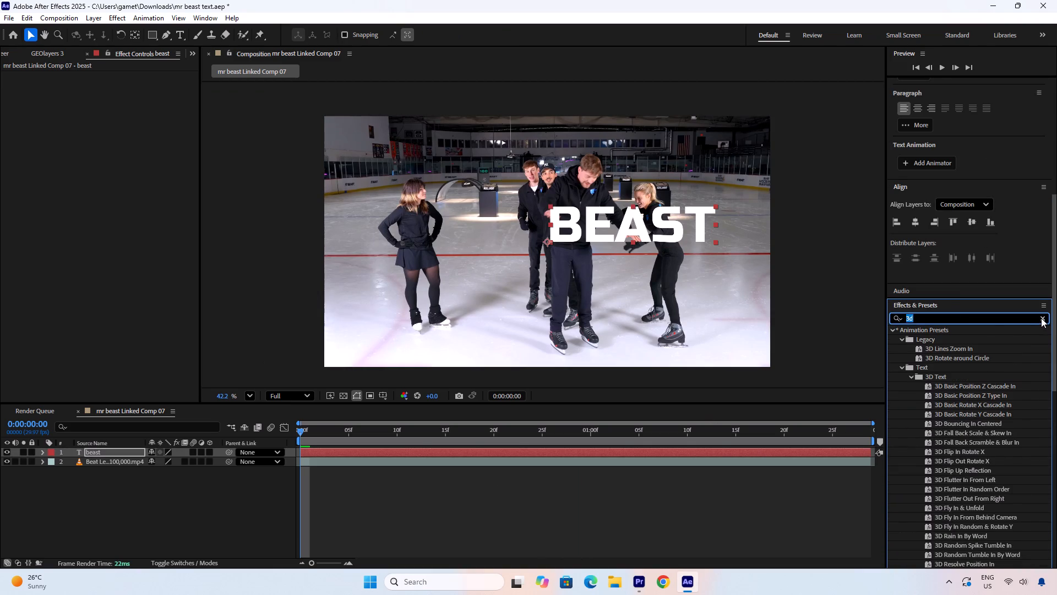
left_click(1041, 318)
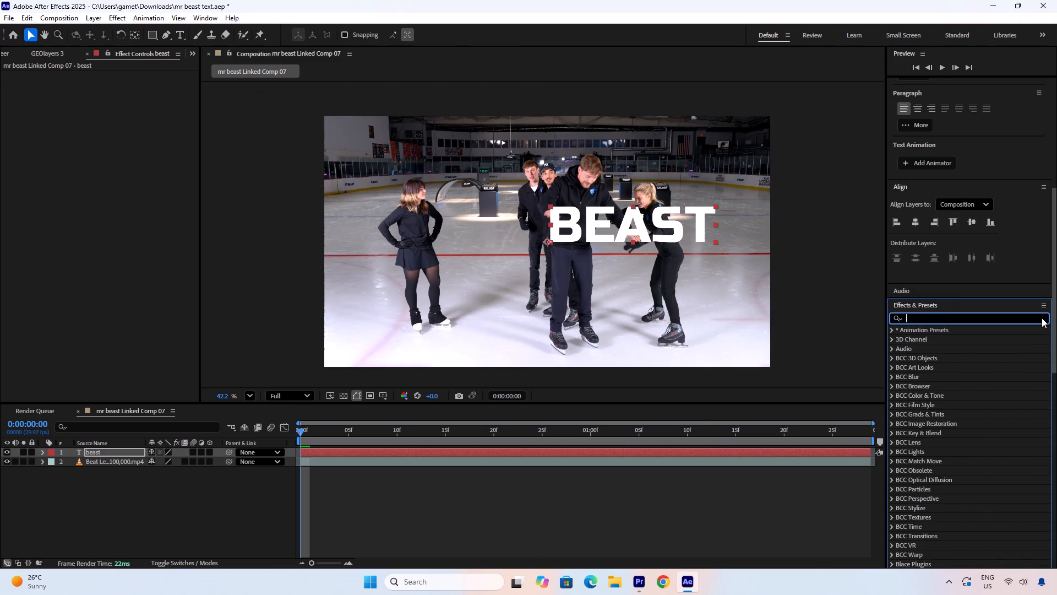
type("ele")
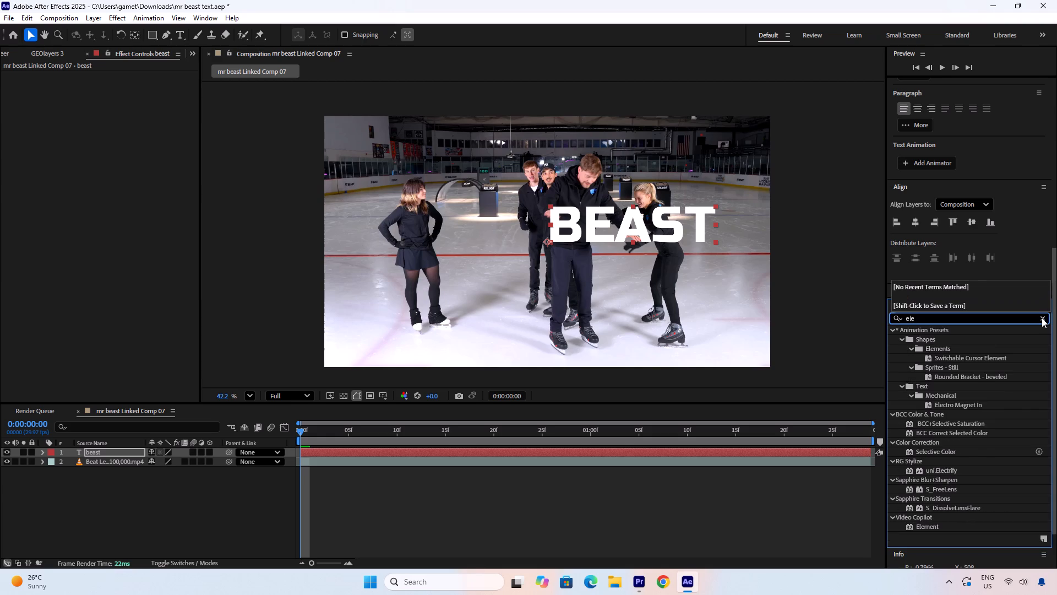
left_click(928, 524)
left_click_drag(928, 525, 773, 482)
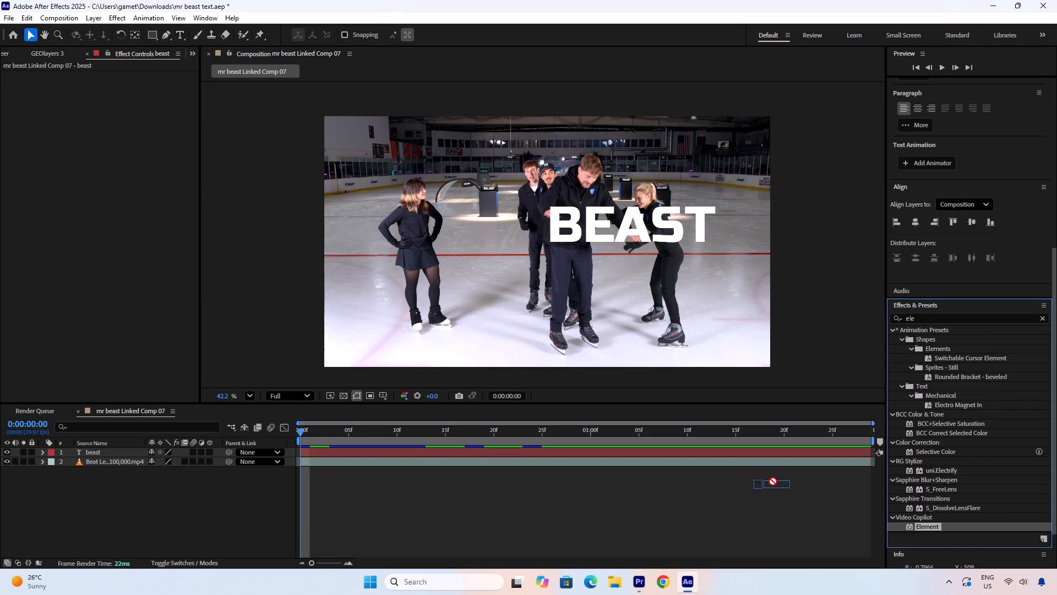
left_click_drag(773, 482, 580, 452)
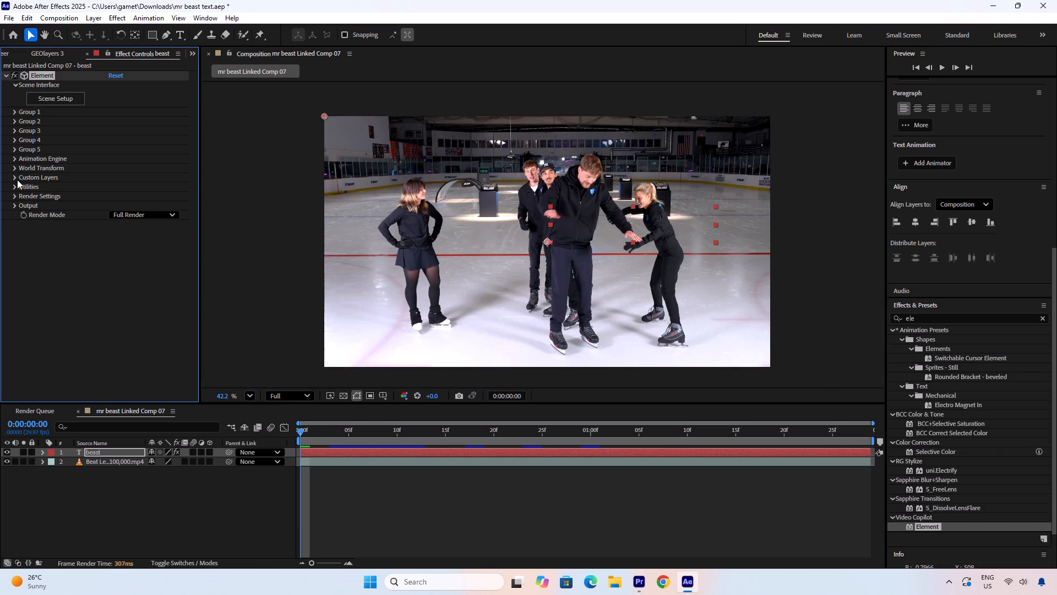
Set Path Layer 1 to the beast layer in Element's Custom Text and Masks settings.
left_click(15, 177)
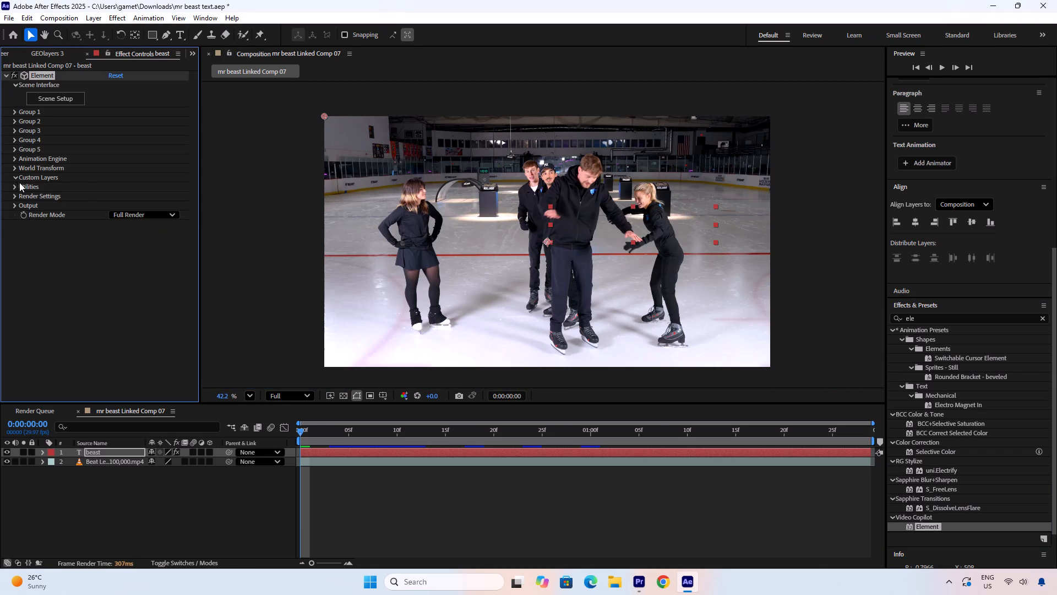
left_click(23, 183)
left_click(121, 196)
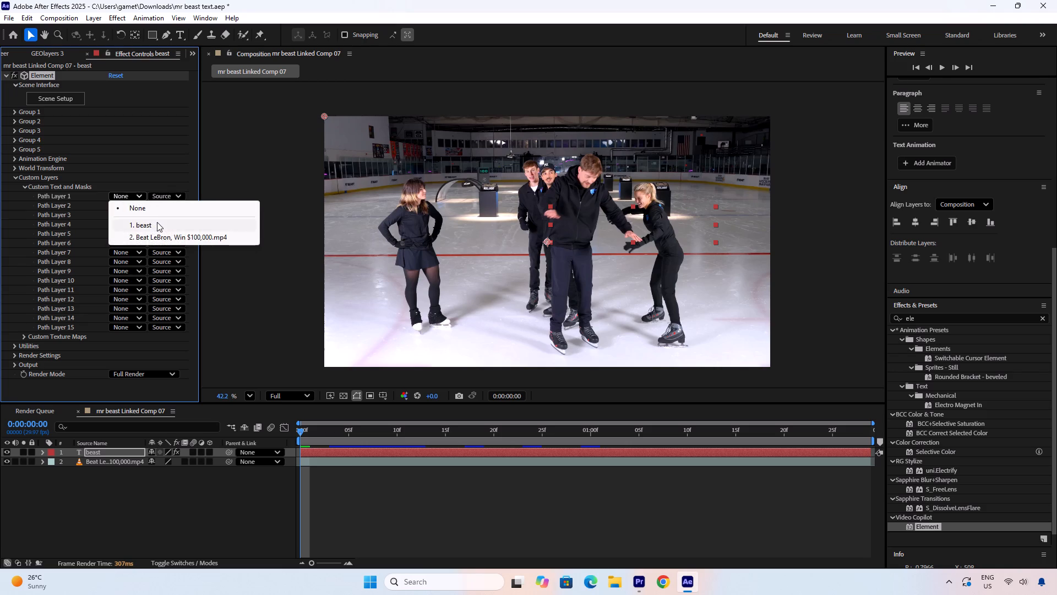
left_click(157, 222)
Open Element's Scene Setup and extrude the custom text path into a 3D model.
left_click(52, 94)
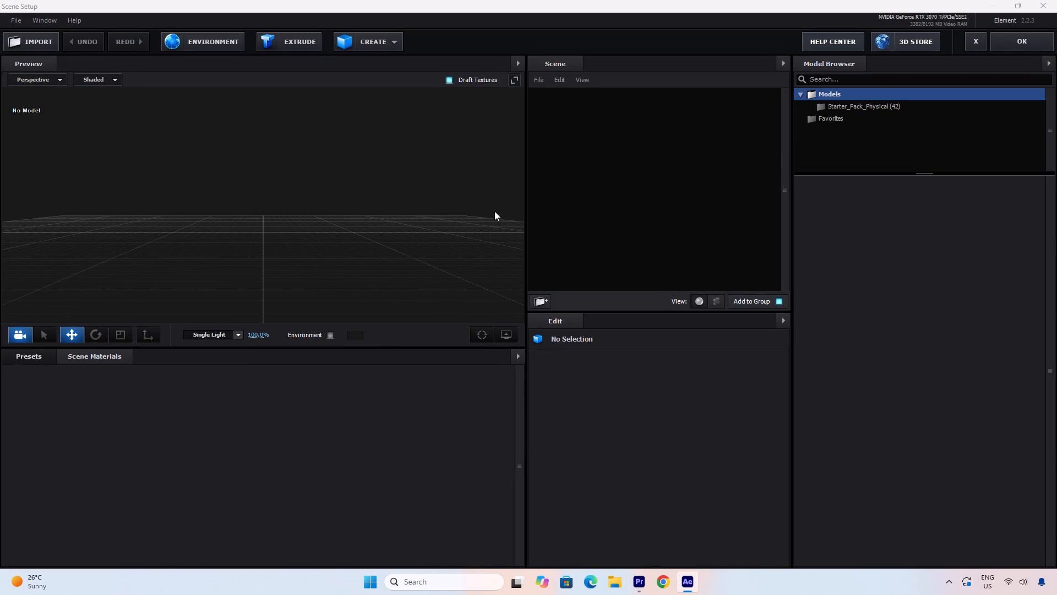
left_click(287, 42)
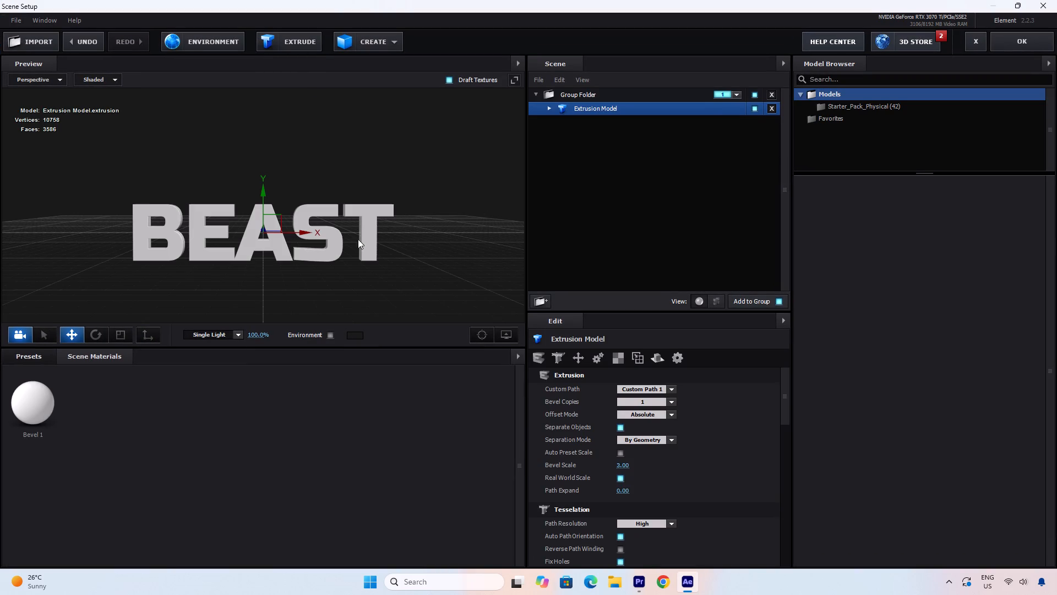
Increase the extrusion model's Bevel Scale to 5.04 and inspect the thicker "BEAST" letters from several angles.
left_click_drag(364, 244, 359, 225)
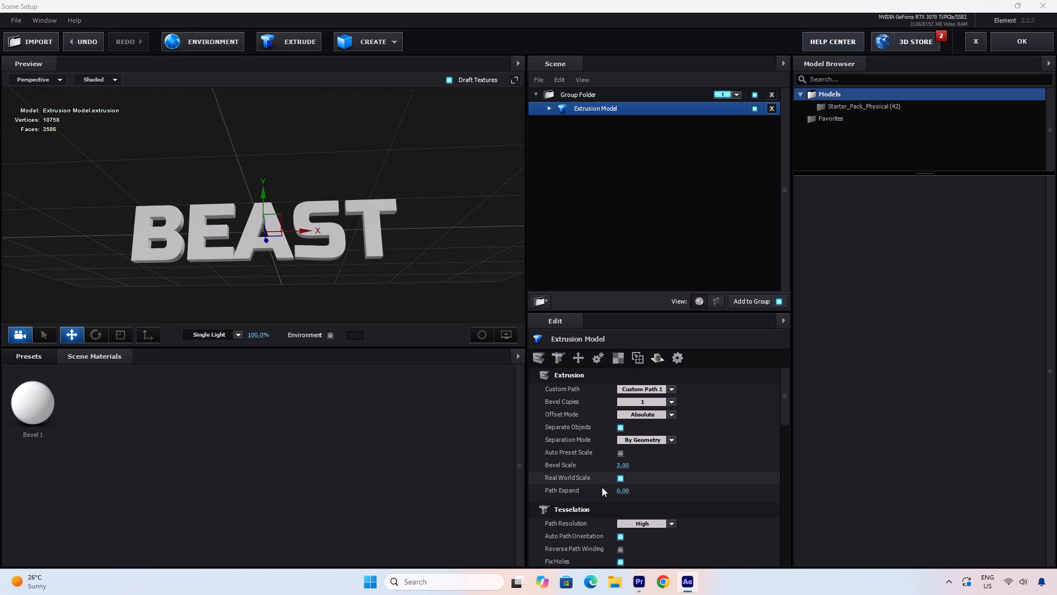
left_click_drag(621, 464, 635, 464)
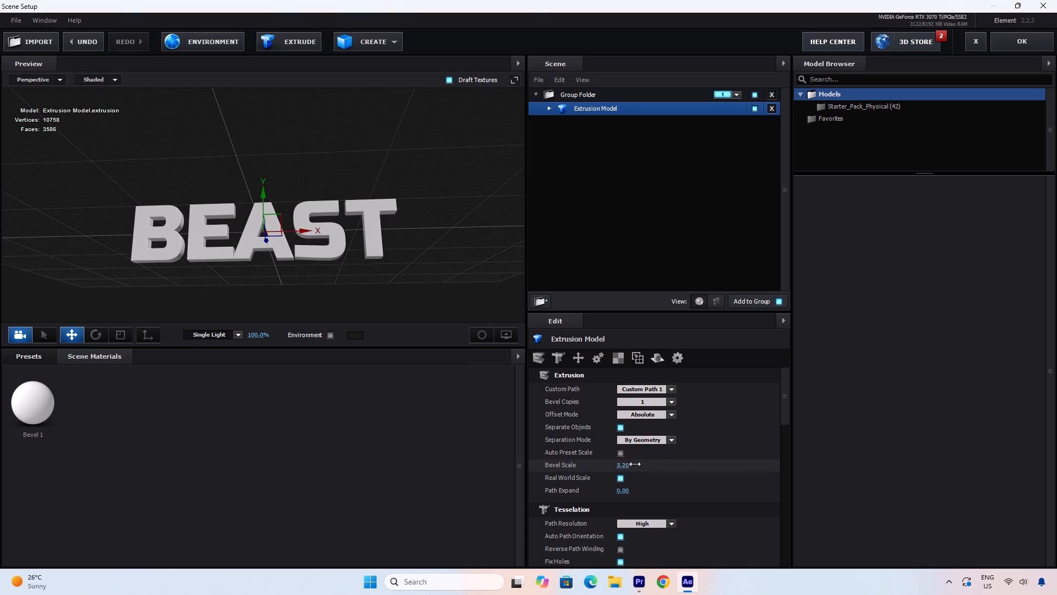
left_click_drag(635, 464, 730, 461)
left_click_drag(385, 272, 374, 228)
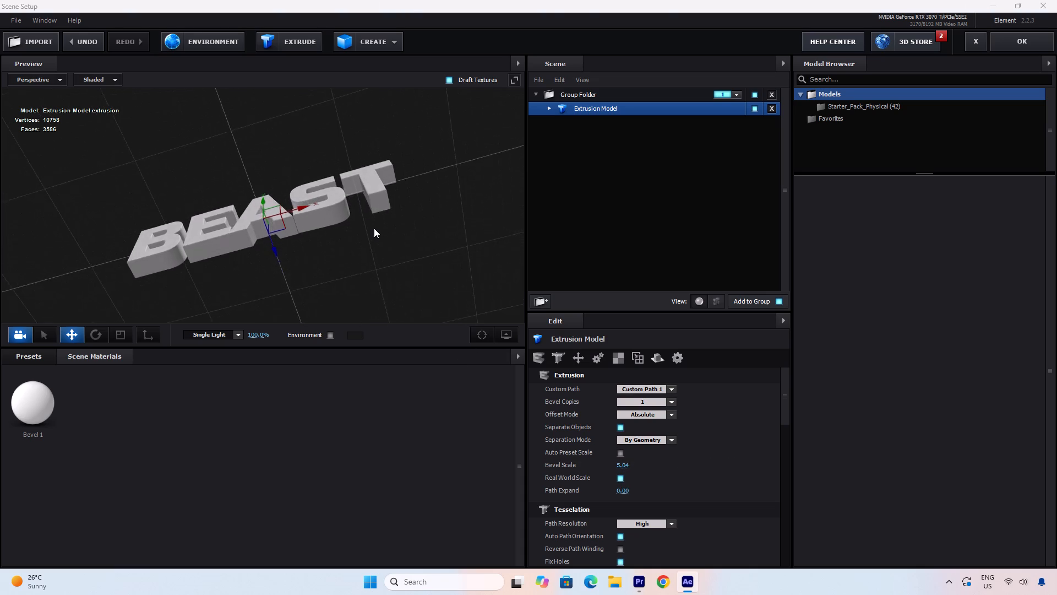
left_click_drag(374, 228, 401, 279)
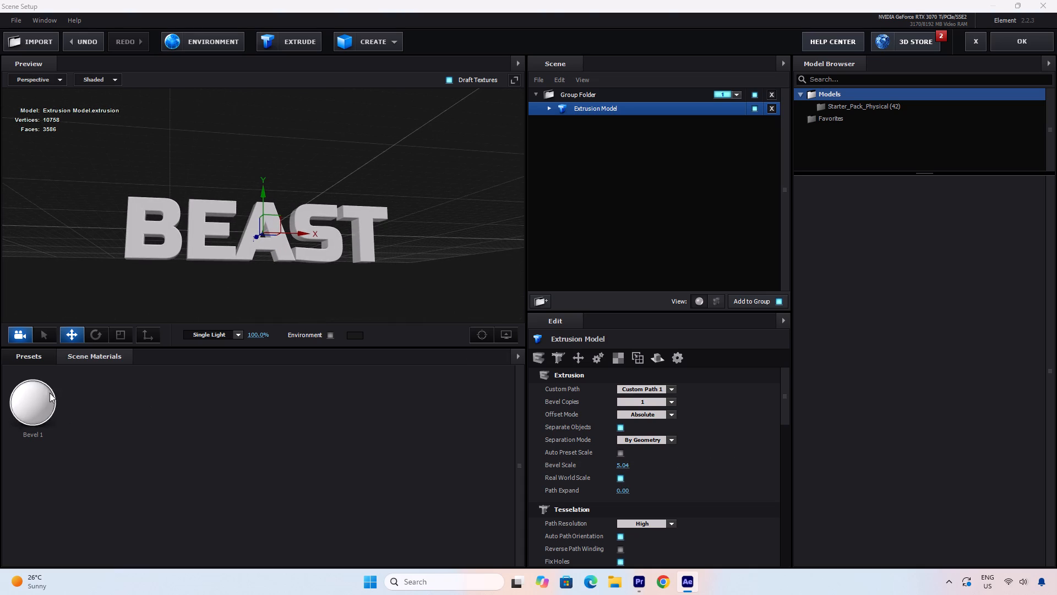
Apply the Chrome physical material preset to the "BEAST" extrusion and check it from different angles.
left_click(26, 351)
left_click(48, 411)
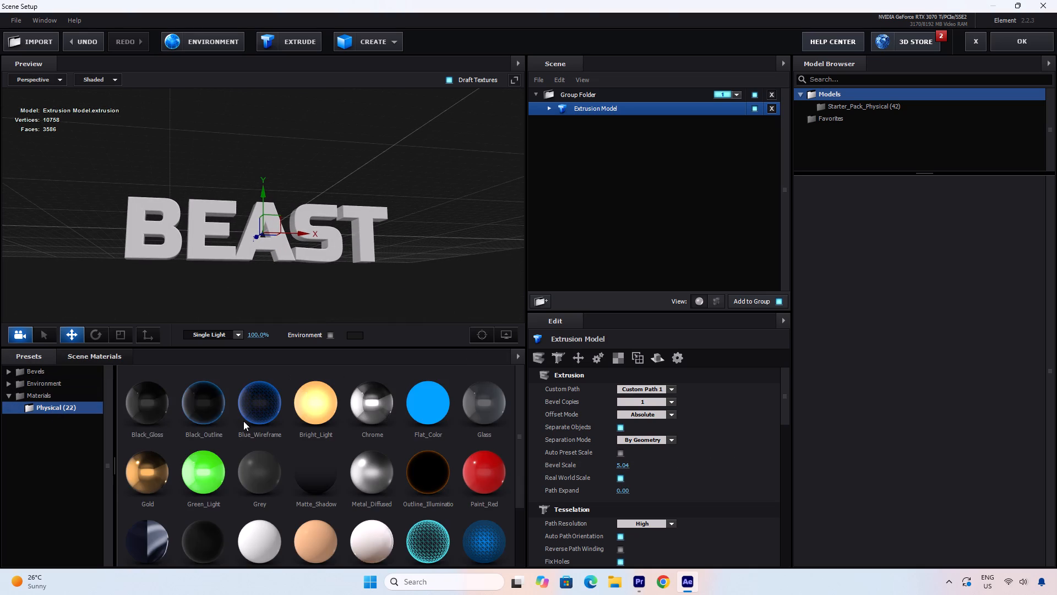
left_click(359, 399)
double_click(373, 404)
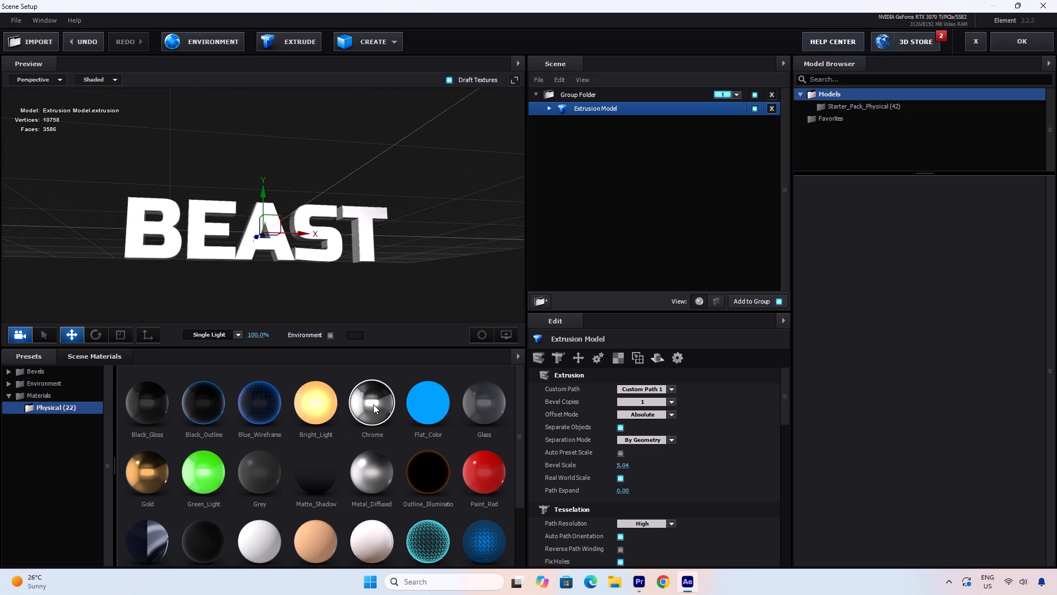
left_click_drag(289, 235, 290, 208)
left_click_drag(384, 253, 367, 249)
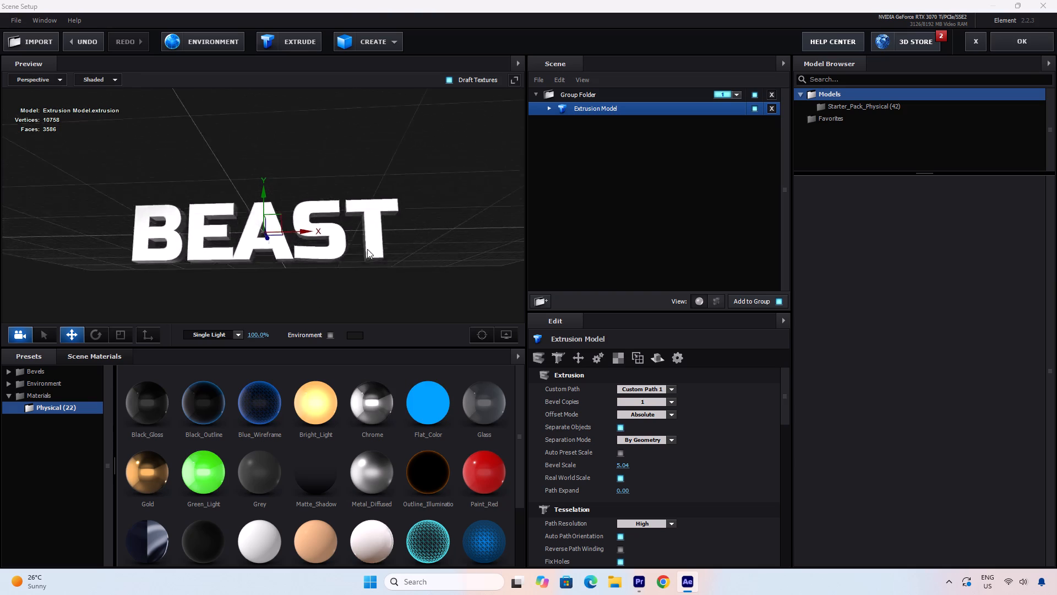
left_click_drag(367, 249, 370, 251)
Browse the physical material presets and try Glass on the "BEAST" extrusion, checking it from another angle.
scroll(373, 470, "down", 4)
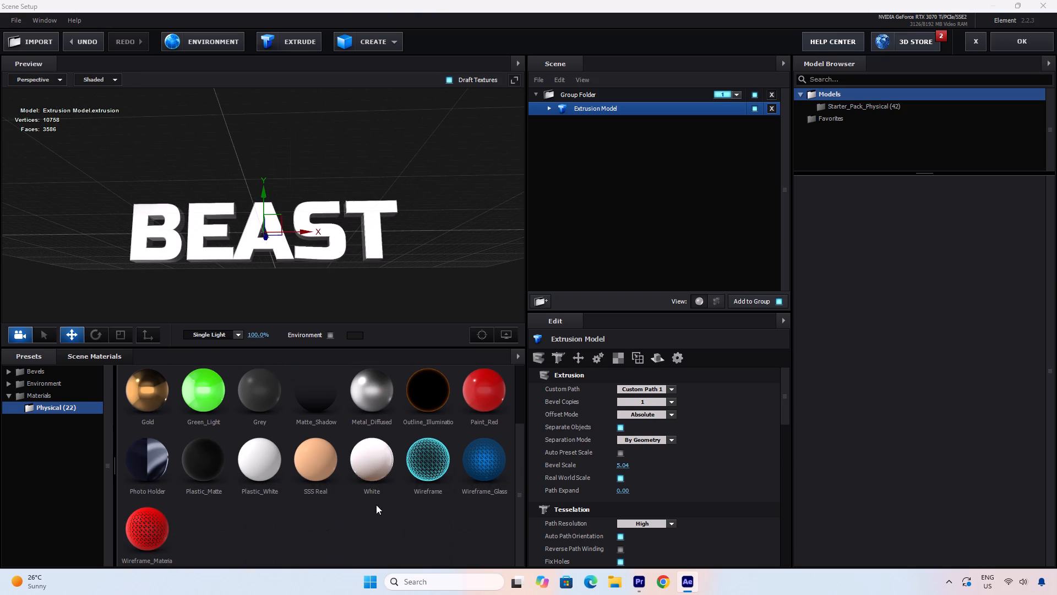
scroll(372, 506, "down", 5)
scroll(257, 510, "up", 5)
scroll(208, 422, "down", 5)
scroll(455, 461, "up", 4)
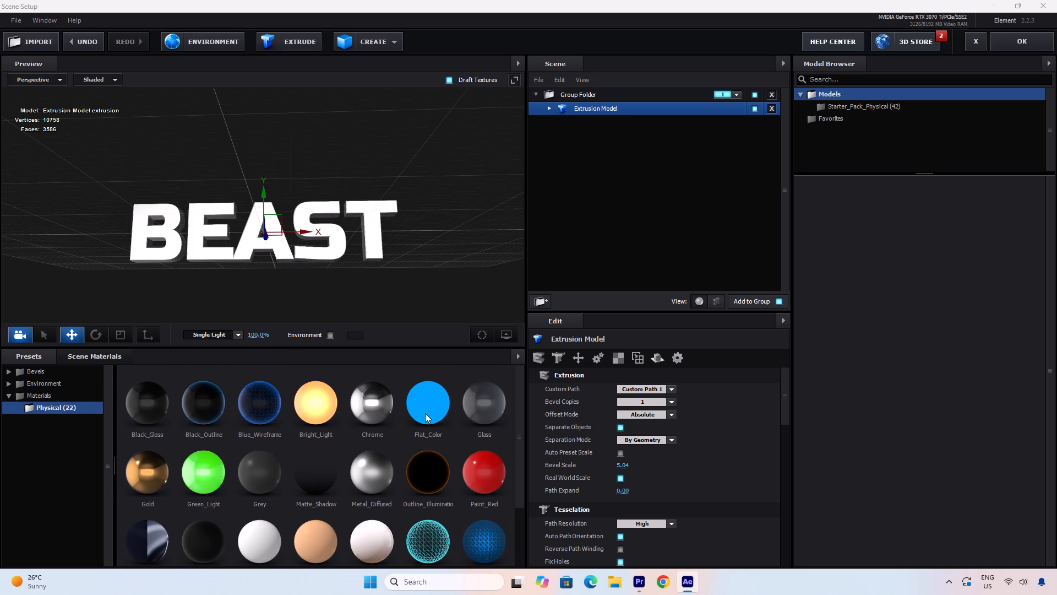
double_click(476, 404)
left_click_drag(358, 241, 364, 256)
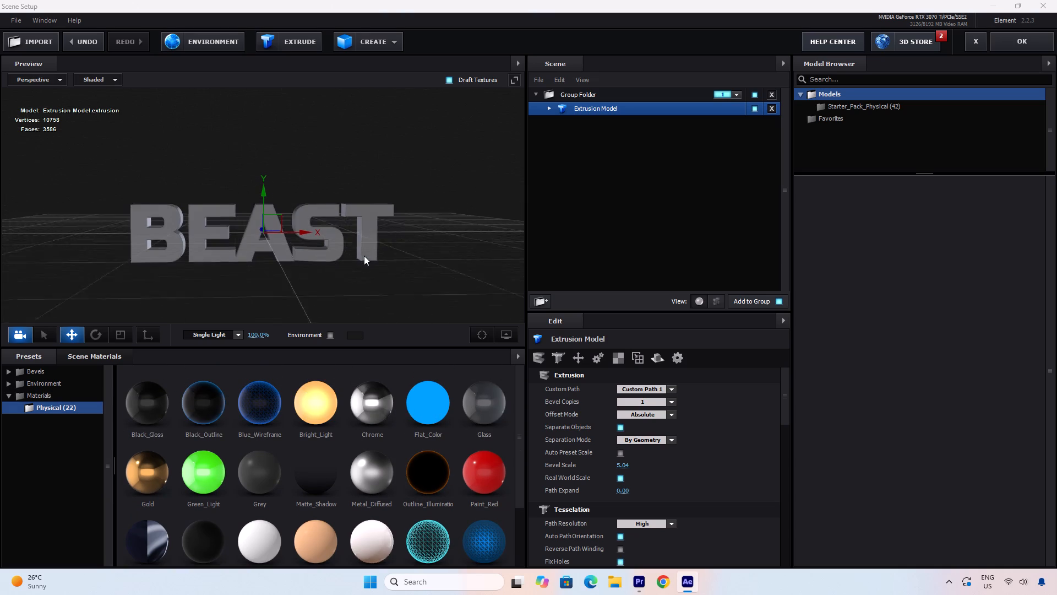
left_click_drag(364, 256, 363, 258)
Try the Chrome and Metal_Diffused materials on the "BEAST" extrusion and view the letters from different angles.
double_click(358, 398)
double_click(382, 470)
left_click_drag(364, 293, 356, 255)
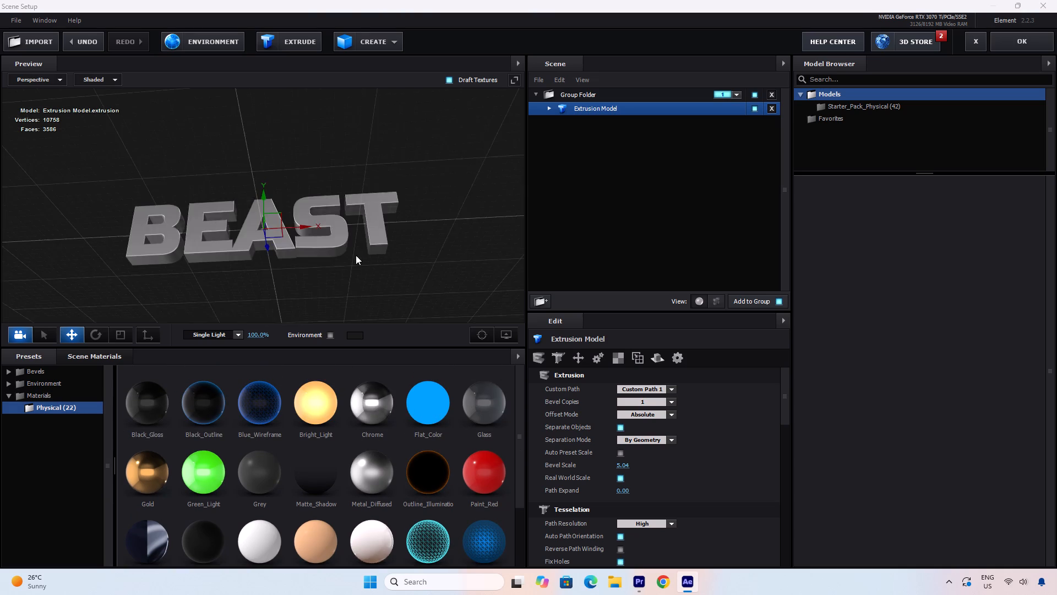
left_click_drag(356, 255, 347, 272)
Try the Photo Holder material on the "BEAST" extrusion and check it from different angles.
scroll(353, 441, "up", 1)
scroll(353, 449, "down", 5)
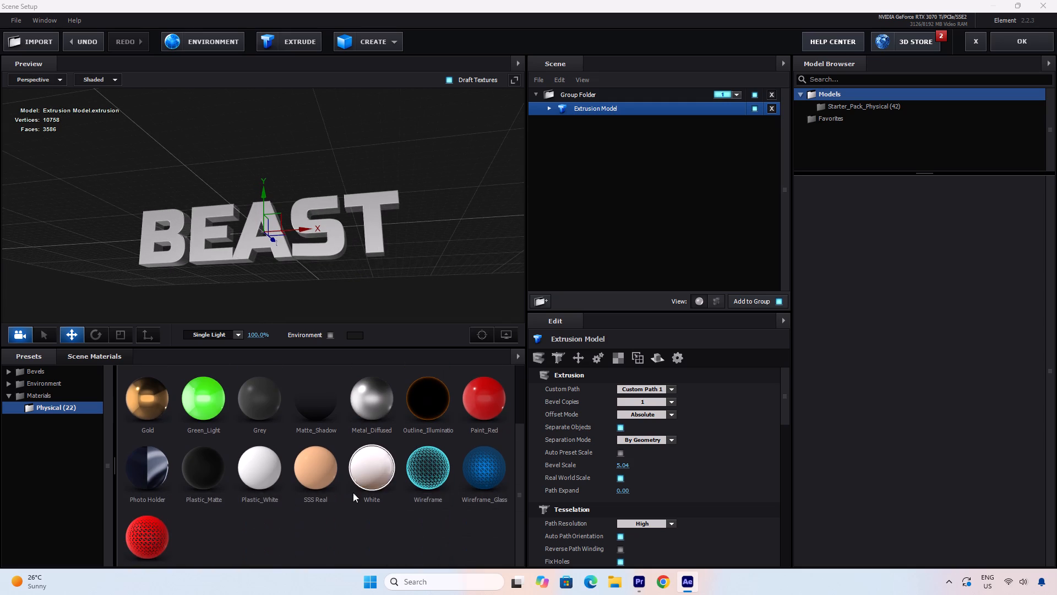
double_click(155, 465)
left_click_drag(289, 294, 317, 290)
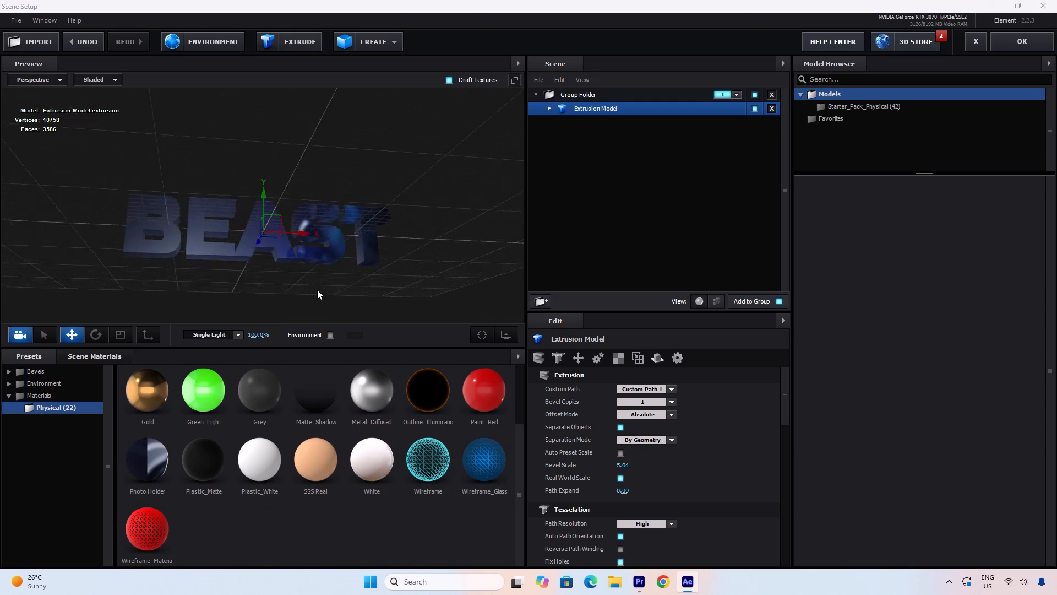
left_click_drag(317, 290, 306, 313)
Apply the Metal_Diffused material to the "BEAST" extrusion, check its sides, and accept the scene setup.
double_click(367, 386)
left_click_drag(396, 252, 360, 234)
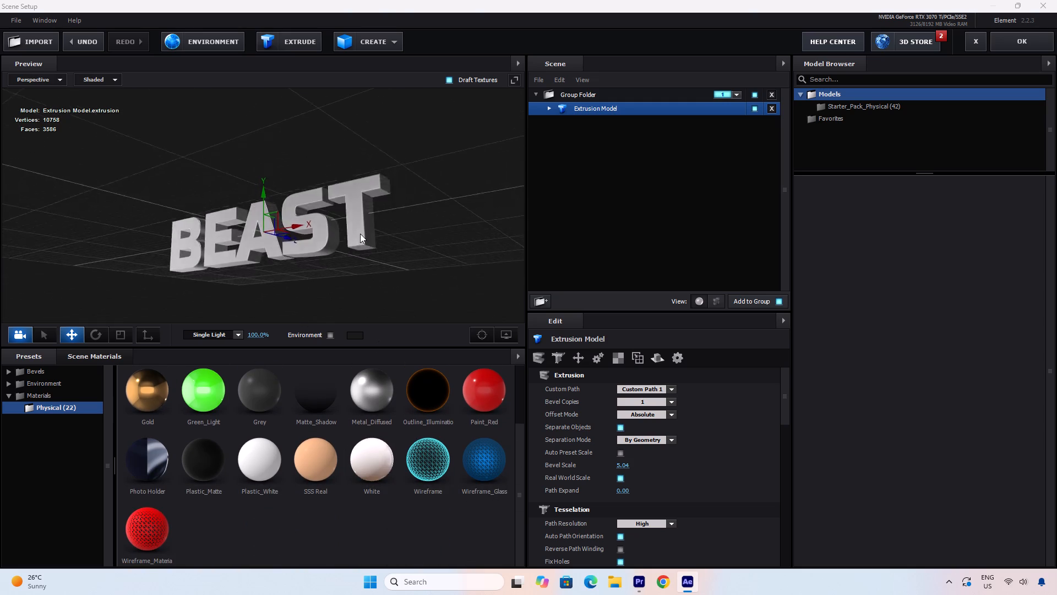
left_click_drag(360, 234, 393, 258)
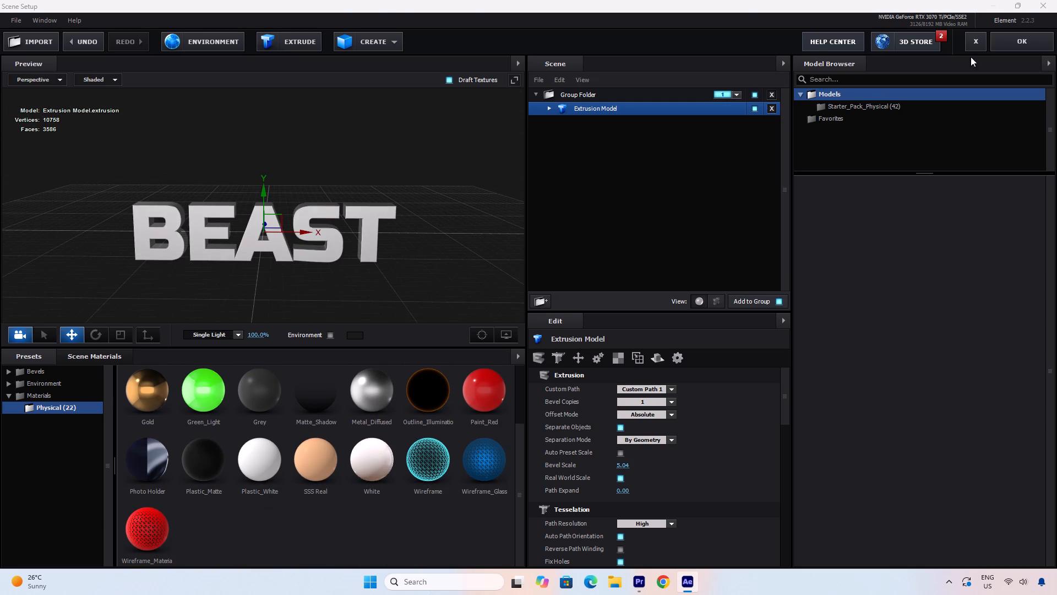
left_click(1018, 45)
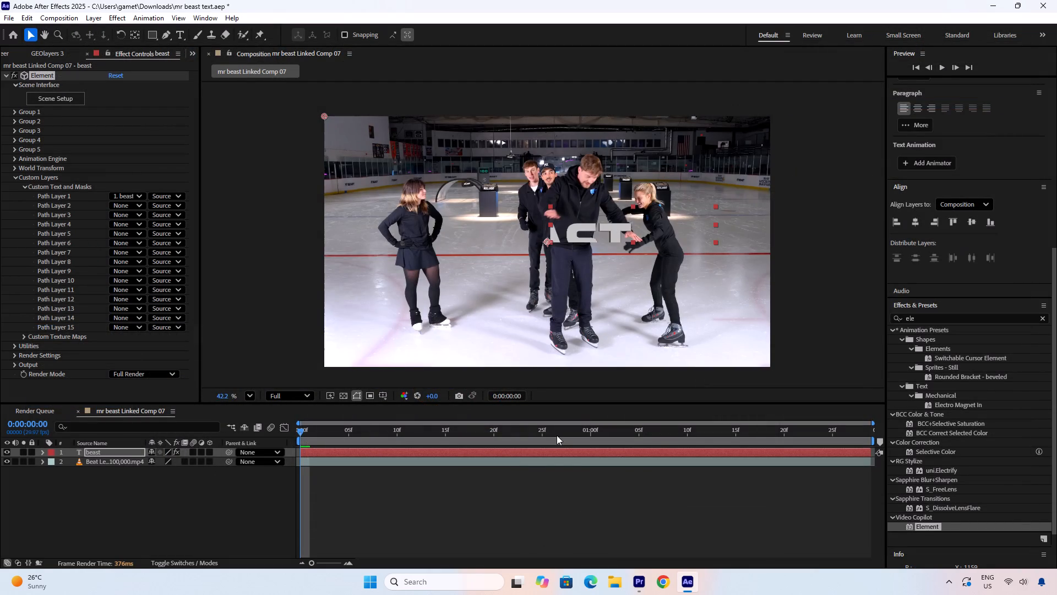
Undo the scene setup, the Path Layer 1 assignment and the Element effect on the beast text layer.
key("ctrl+z")
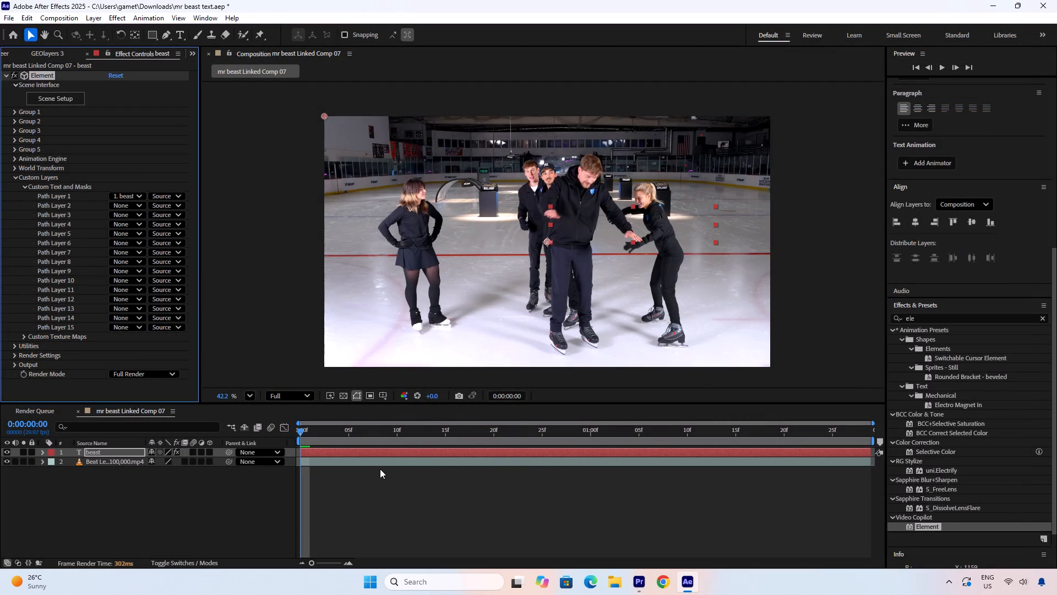
key("ctrl+z")
key("ctrl+z")
key("ctrl+z")
Create a 1920 x 1080 px red solid above the beast text layer and hide it.
left_click(325, 455)
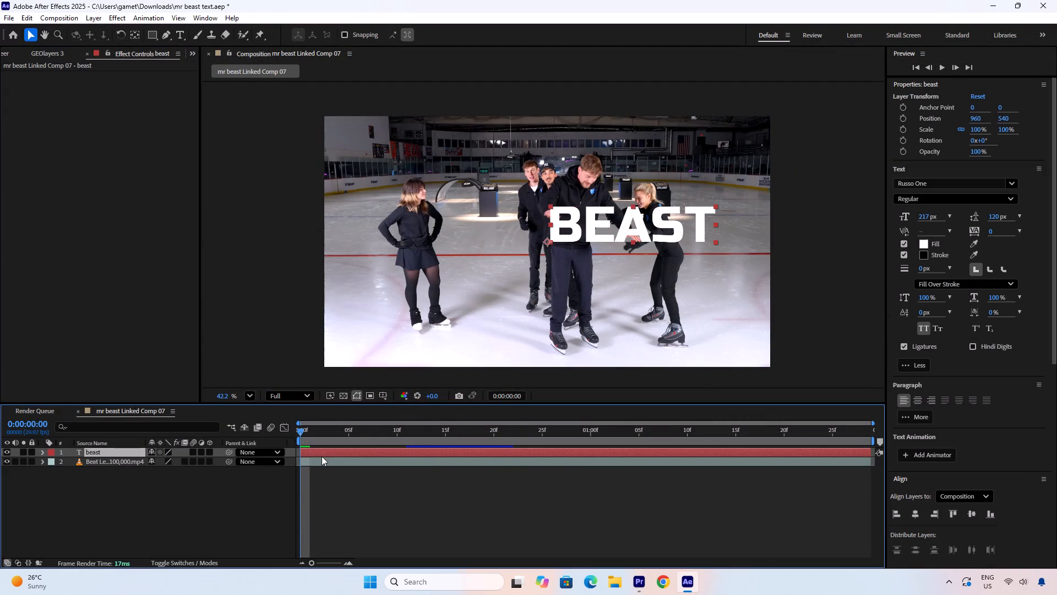
right_click(257, 511)
left_click(296, 370)
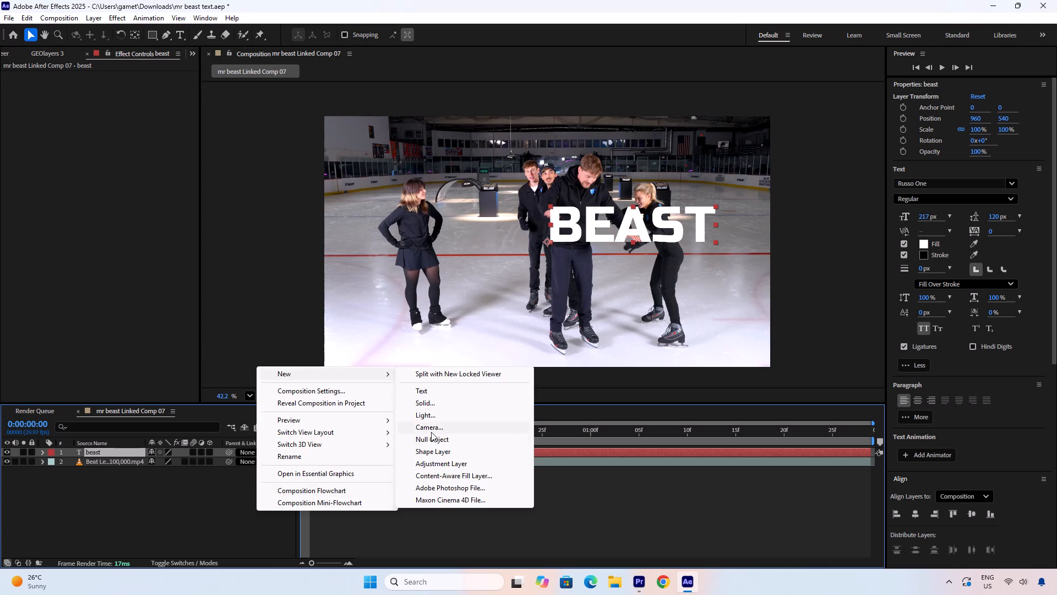
left_click(434, 403)
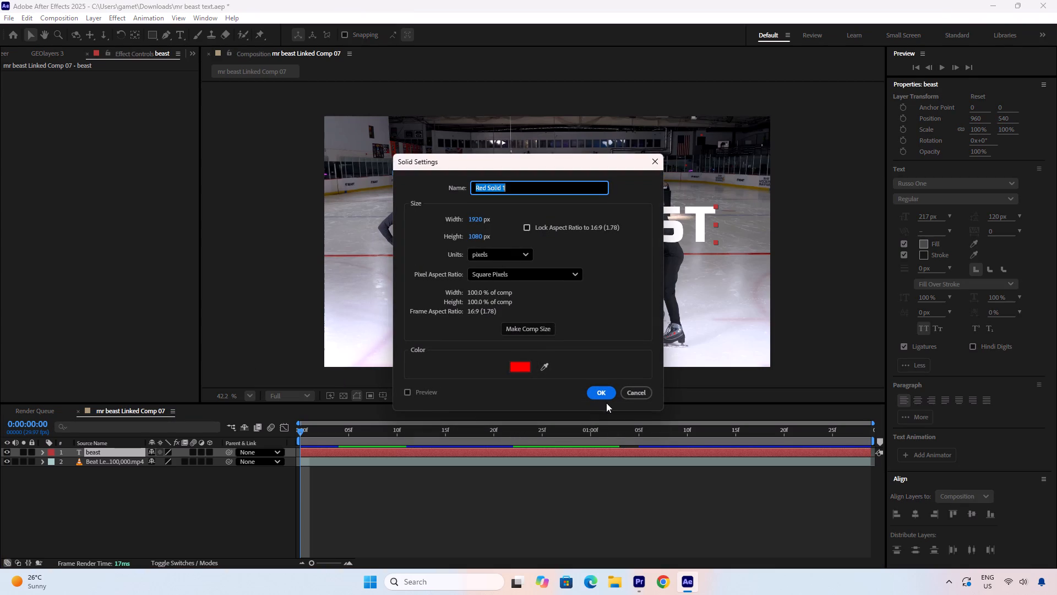
left_click(601, 386)
left_click(597, 396)
left_click(385, 526)
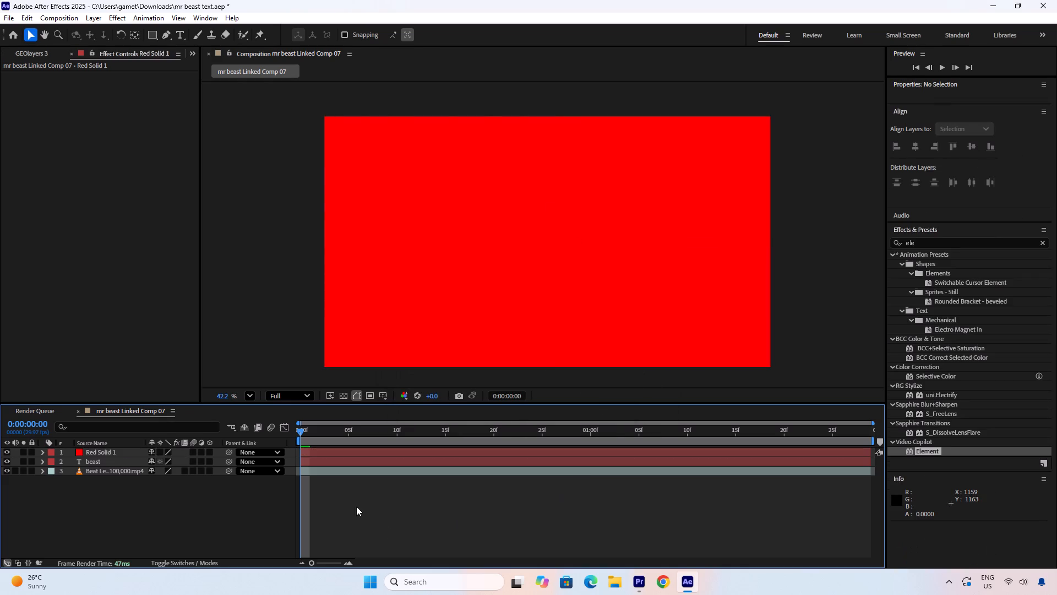
left_click(312, 447)
left_click(8, 451)
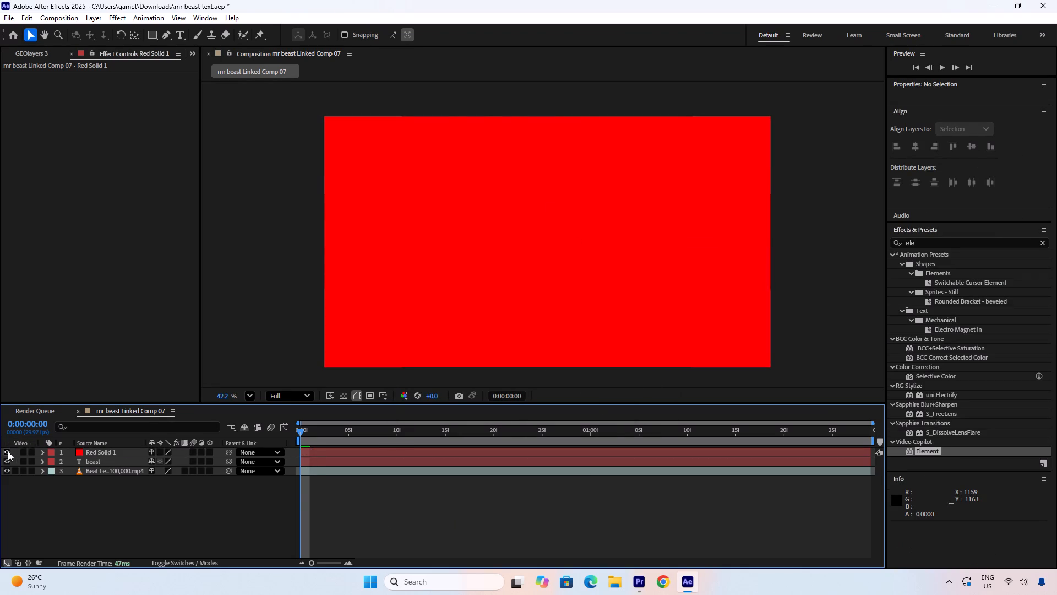
Apply the Video Copilot Element effect to the red solid layer.
left_click(324, 452)
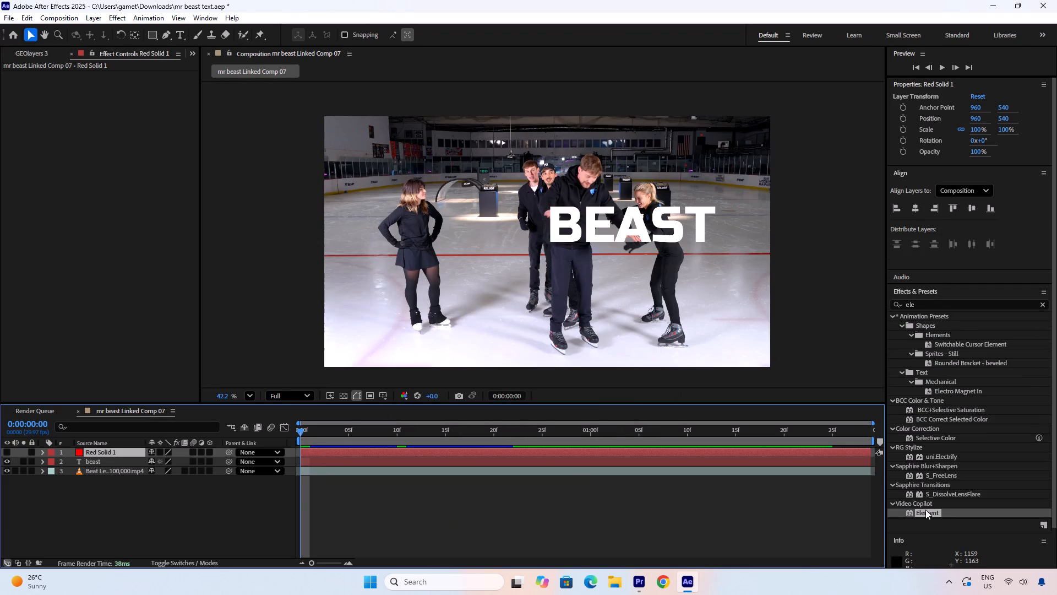
left_click_drag(925, 510, 573, 455)
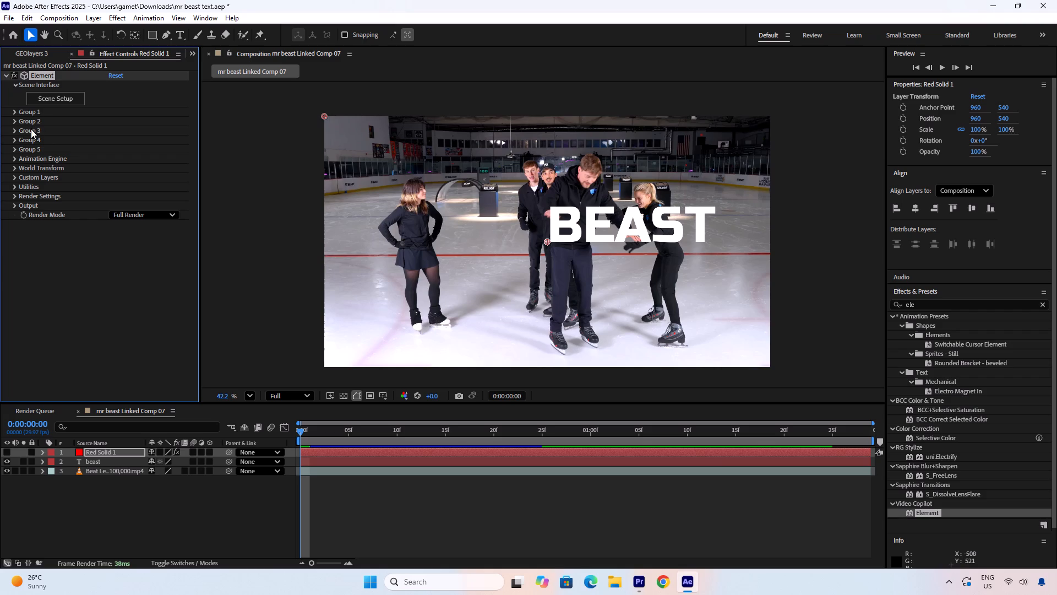
Set Path Layer 1 to the beast layer in the Custom Text and Masks settings of the solid's Element effect.
left_click(13, 179)
left_click(23, 186)
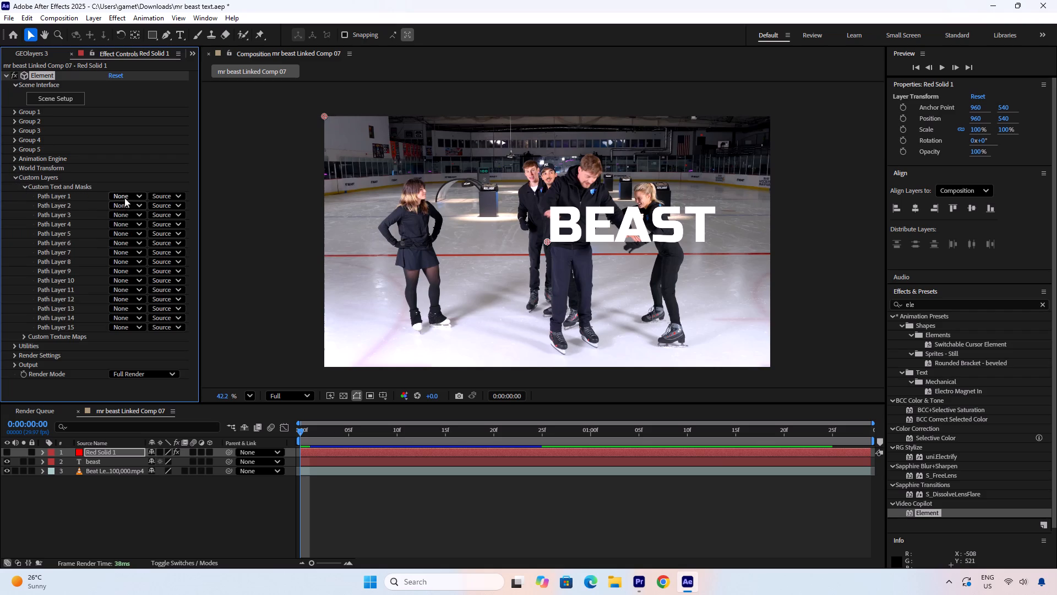
left_click(124, 197)
left_click(159, 238)
Open Element's Scene Setup from the solid and extrude the custom text path into a 3D model.
left_click(61, 100)
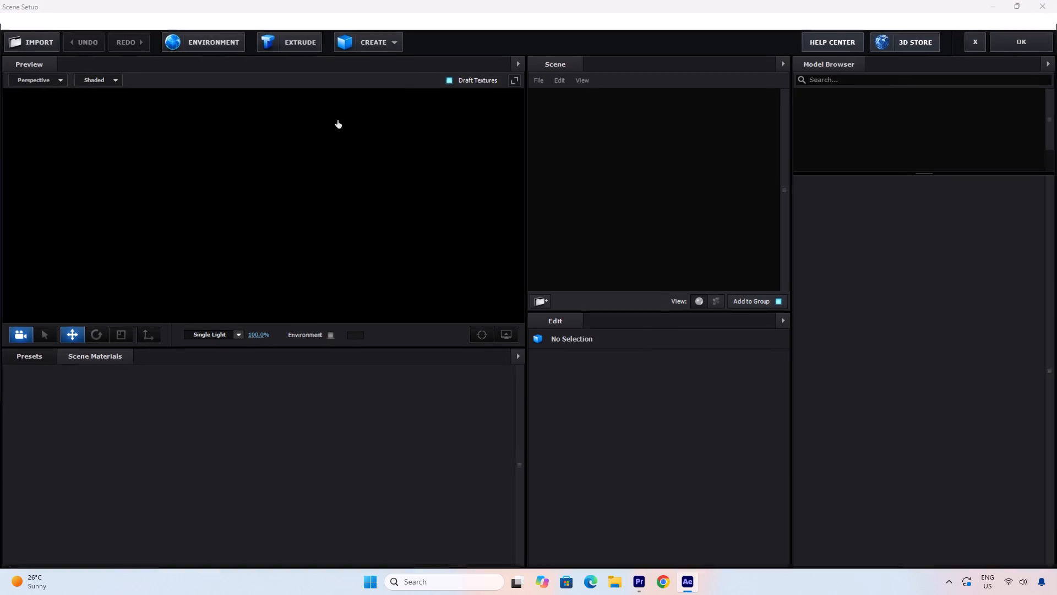
left_click(280, 48)
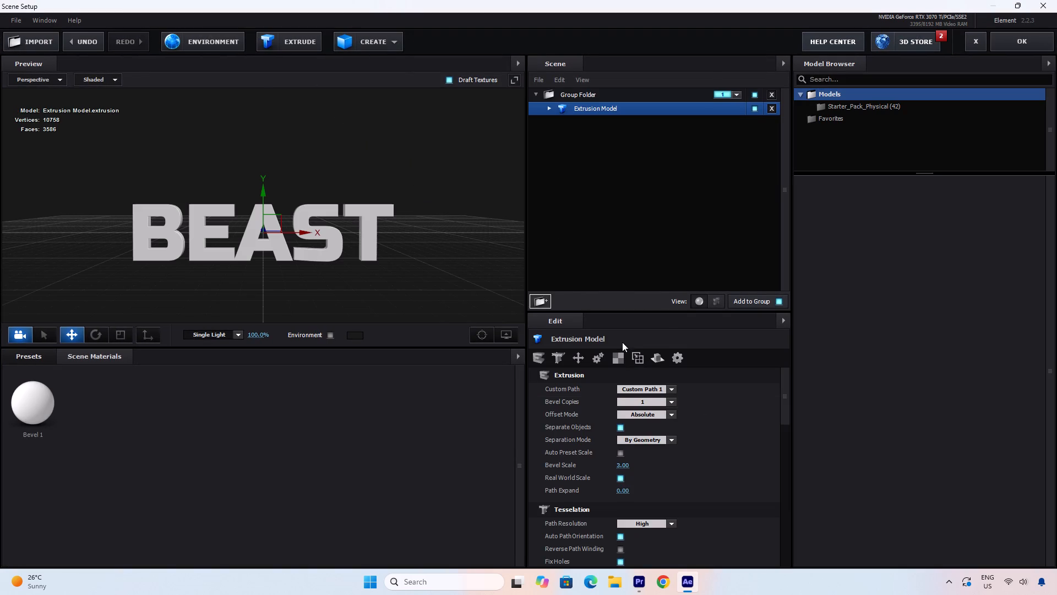
Set the extrusion model's Bevel Scale to 5.05 and check the depth of the "BEAST" letters.
left_click_drag(324, 252, 326, 190)
scroll(660, 486, "down", 1)
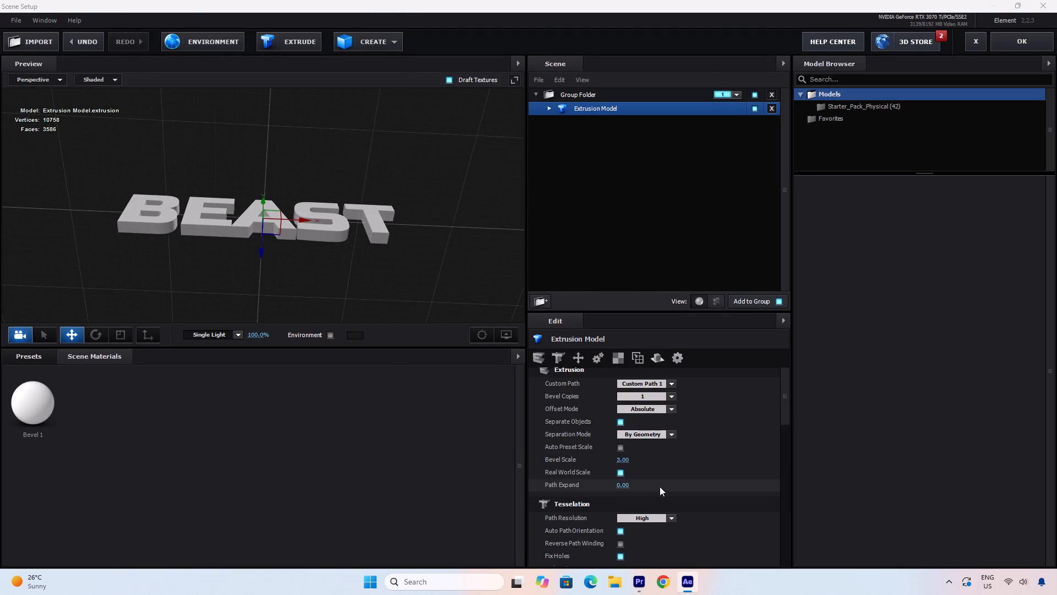
scroll(660, 486, "down", 1)
left_click_drag(622, 387, 710, 383)
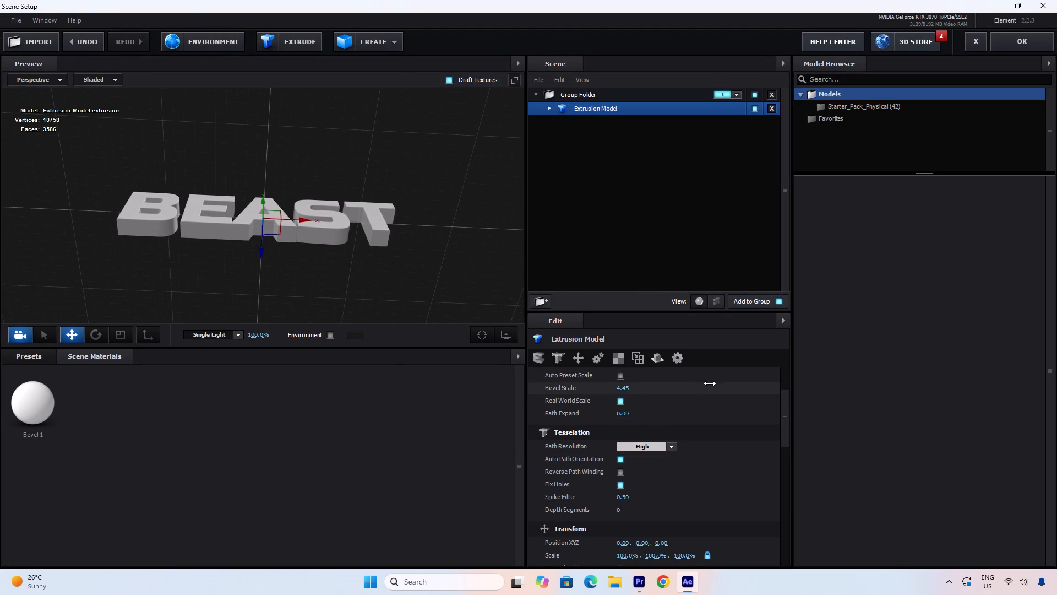
left_click_drag(710, 383, 728, 380)
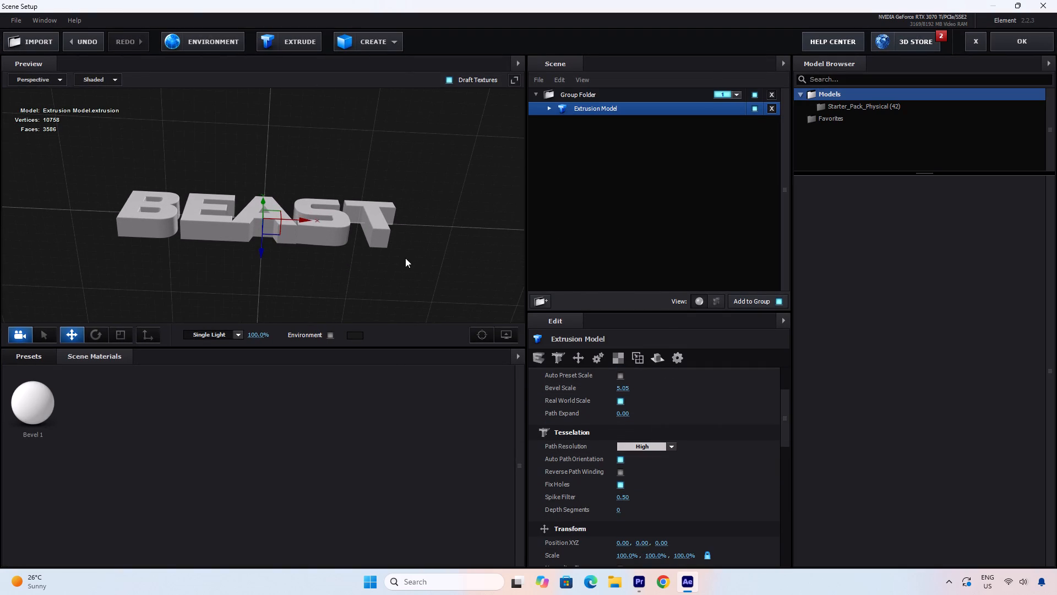
left_click_drag(405, 258, 393, 289)
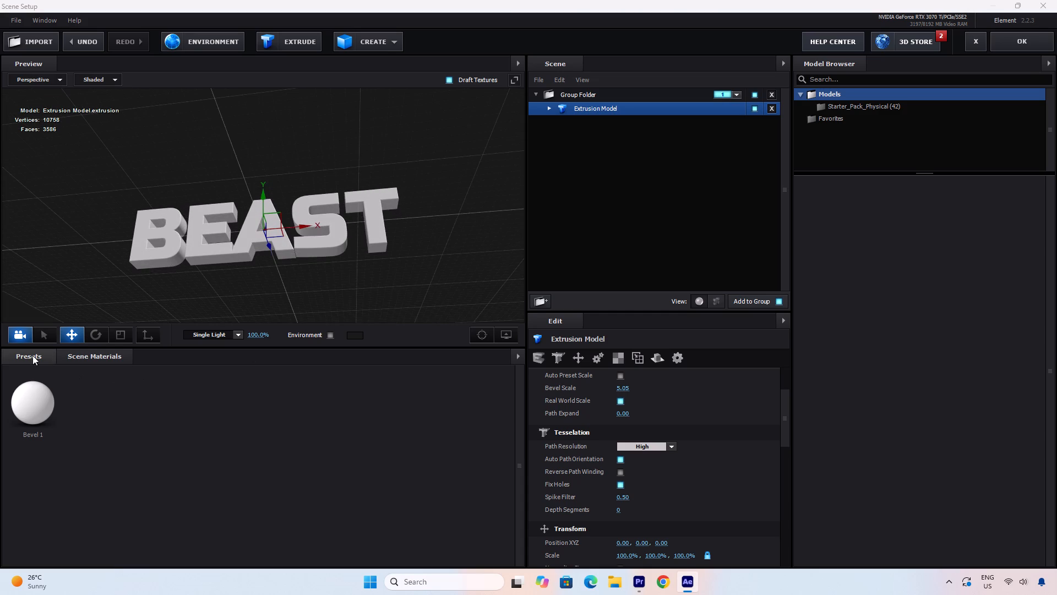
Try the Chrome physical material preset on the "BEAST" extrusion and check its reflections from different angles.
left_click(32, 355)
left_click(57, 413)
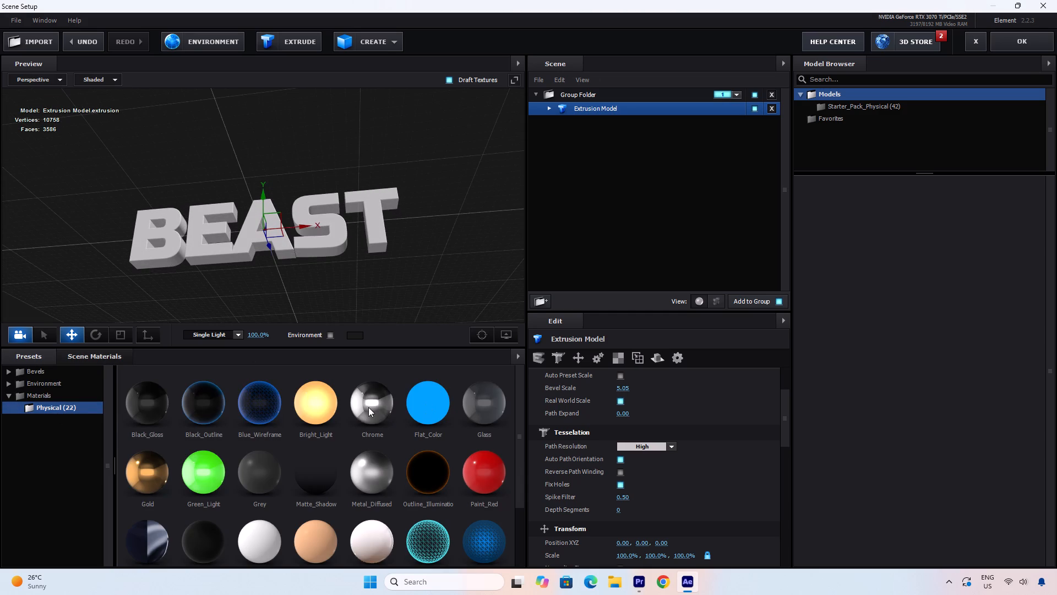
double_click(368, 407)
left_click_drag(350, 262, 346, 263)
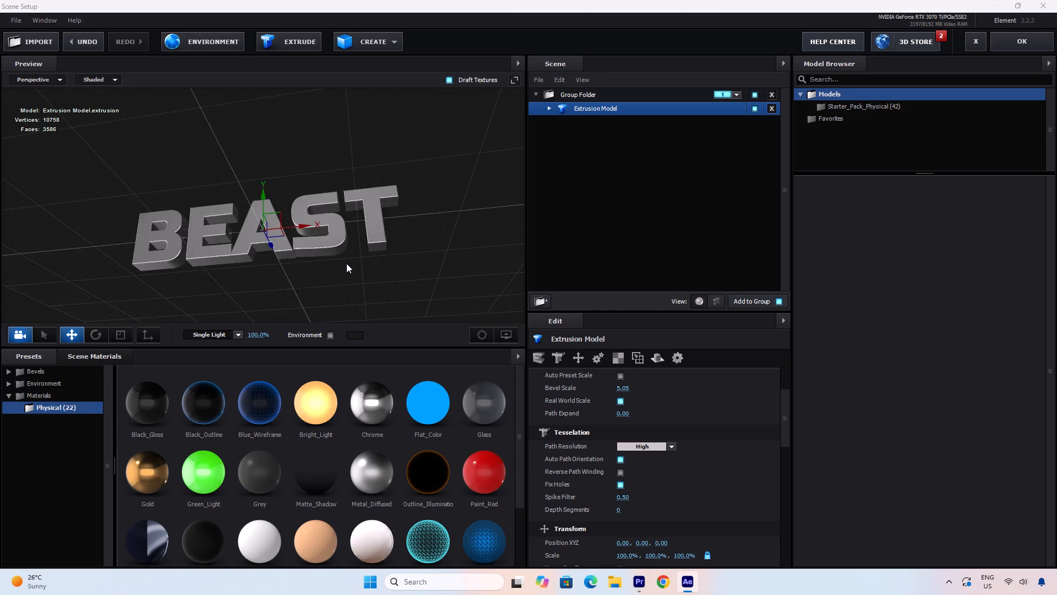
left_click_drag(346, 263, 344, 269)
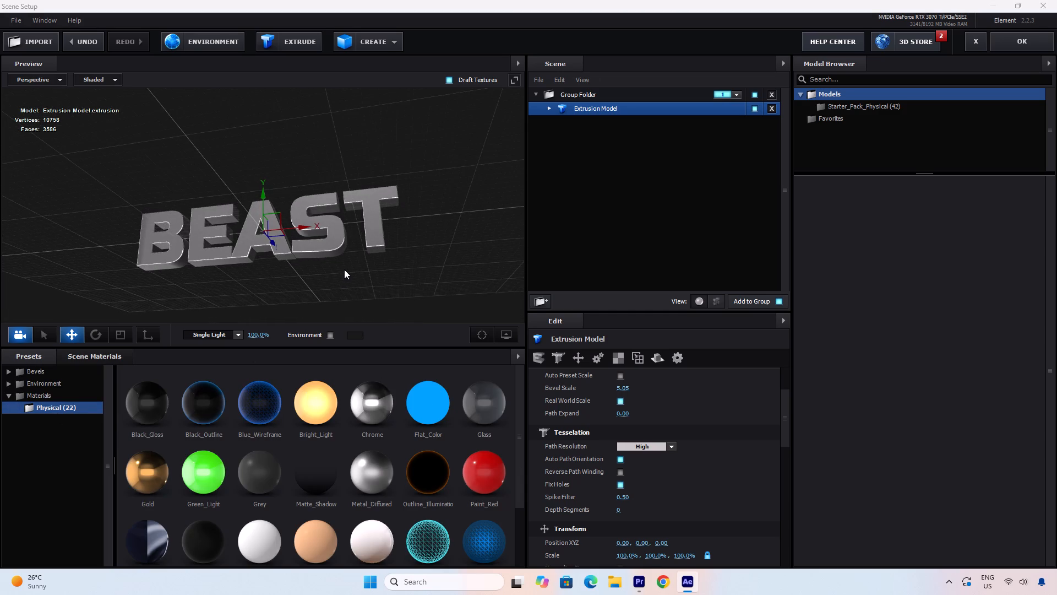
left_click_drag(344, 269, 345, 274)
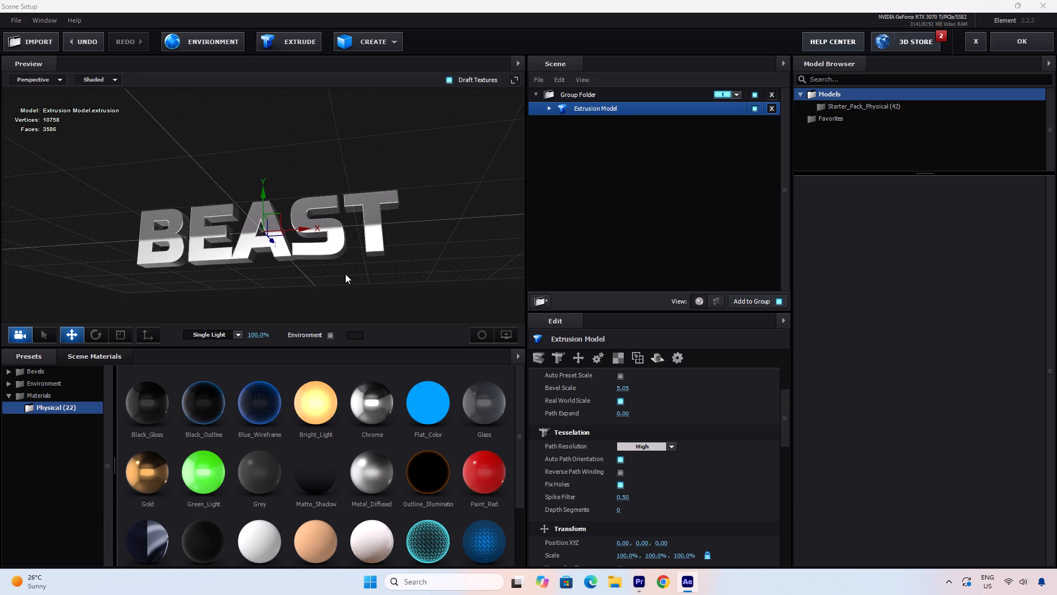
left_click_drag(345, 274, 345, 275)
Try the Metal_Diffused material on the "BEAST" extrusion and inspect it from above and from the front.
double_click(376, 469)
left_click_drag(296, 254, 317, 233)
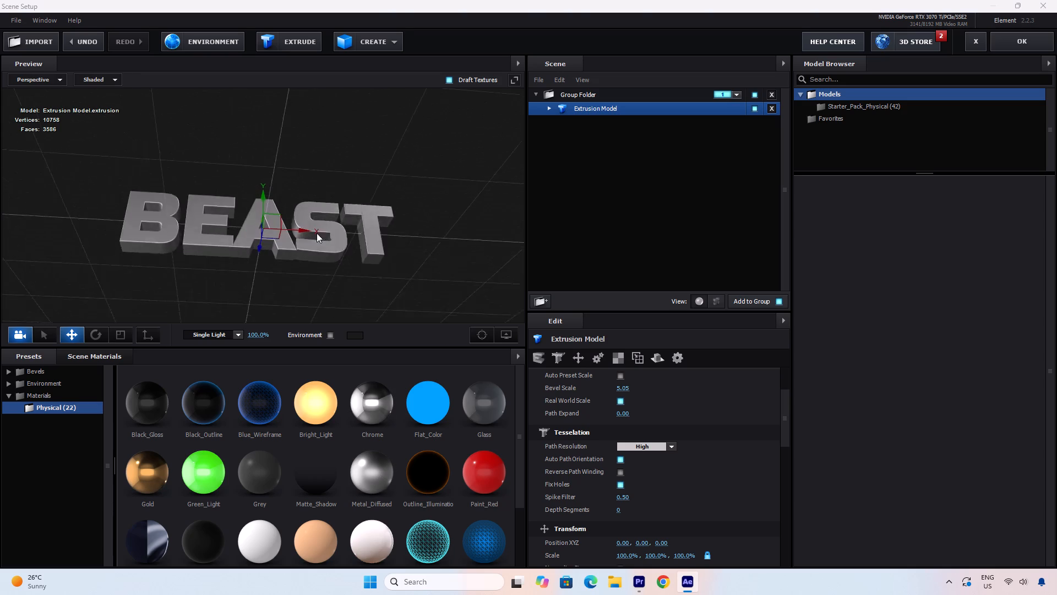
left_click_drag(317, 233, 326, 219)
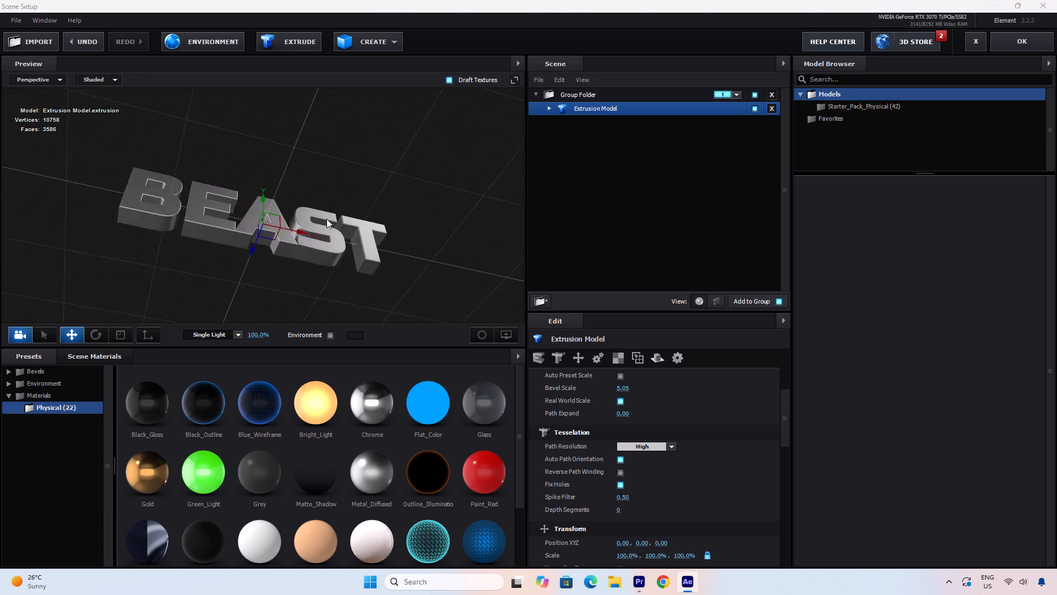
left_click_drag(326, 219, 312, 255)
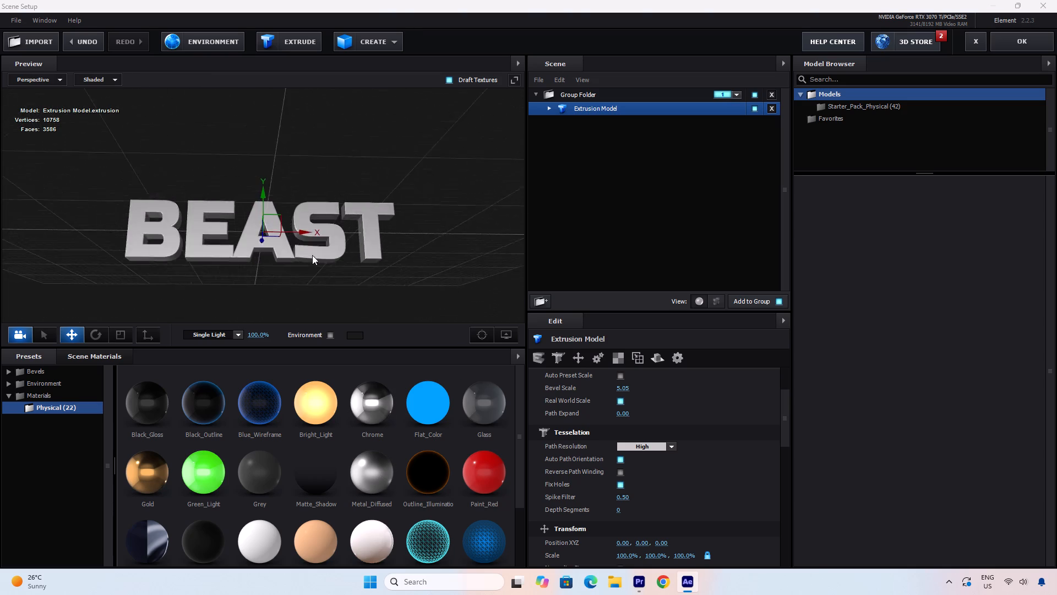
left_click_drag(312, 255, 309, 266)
Apply the Outline_Illumination material preset to the "BEAST" extrusion.
double_click(417, 478)
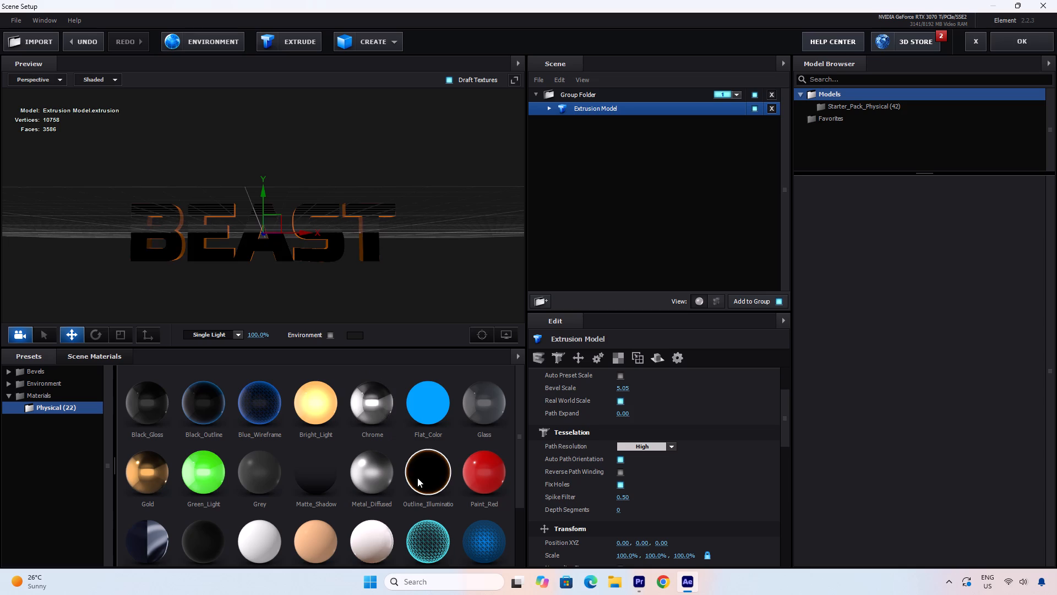
Try Chrome on the "BEAST" extrusion, apply the Metal_Diffused material instead, and accept the scene setup.
left_click_drag(350, 272, 355, 277)
double_click(362, 421)
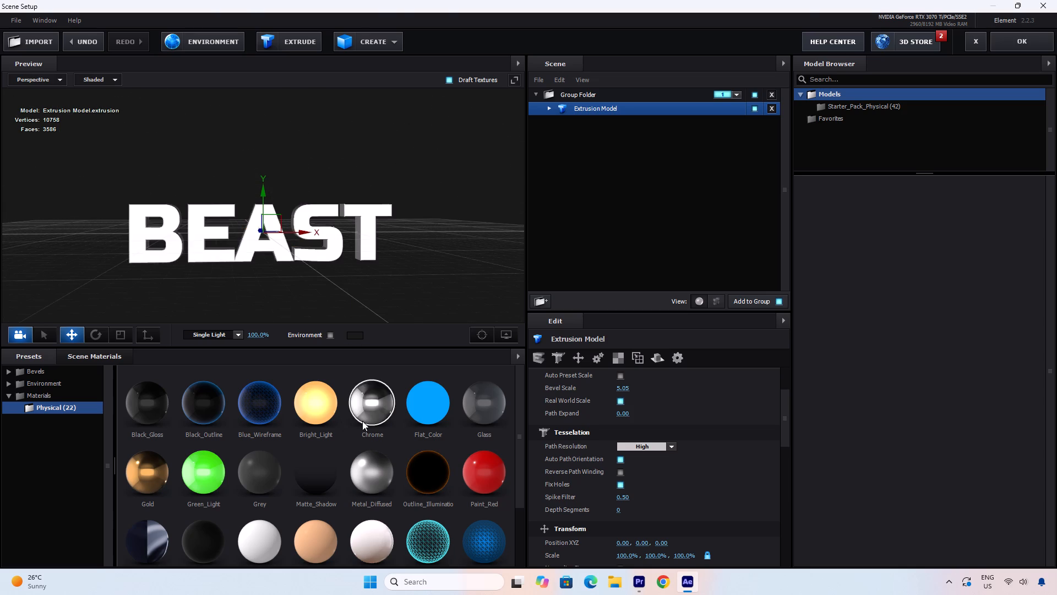
double_click(368, 458)
left_click_drag(348, 271, 330, 252)
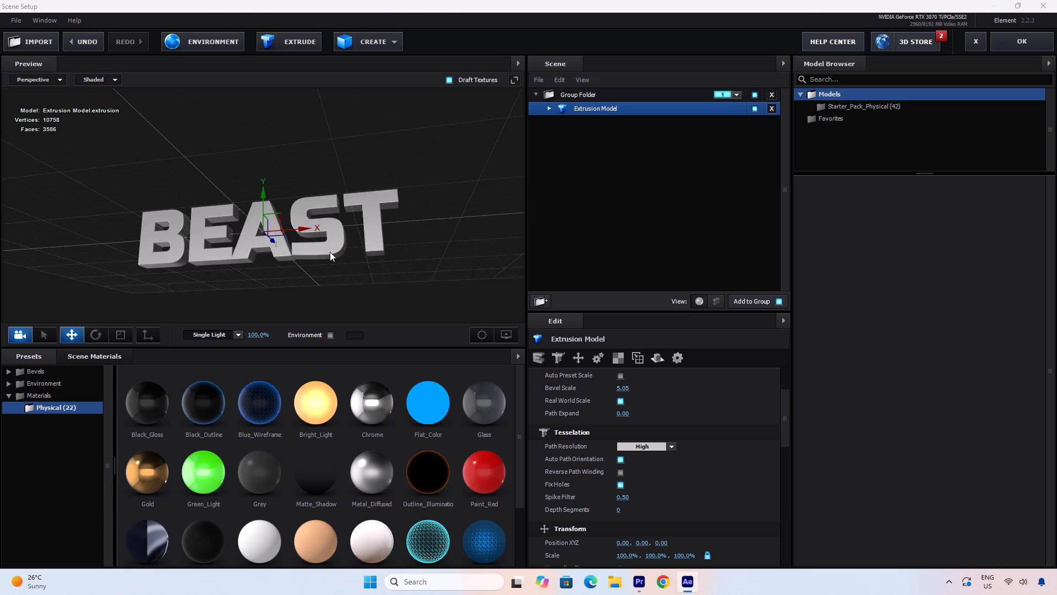
left_click_drag(330, 252, 363, 253)
left_click(1020, 30)
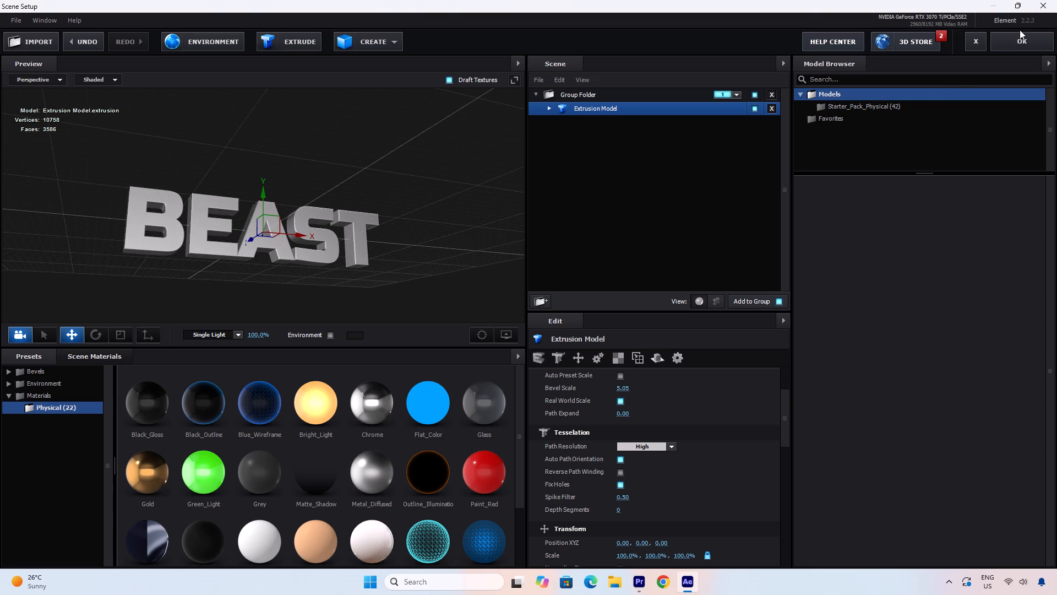
left_click(1016, 38)
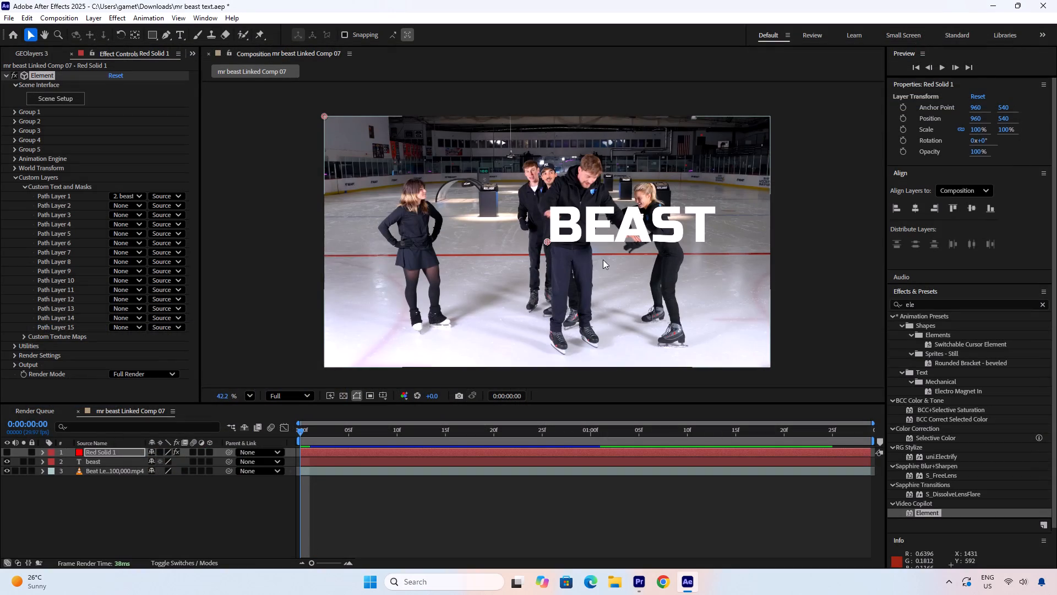
Hide the flat beast text layer, show the Red Solid 1 layer, and check the 3D title close up.
left_click(5, 459)
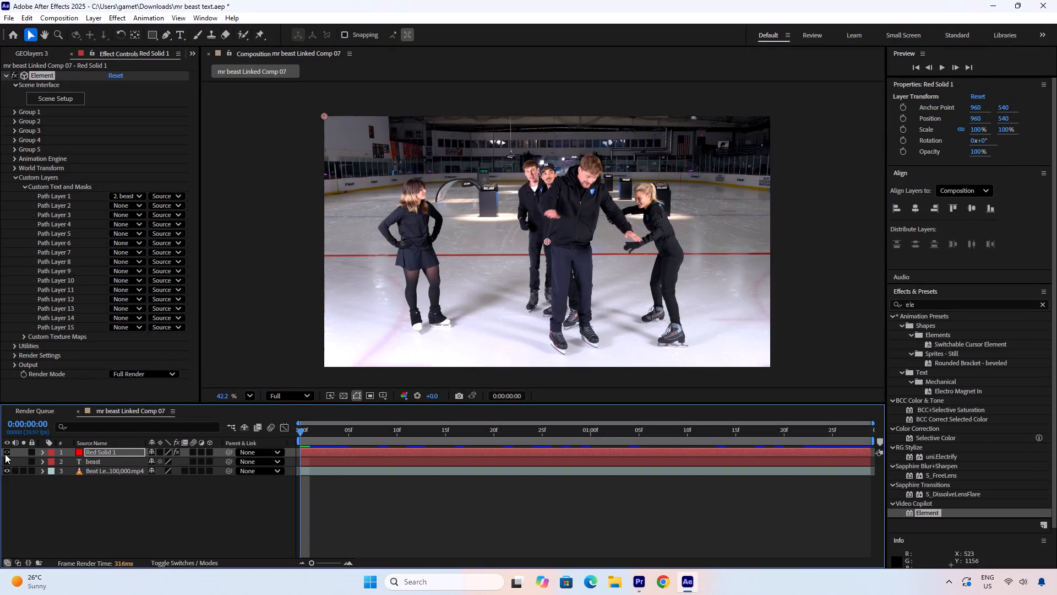
left_click(5, 453)
scroll(530, 252, "up", 5)
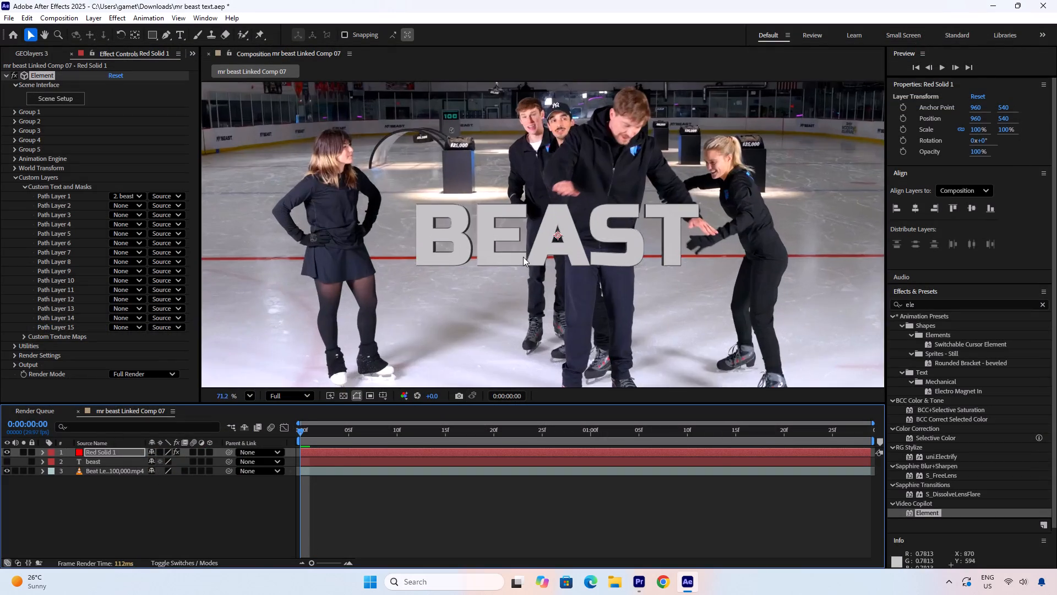
scroll(523, 257, "up", 4)
scroll(533, 228, "down", 3)
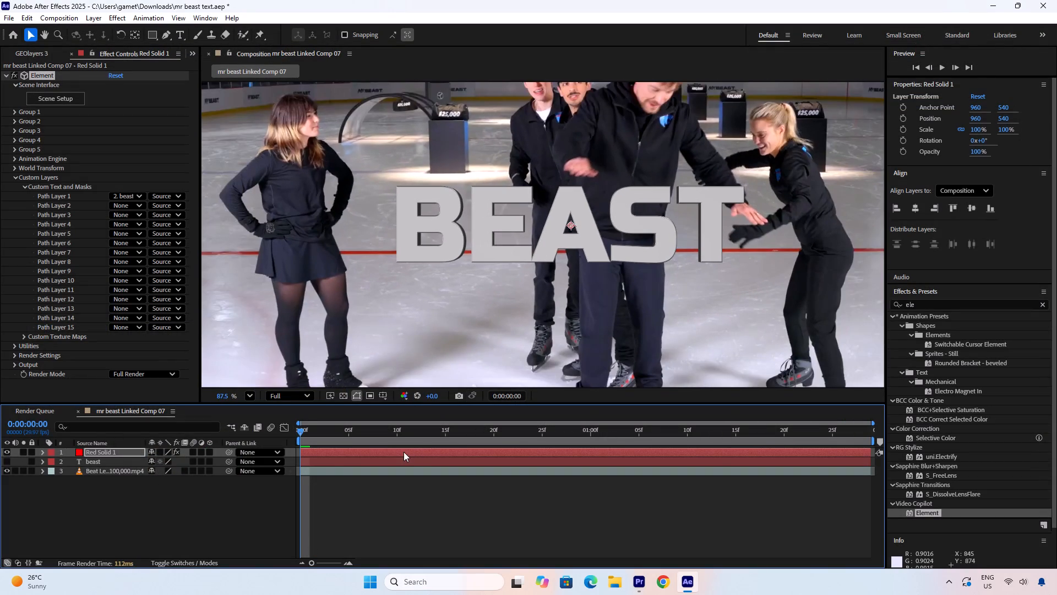
Look through the Element effect's Group 1 and Custom Layers settings on the Red Solid 1 layer.
left_click(404, 452)
left_click(23, 186)
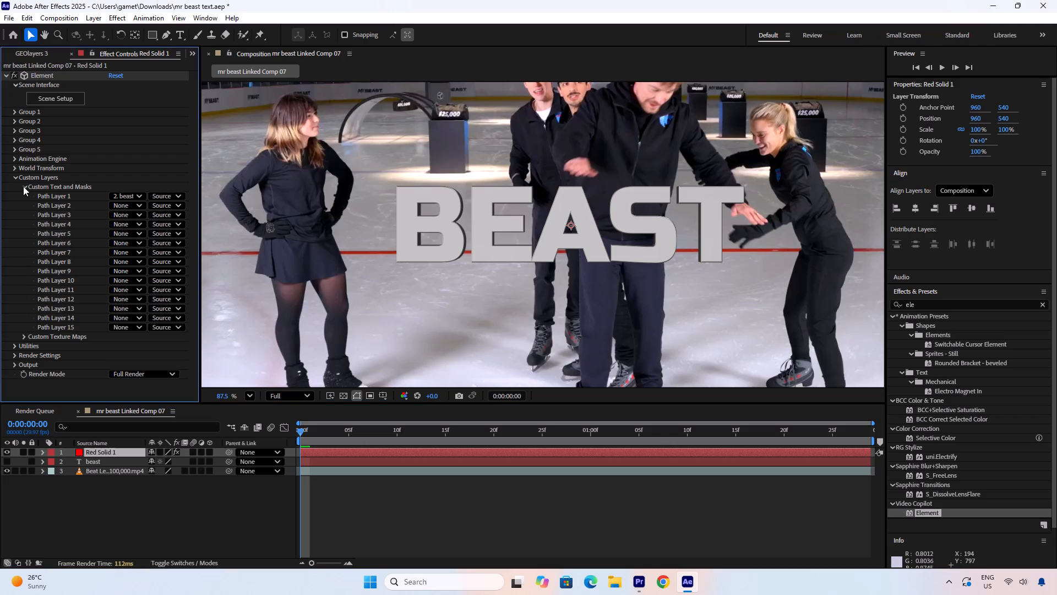
left_click(16, 179)
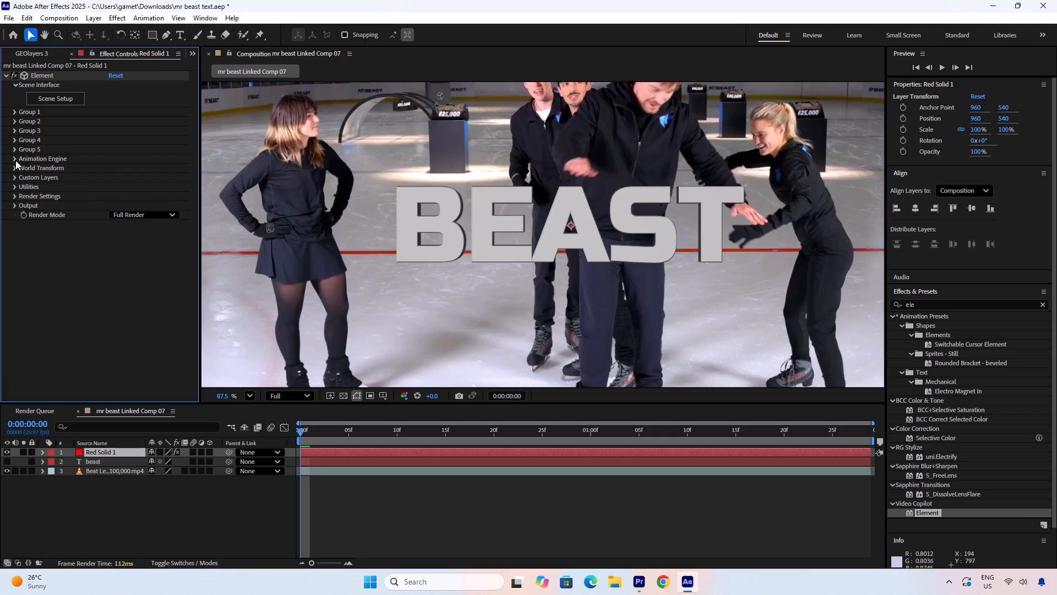
left_click(15, 112)
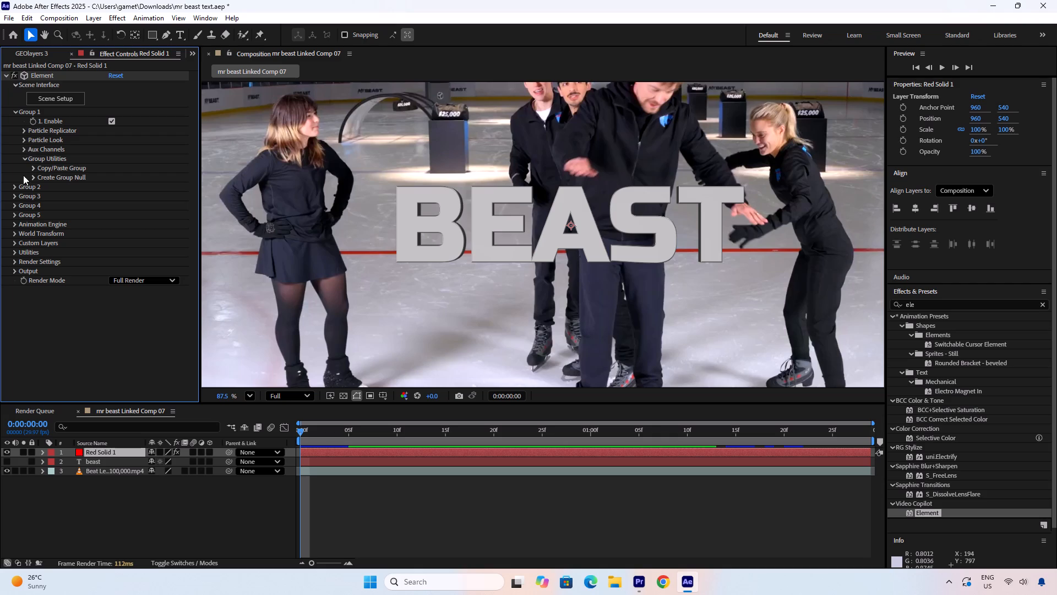
left_click(14, 112)
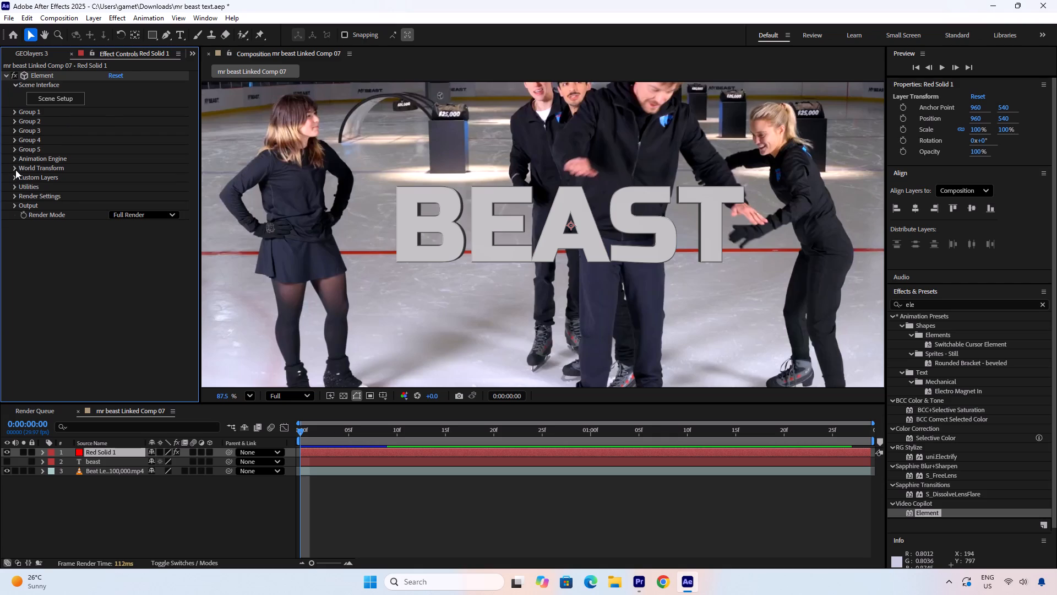
left_click(13, 177)
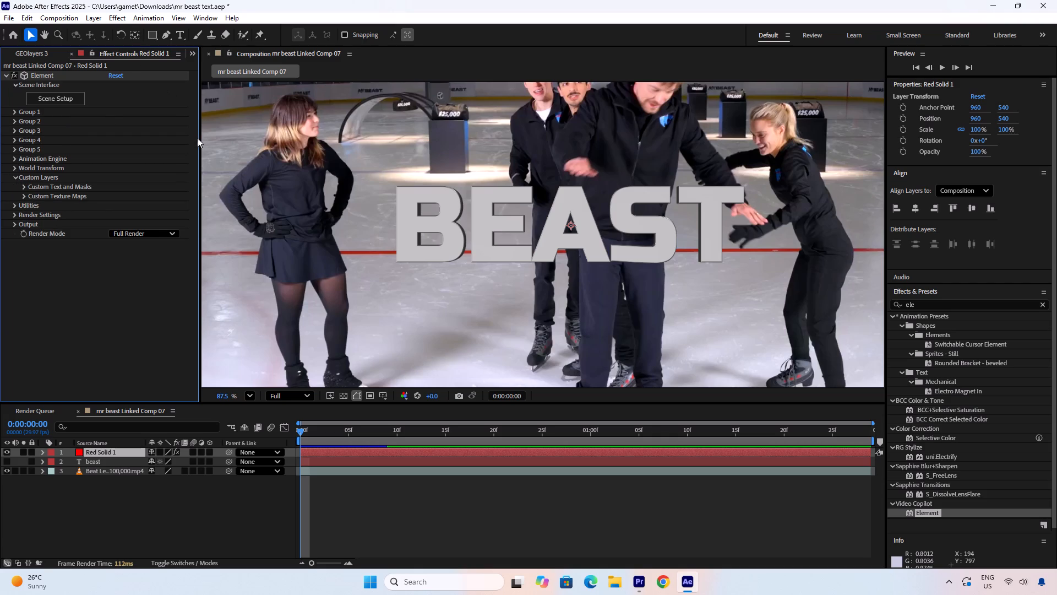
left_click(23, 190)
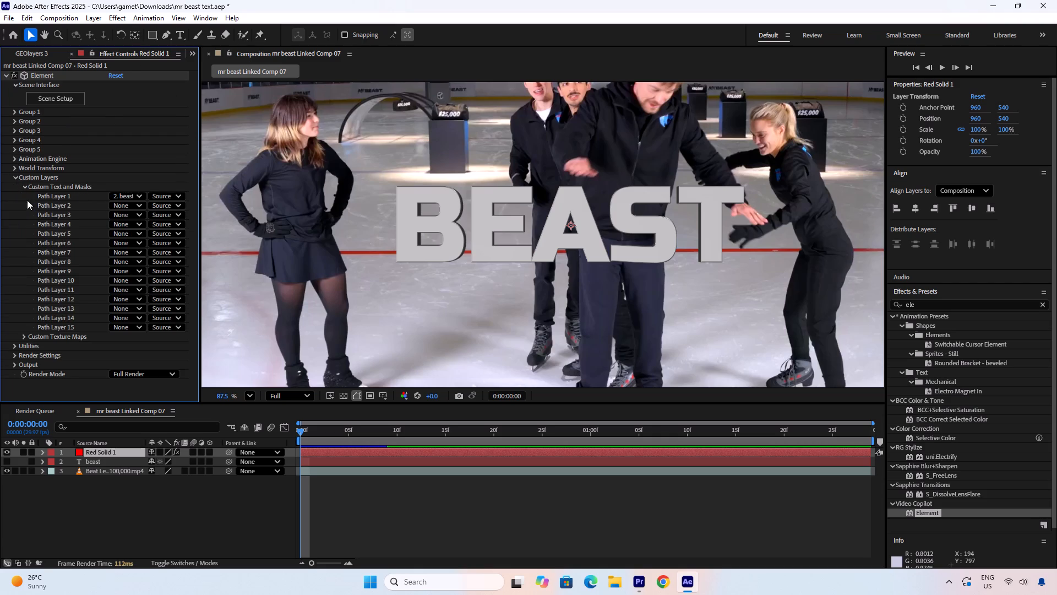
left_click(22, 183)
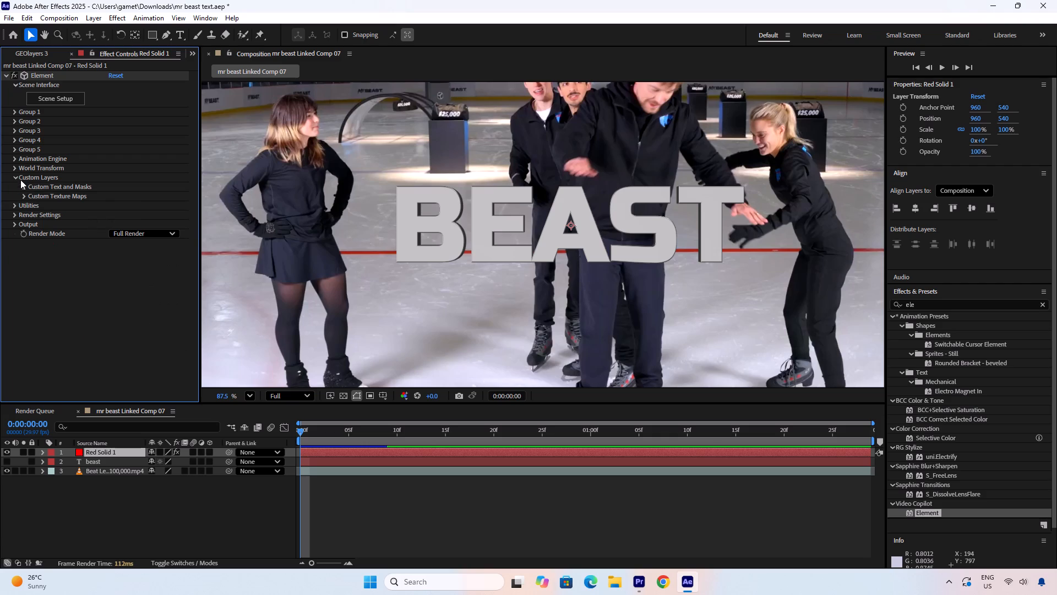
left_click(17, 175)
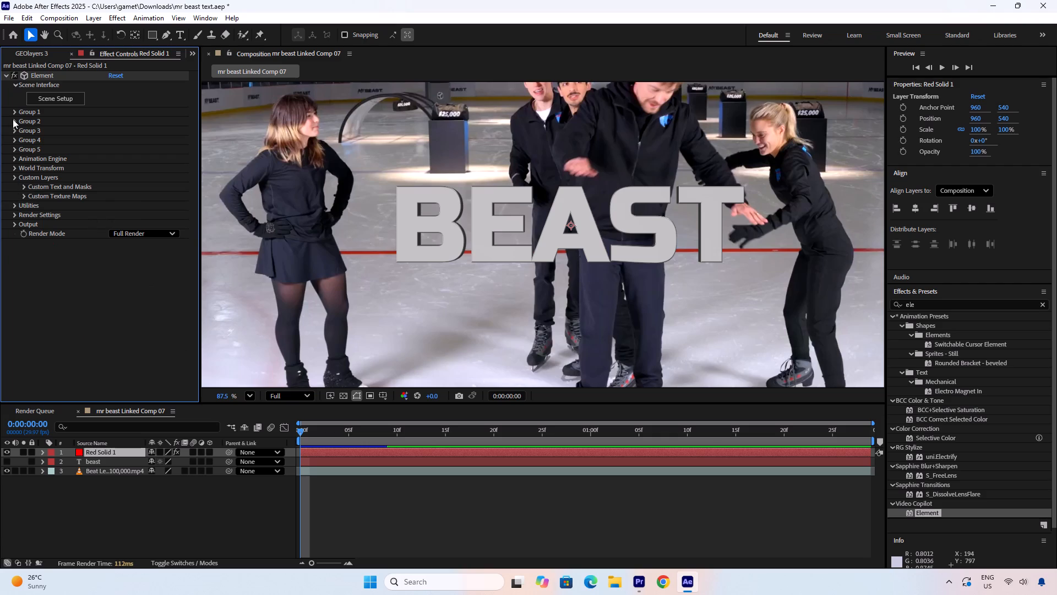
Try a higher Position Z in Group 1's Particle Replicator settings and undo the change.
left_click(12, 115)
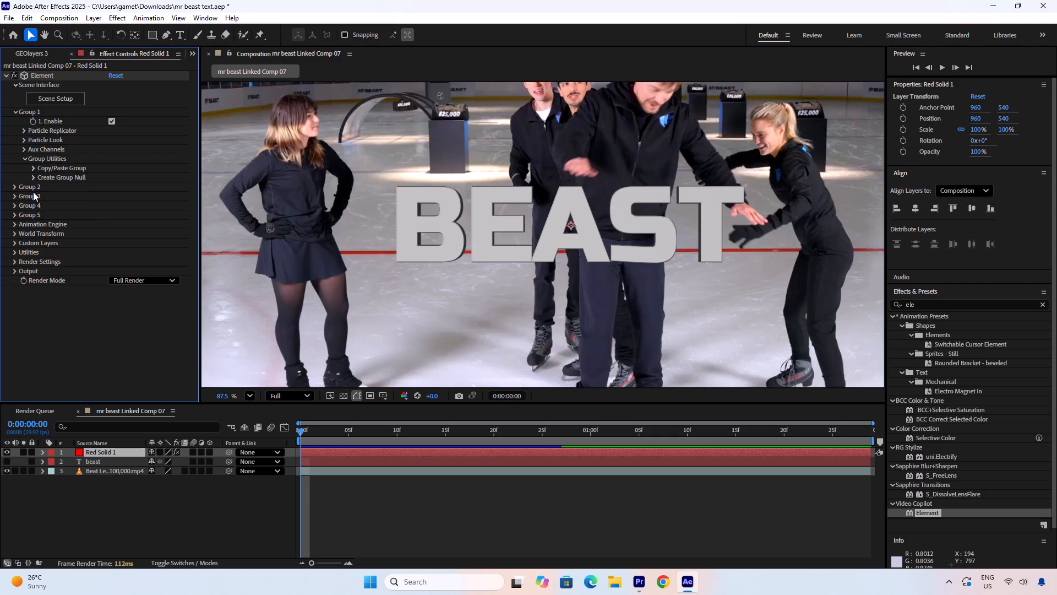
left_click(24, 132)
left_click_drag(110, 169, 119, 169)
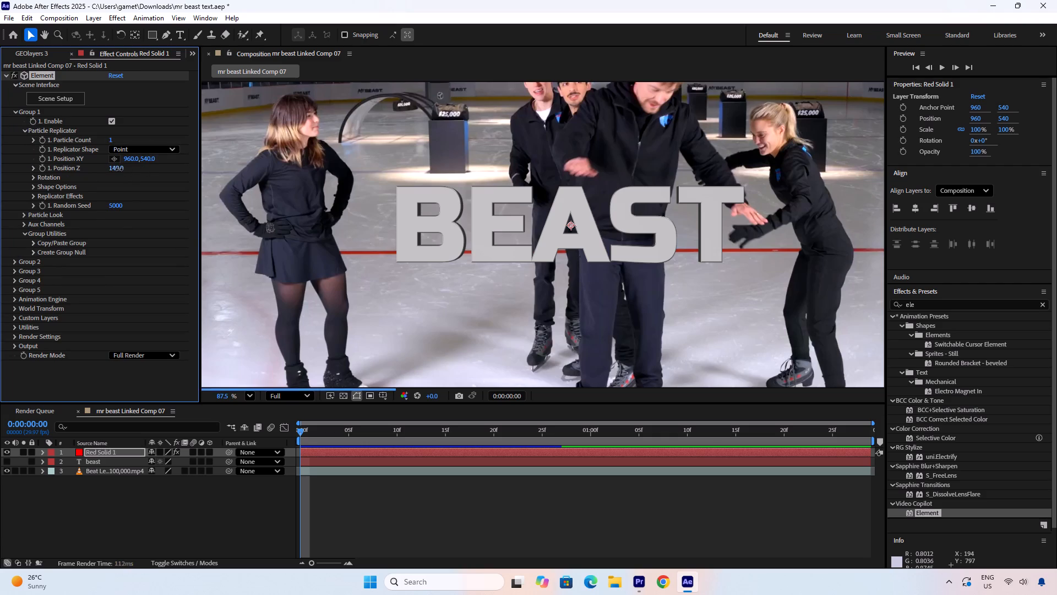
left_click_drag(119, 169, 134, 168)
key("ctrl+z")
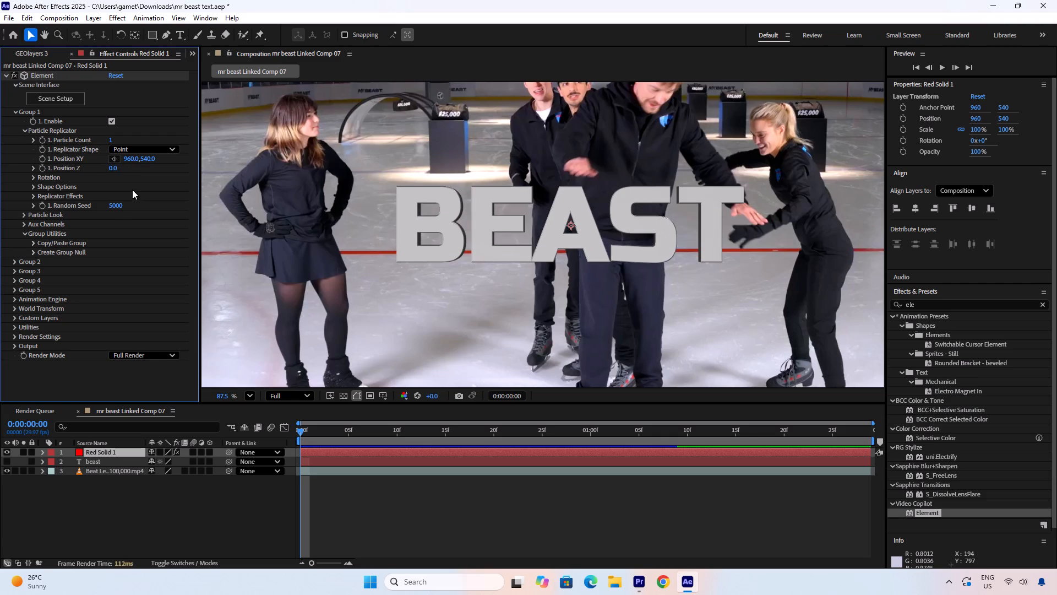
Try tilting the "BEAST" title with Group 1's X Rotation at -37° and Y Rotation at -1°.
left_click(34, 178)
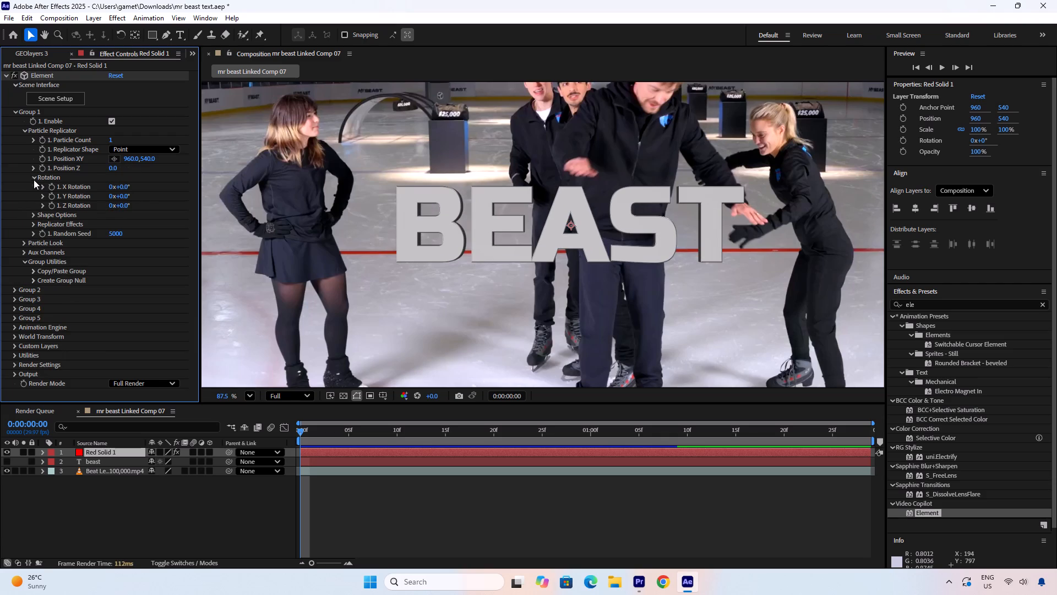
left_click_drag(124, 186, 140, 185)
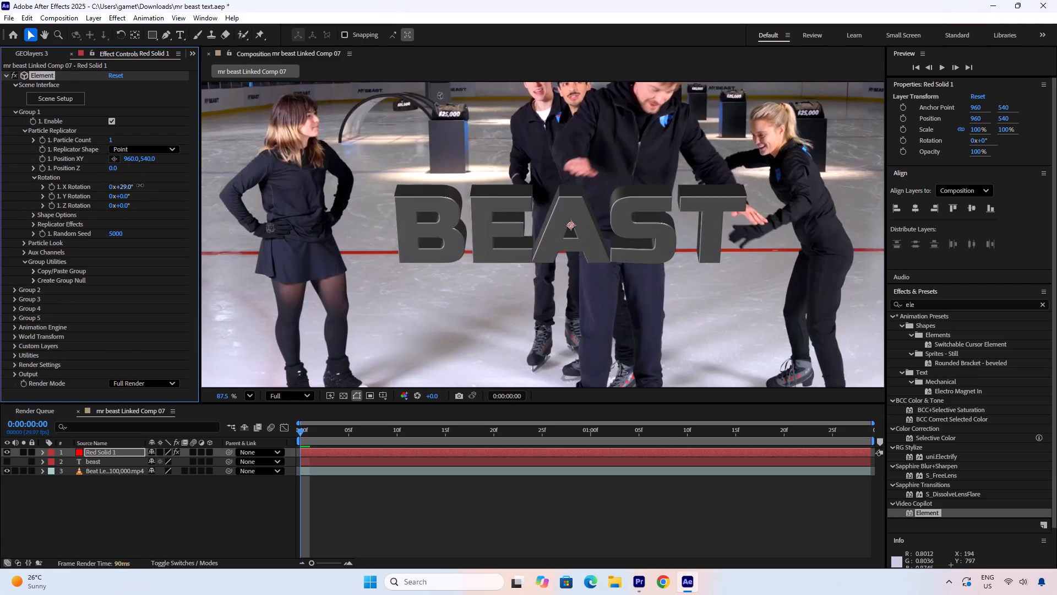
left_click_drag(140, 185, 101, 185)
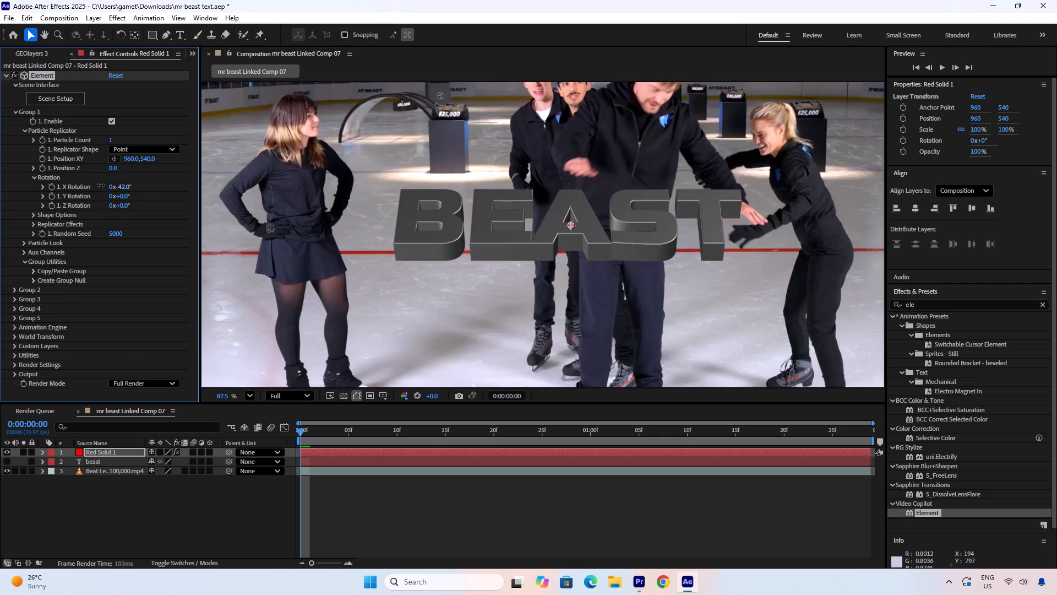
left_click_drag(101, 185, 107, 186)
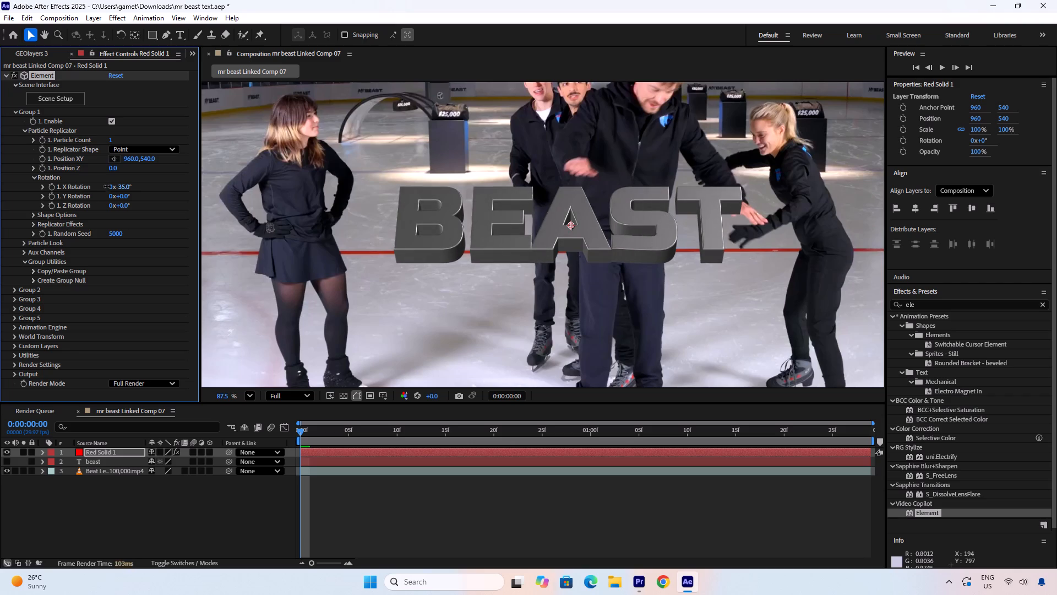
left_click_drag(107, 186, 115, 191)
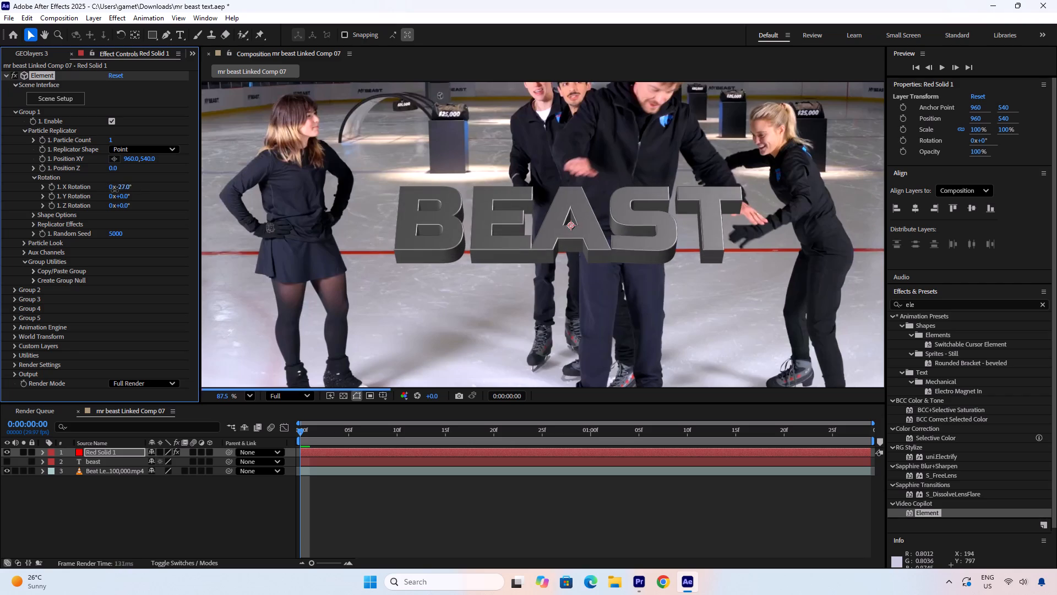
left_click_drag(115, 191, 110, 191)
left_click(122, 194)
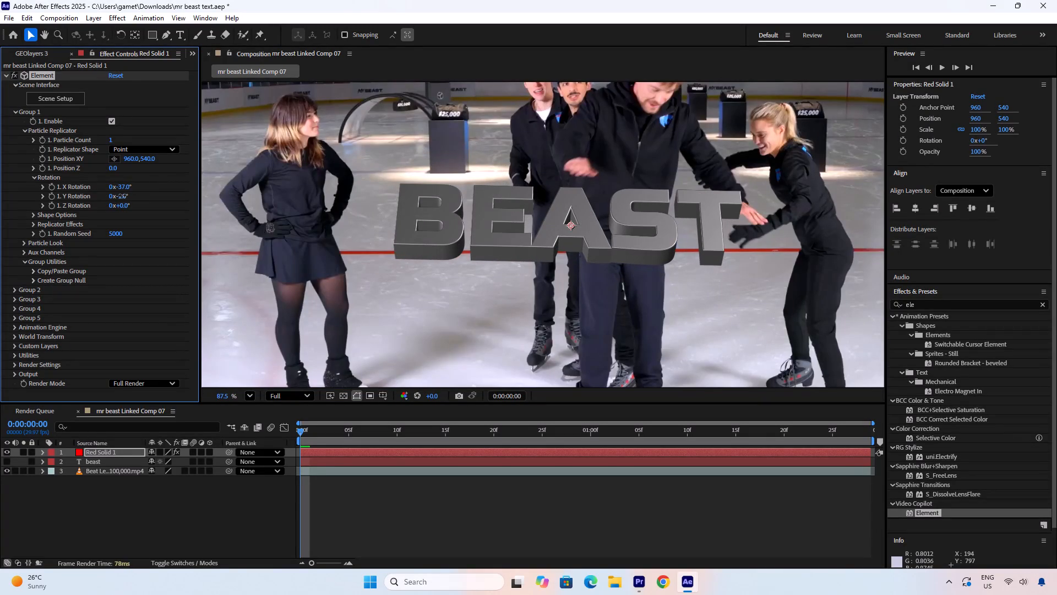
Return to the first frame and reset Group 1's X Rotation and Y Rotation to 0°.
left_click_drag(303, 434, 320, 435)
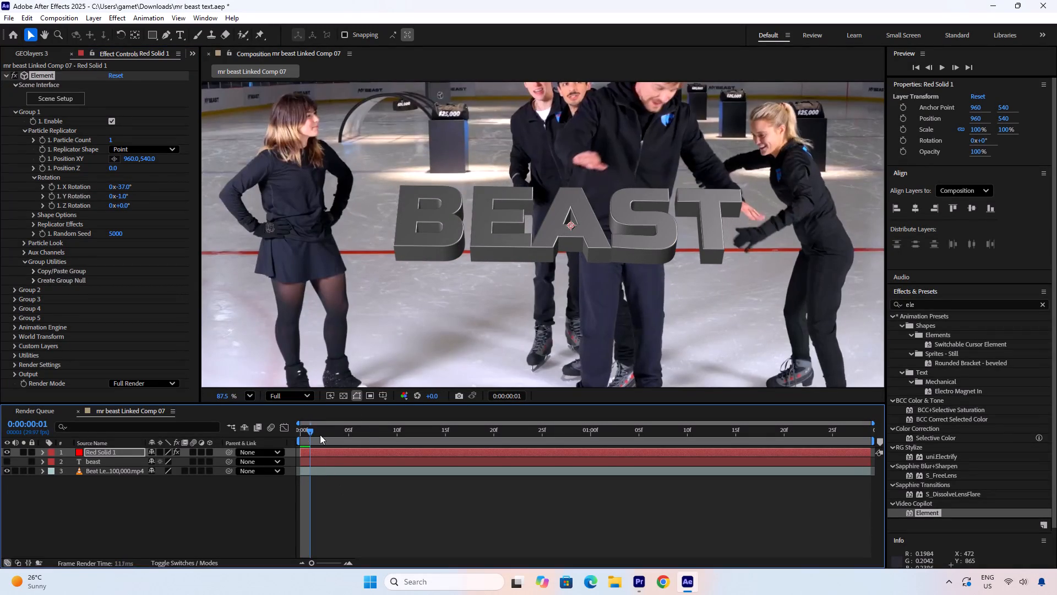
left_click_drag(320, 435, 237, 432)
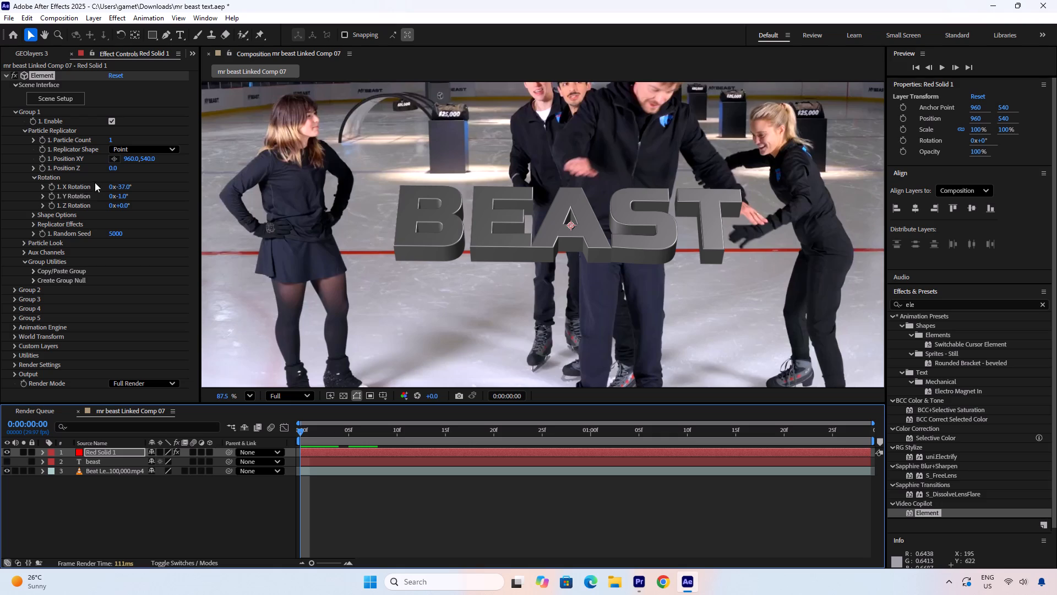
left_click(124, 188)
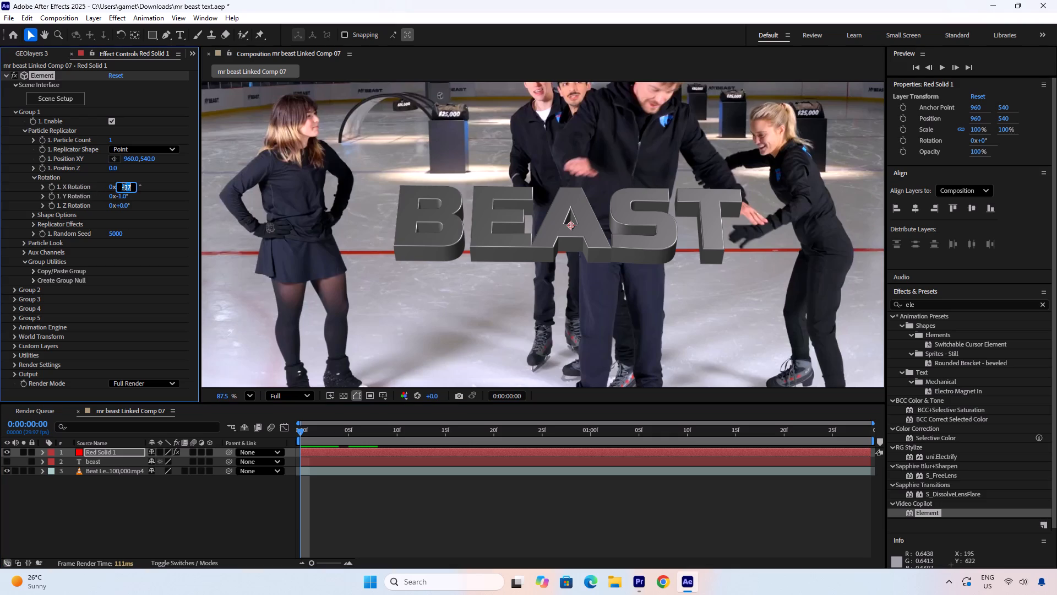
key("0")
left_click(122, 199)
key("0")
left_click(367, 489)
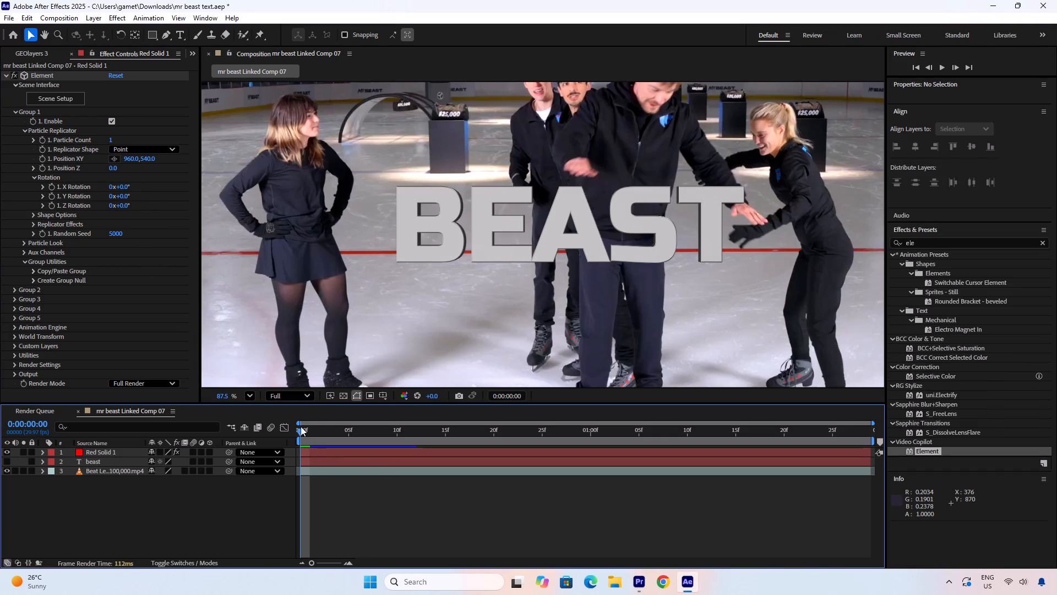
On Red Solid 1, go to 0:00:00:20 and set Group 1's X Rotation to -27°.
left_click(315, 454)
left_click_drag(308, 434, 454, 440)
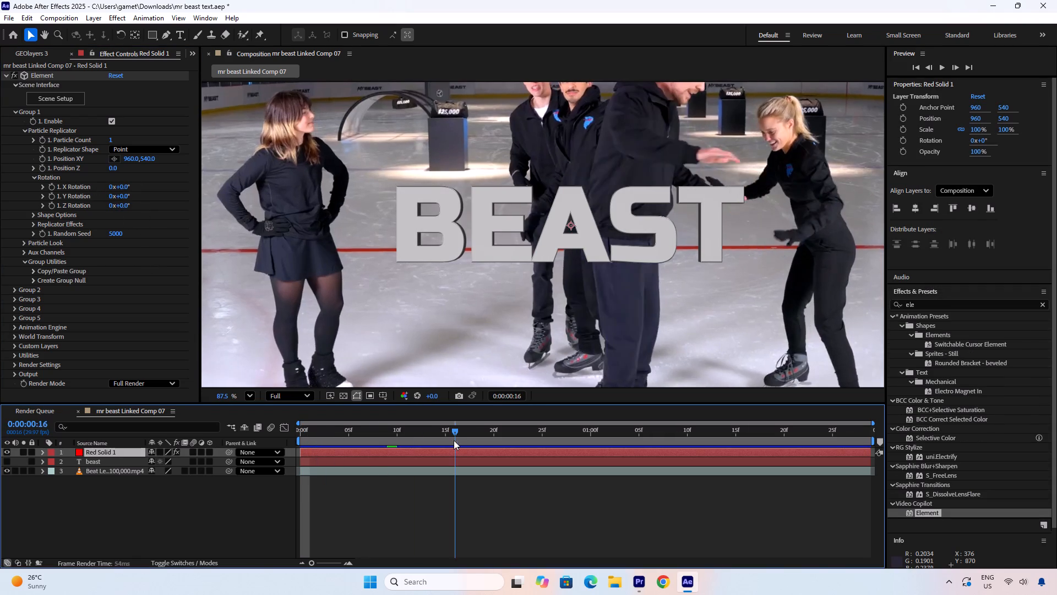
left_click_drag(454, 440, 498, 437)
left_click(499, 447)
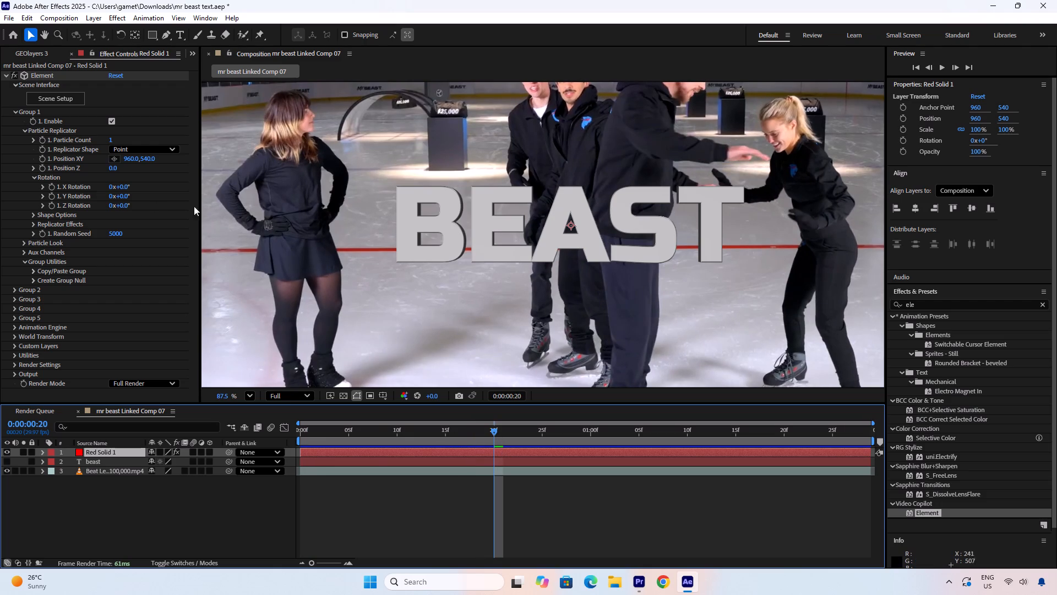
left_click_drag(127, 185, 79, 188)
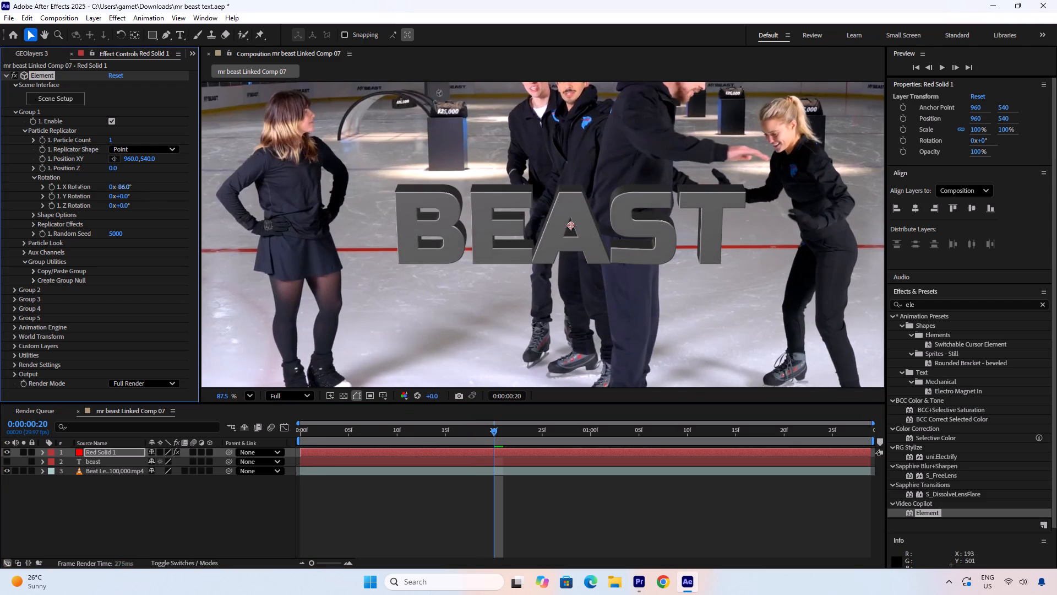
left_click_drag(79, 188, 113, 192)
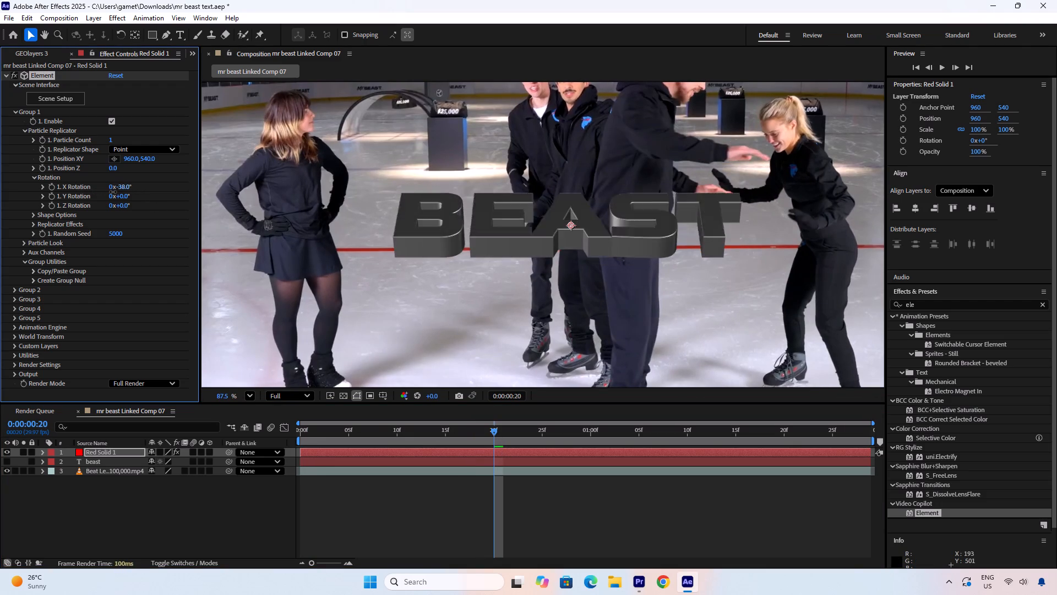
left_click_drag(113, 192, 118, 192)
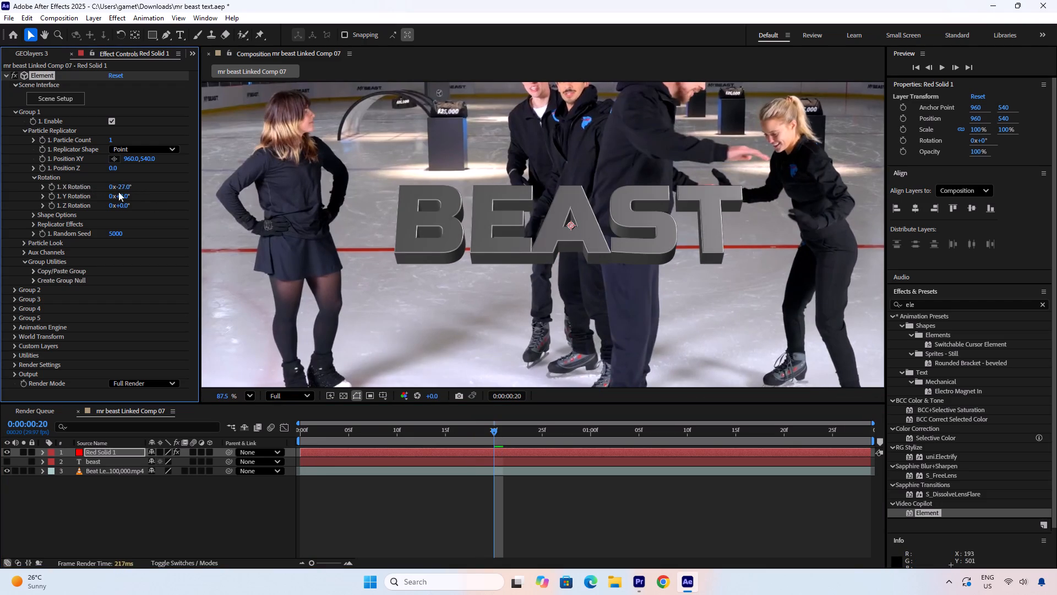
Tilt the "BEAST" title at 0:00:00:24 with Group 1's Y Rotation at -19° and X Rotation at -39°.
left_click_drag(126, 198, 130, 198)
left_click_drag(496, 432, 526, 431)
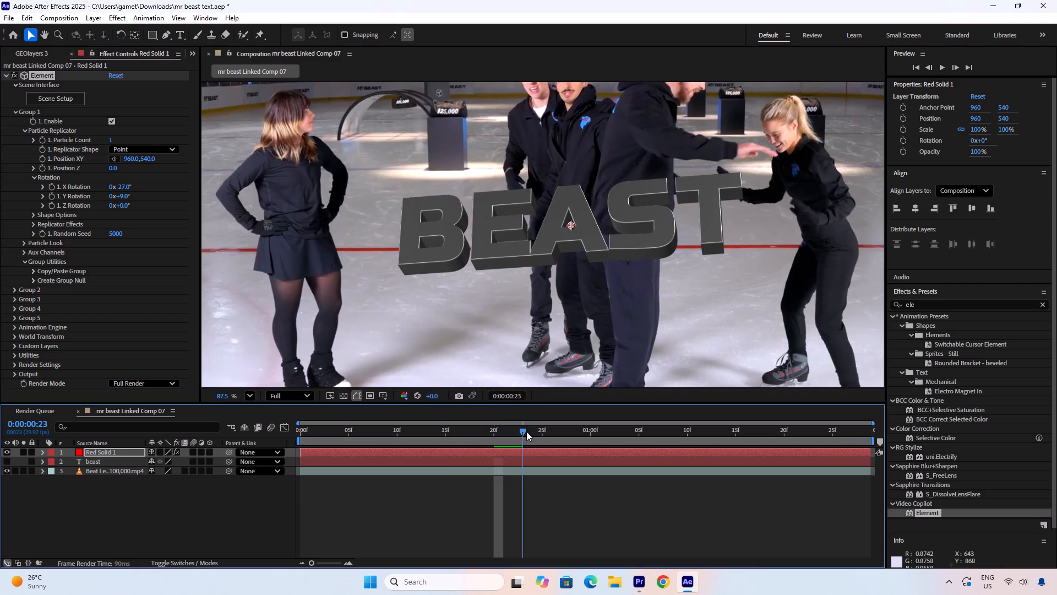
left_click_drag(526, 431, 532, 431)
left_click_drag(126, 197, 113, 197)
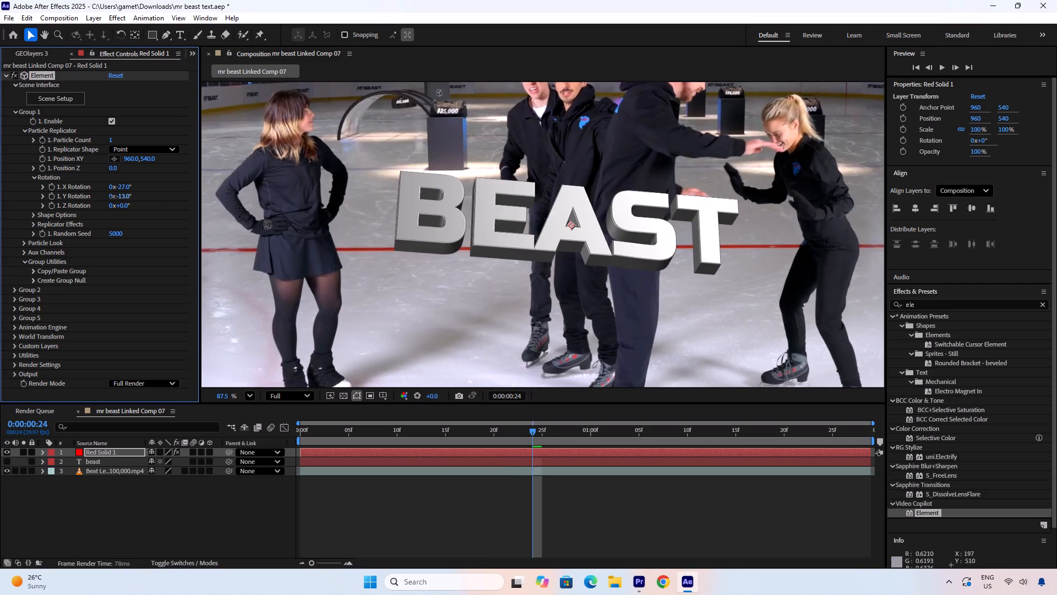
left_click_drag(113, 197, 110, 197)
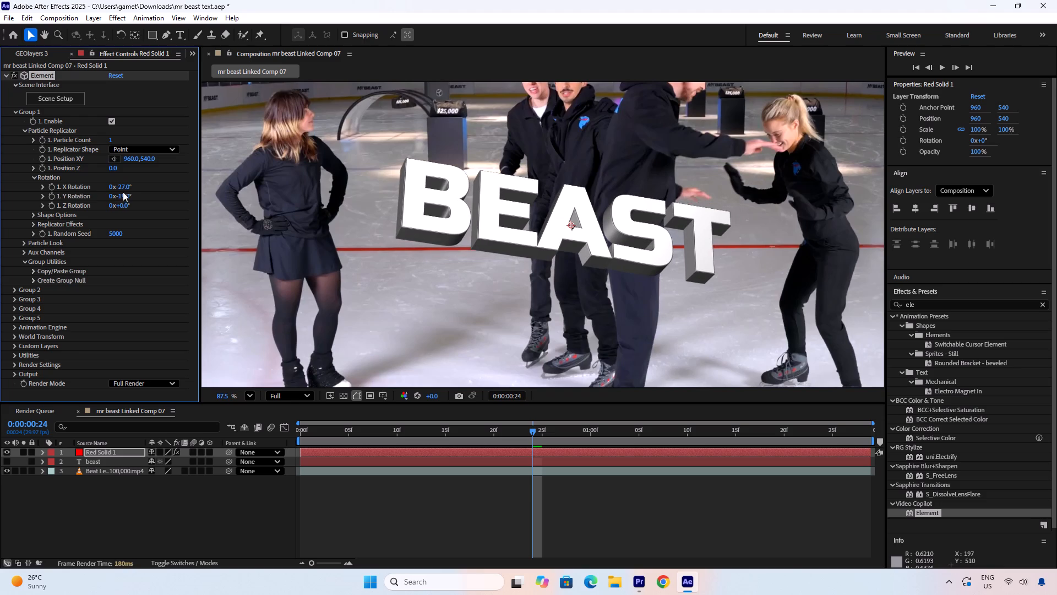
left_click_drag(123, 187, 117, 186)
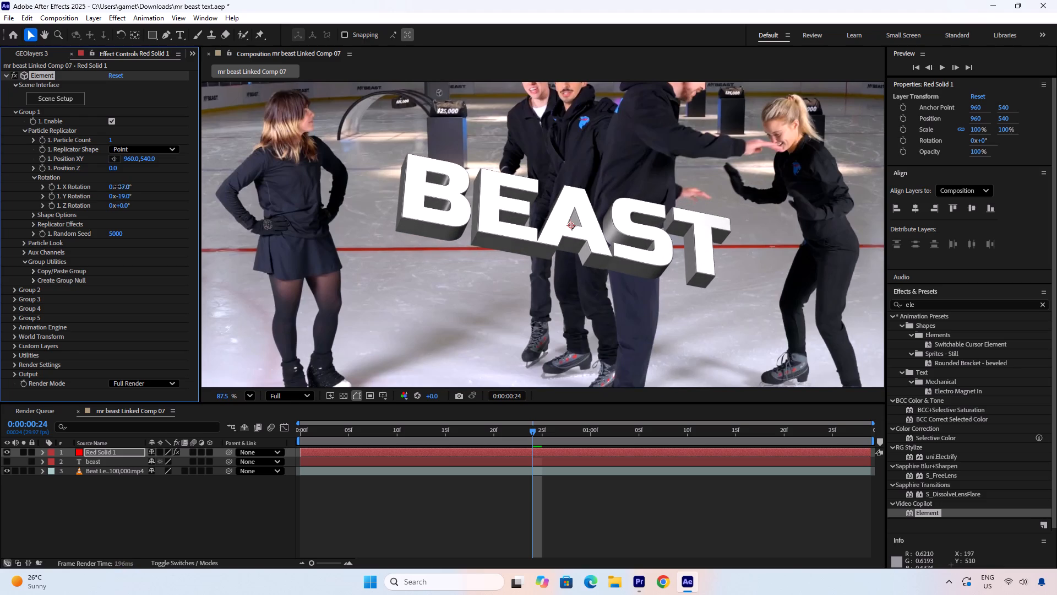
left_click_drag(117, 186, 116, 186)
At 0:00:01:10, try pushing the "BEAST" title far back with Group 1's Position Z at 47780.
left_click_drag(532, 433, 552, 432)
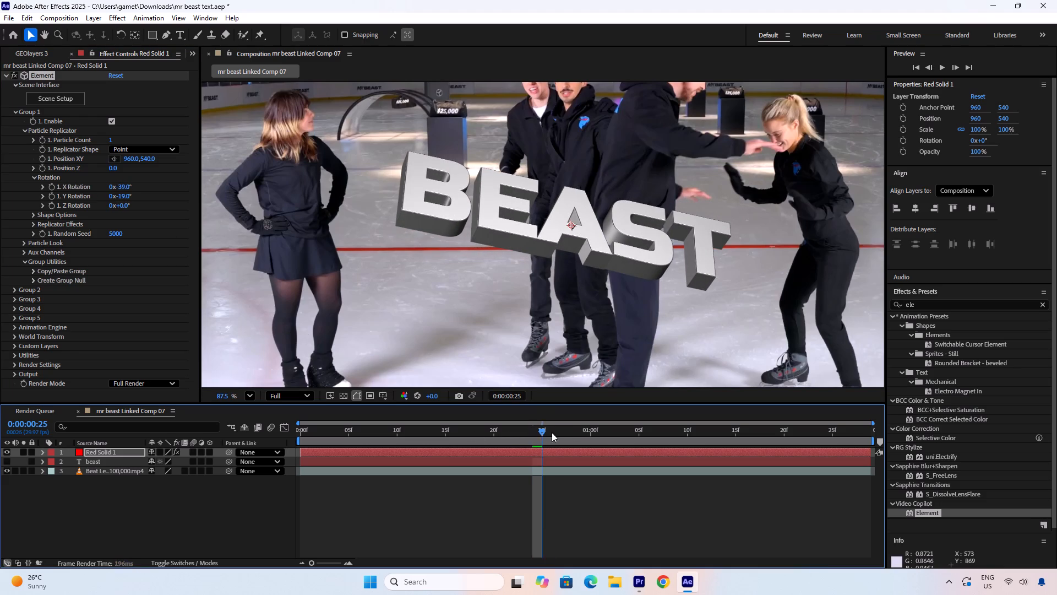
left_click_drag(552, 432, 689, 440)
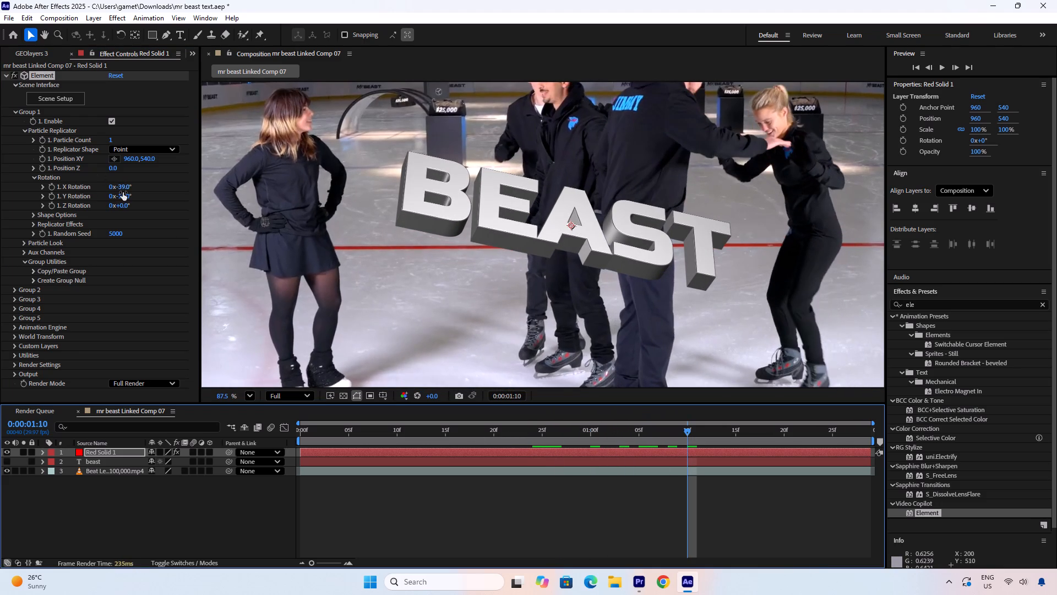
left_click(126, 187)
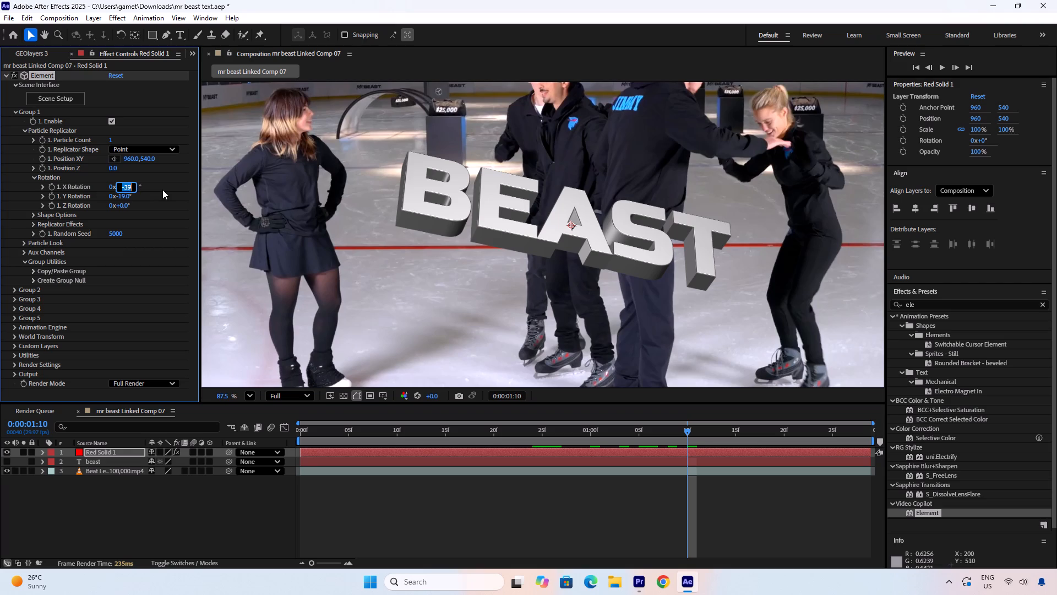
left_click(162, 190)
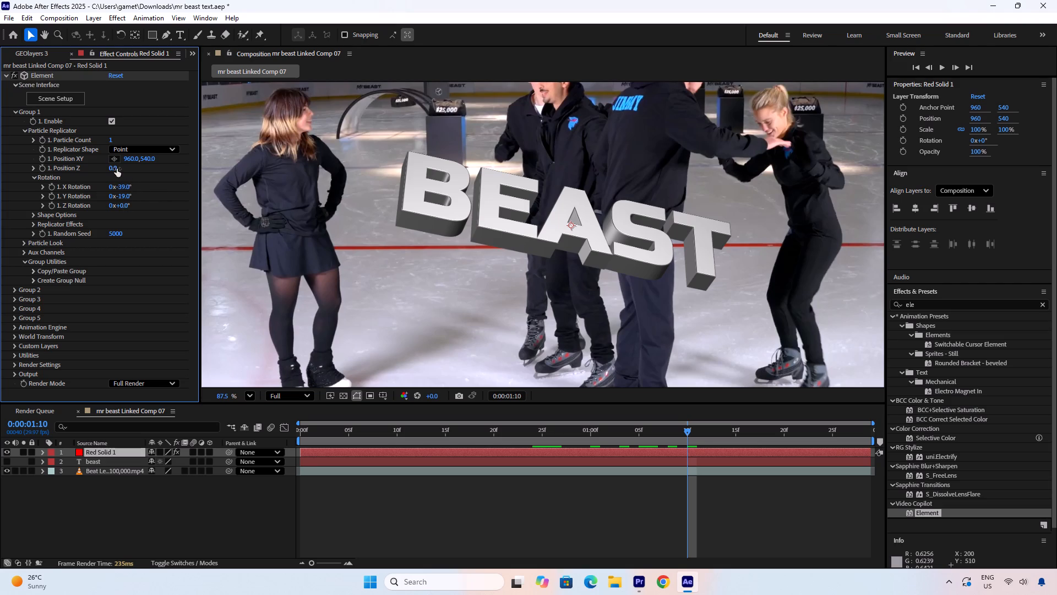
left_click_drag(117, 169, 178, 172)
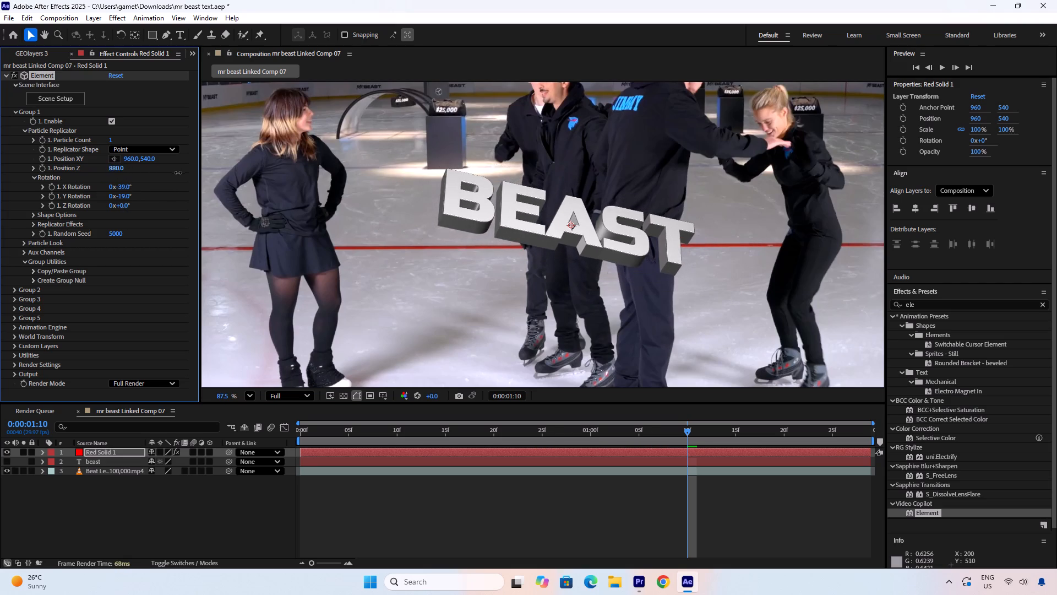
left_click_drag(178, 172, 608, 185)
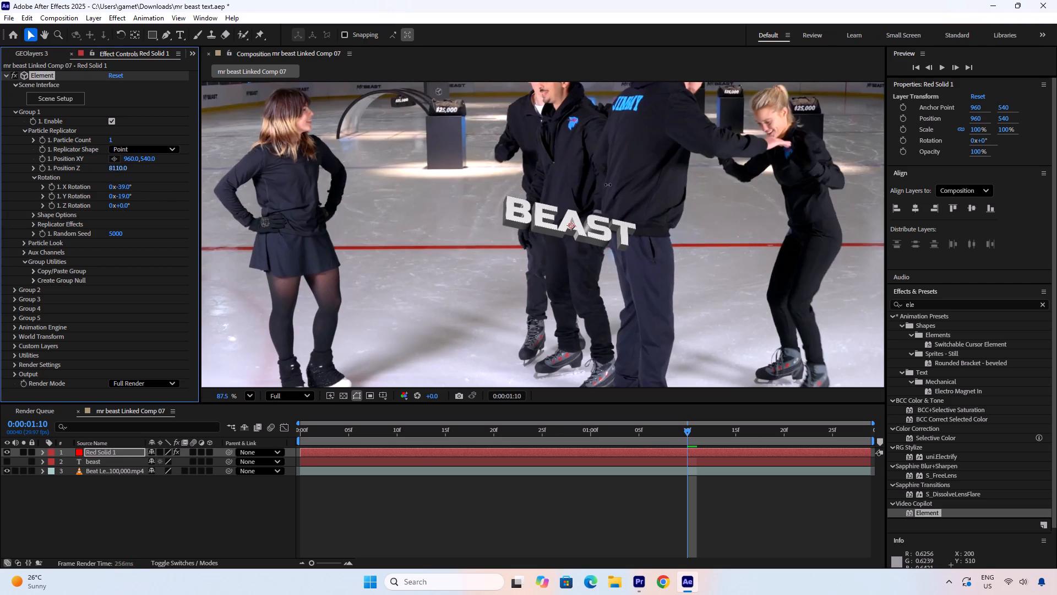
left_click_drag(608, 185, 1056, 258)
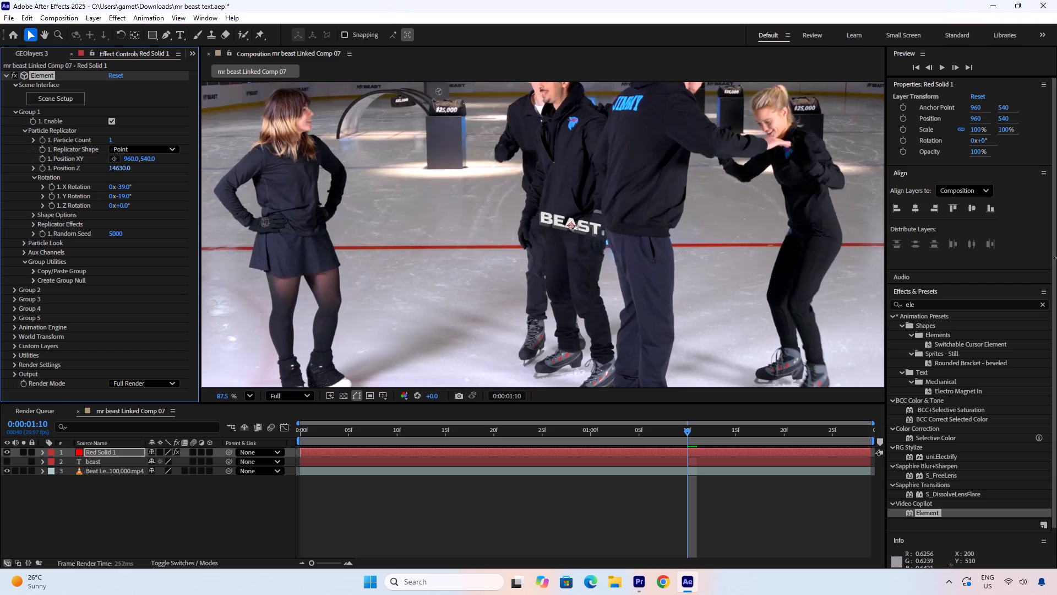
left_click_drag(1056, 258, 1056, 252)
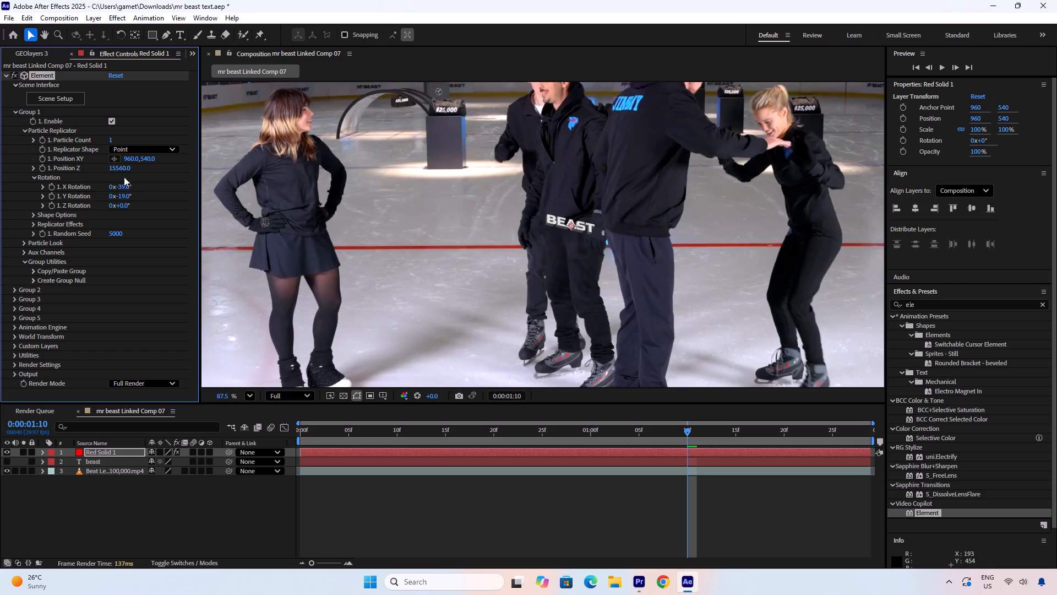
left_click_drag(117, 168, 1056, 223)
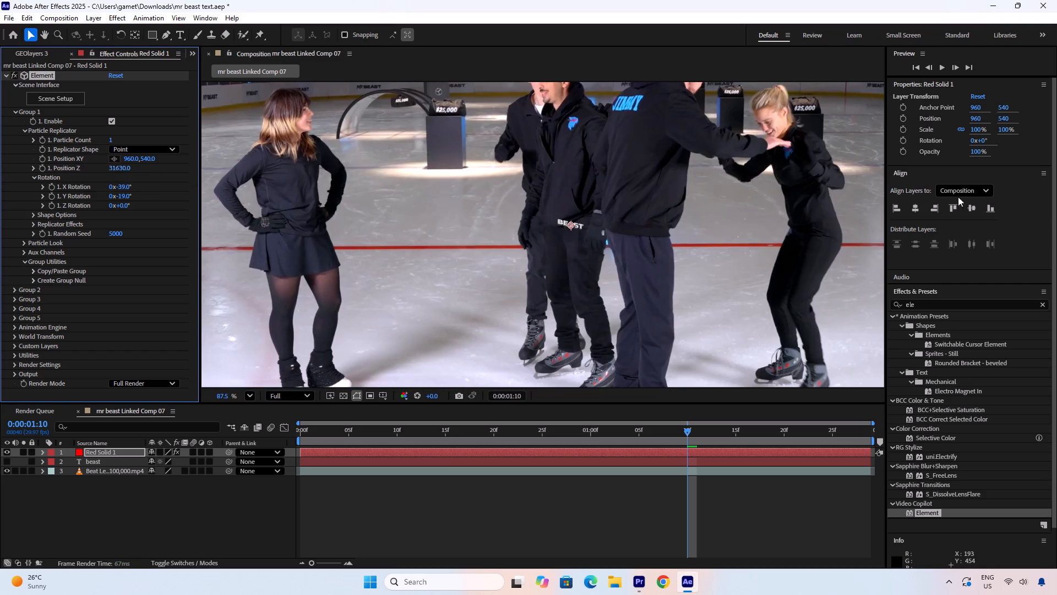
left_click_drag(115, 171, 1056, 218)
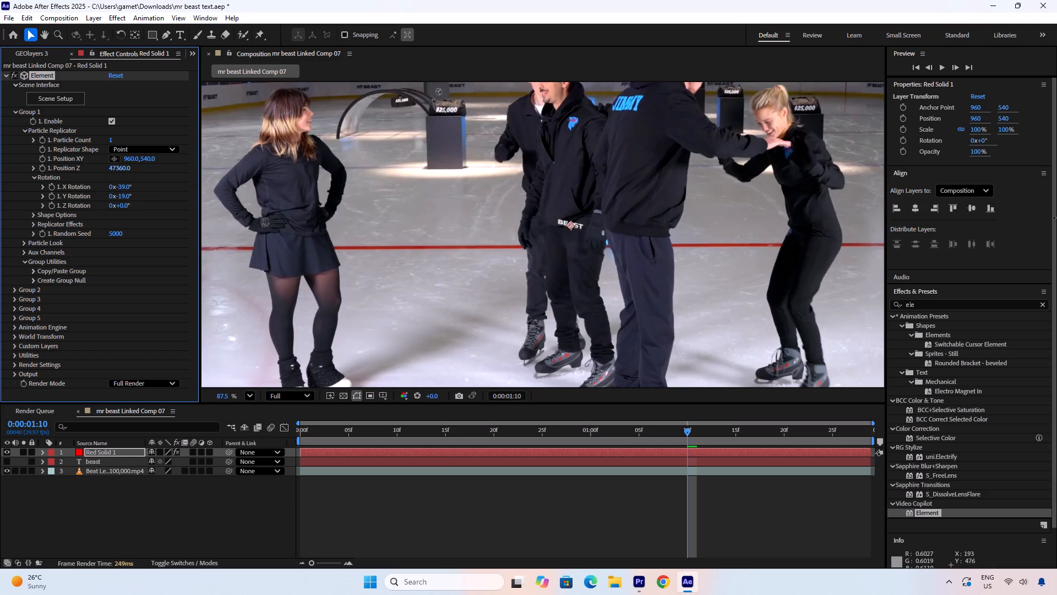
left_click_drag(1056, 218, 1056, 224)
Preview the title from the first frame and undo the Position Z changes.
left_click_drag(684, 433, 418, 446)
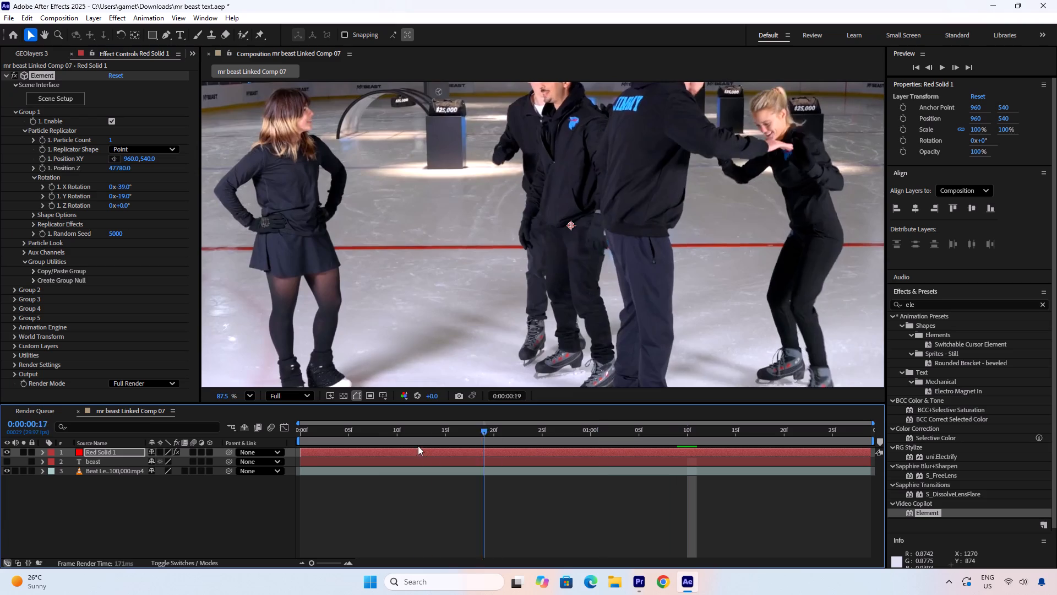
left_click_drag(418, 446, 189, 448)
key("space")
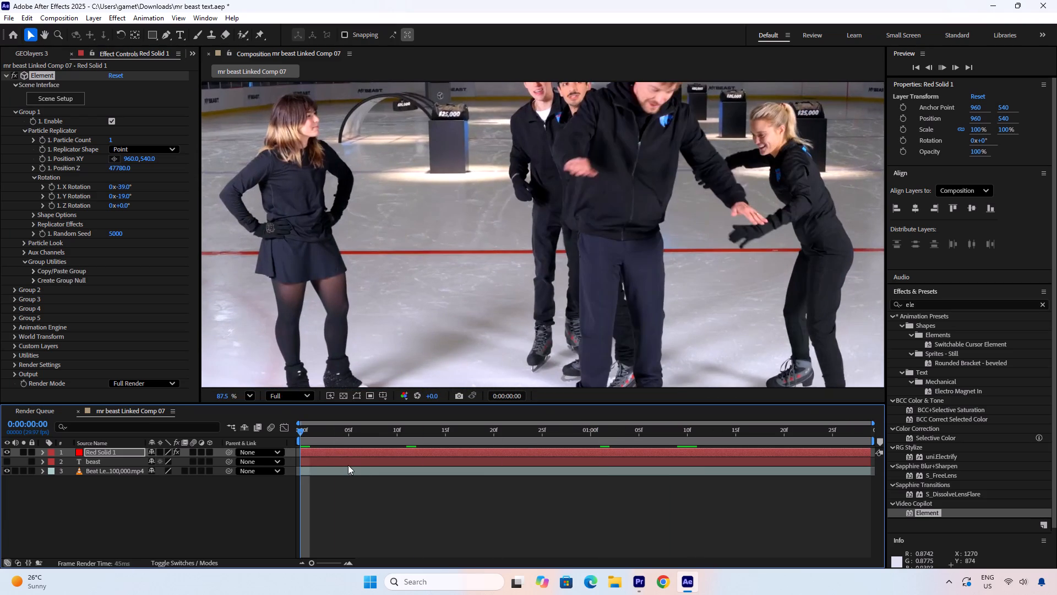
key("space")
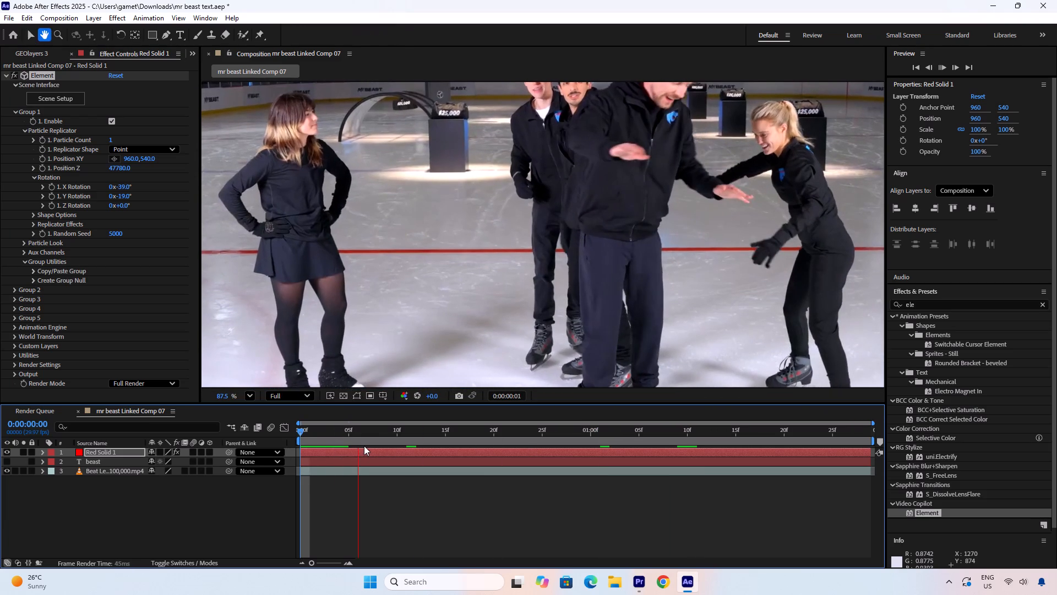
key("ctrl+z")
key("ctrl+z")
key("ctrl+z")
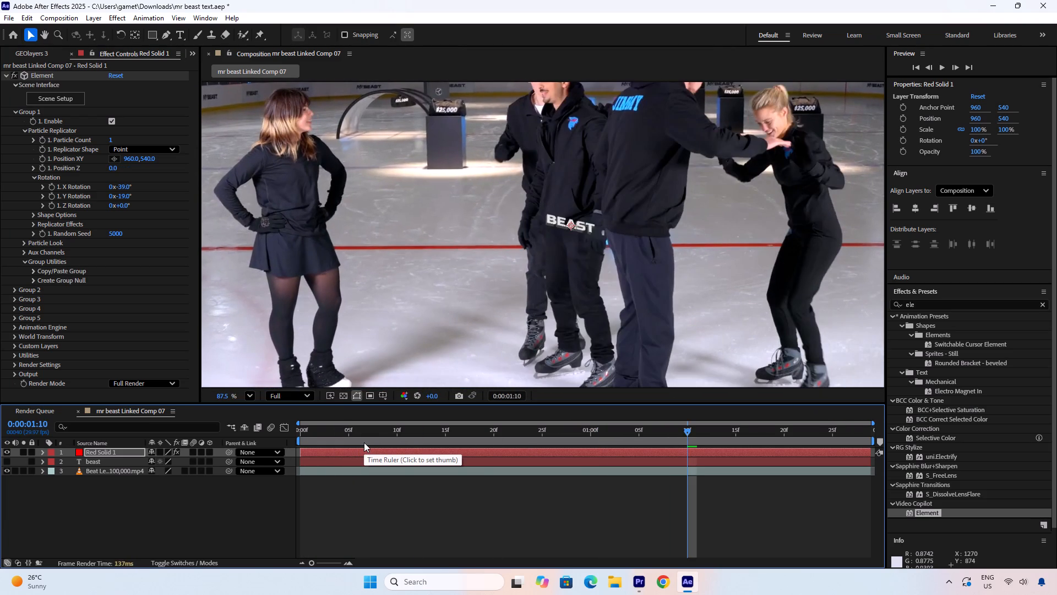
Scrub the early frames and check Red Solid 1 for existing keyframes.
left_click_drag(670, 435, 227, 443)
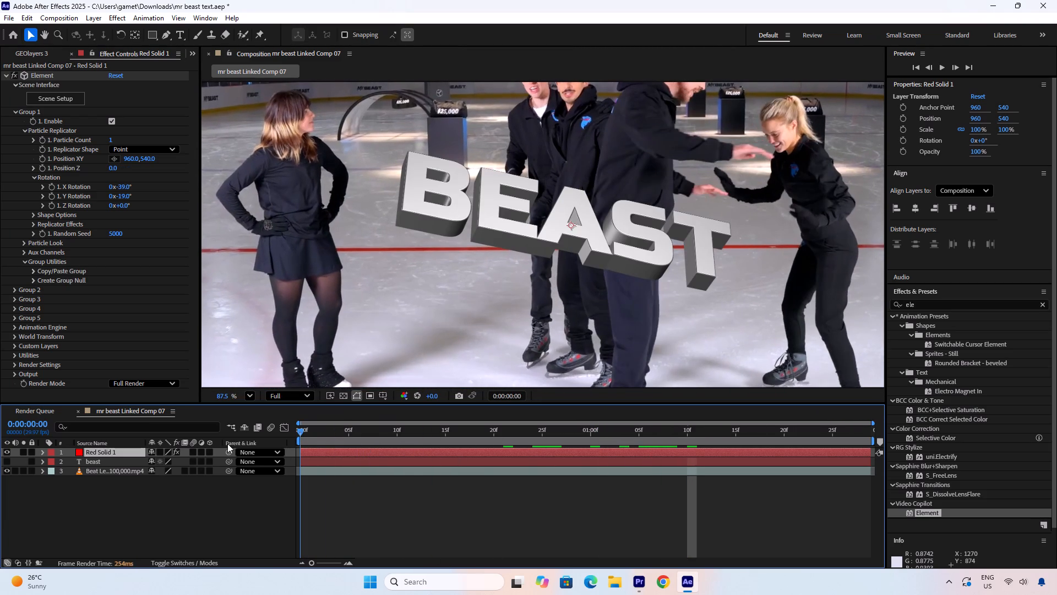
left_click_drag(227, 443, 393, 435)
left_click(399, 453)
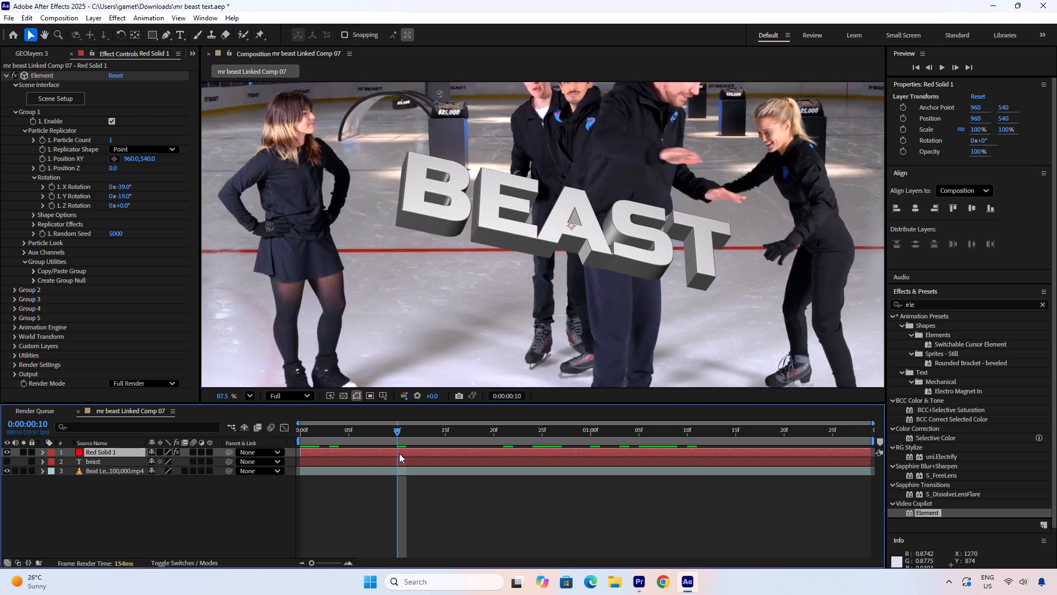
key("u")
left_click(405, 453)
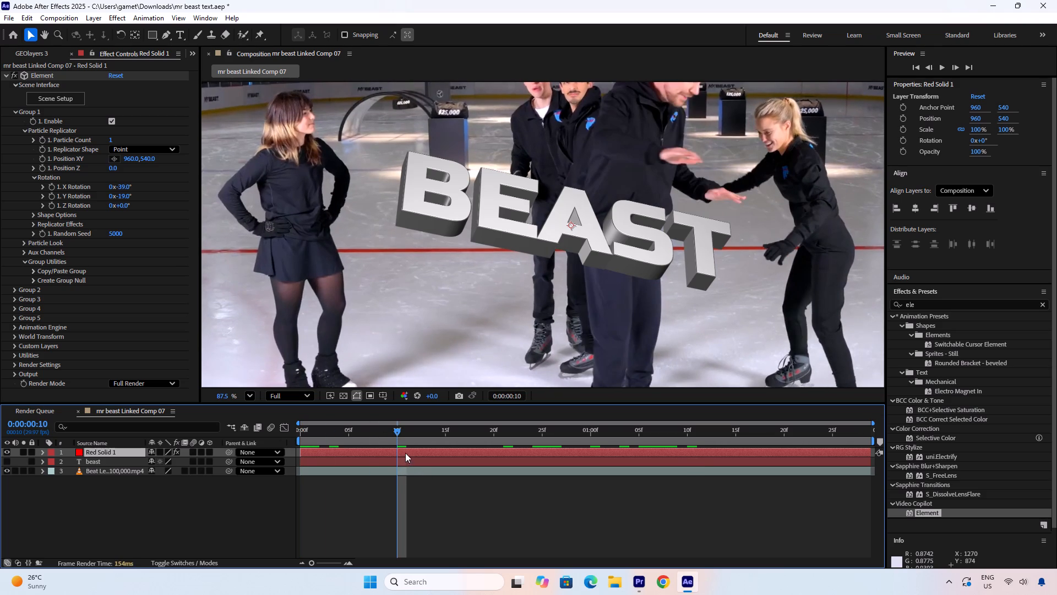
left_click(403, 491)
left_click(405, 451)
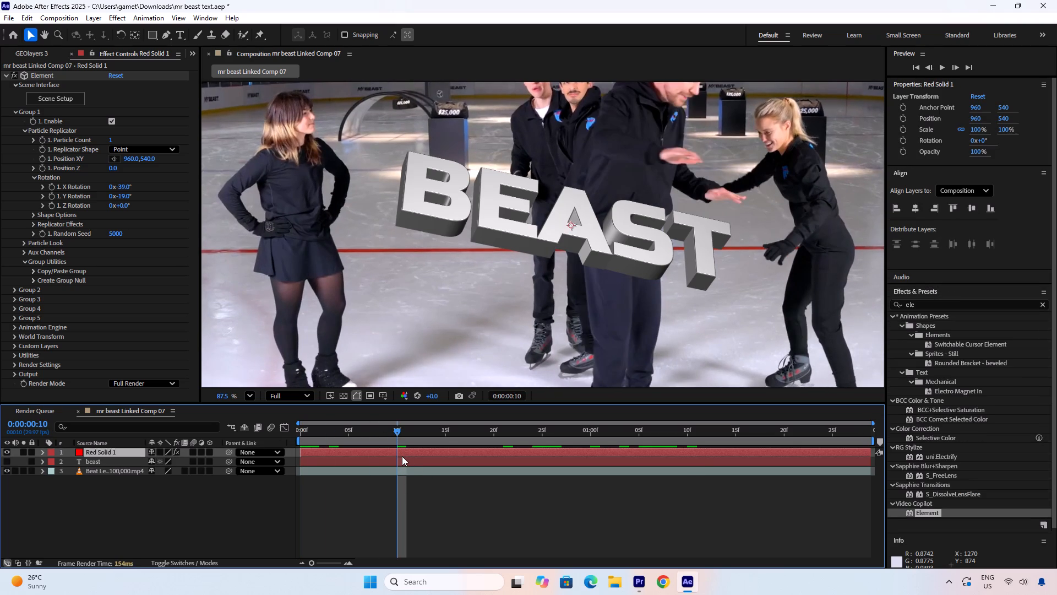
key("u")
left_click(400, 453)
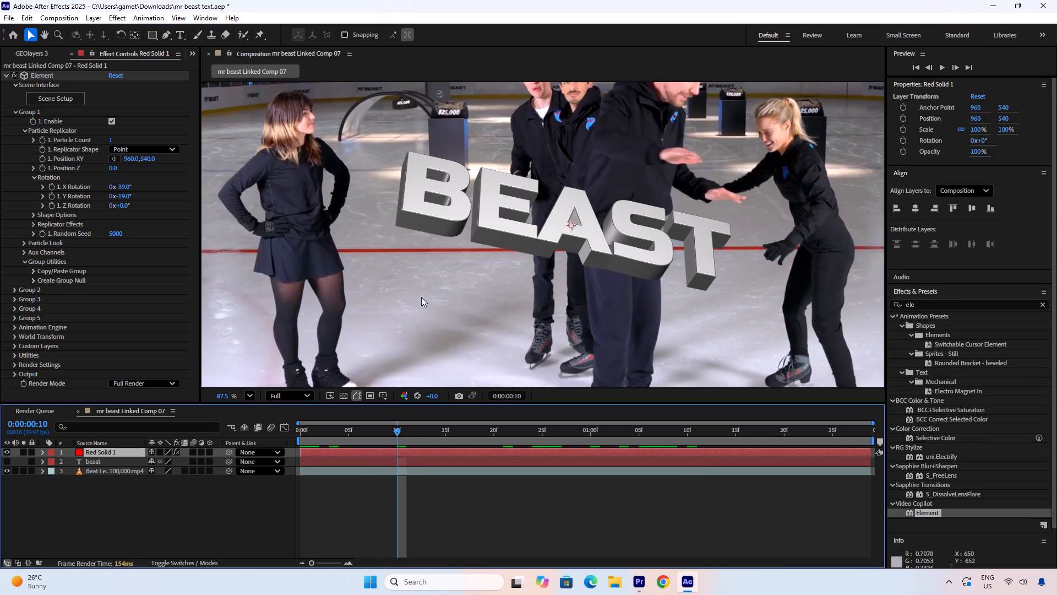
At 0:00:00:17, enable keyframing for Group 1's X, Y and Z Rotation and Position Z.
left_click_drag(400, 431, 346, 433)
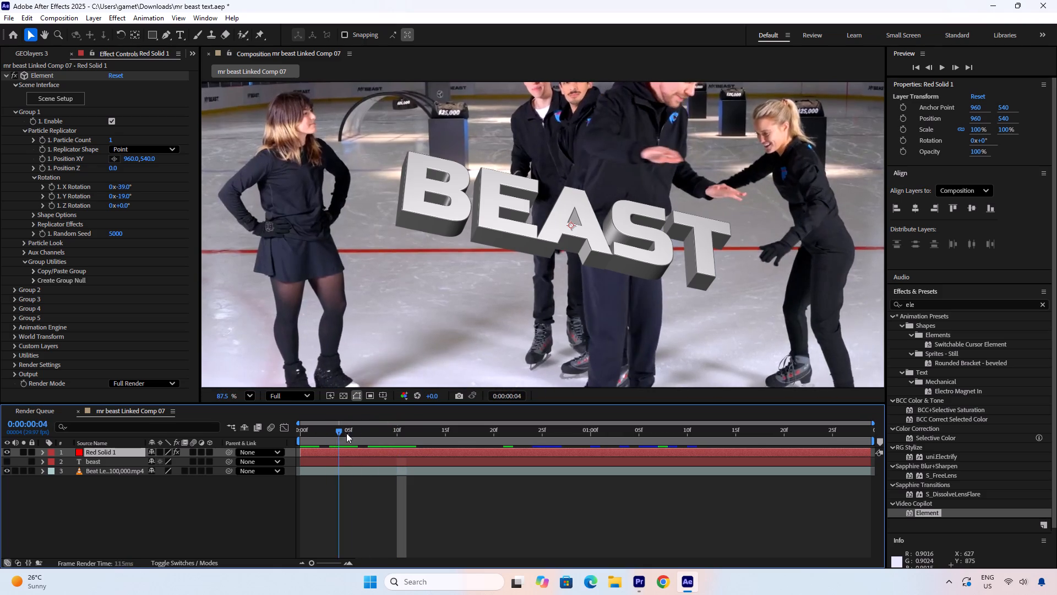
left_click_drag(346, 433, 471, 435)
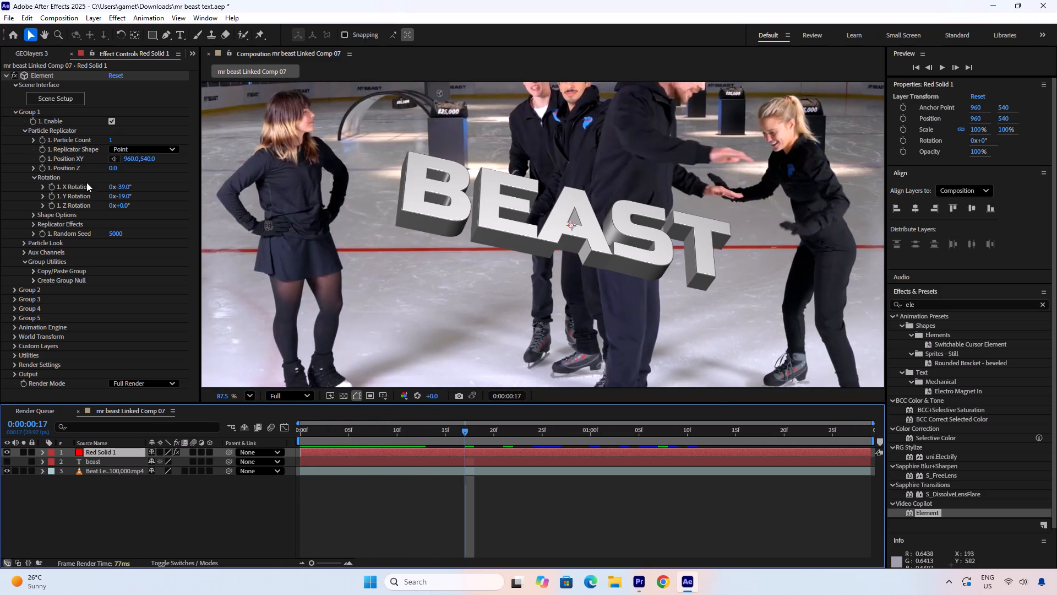
left_click(51, 187)
left_click(53, 198)
left_click(52, 203)
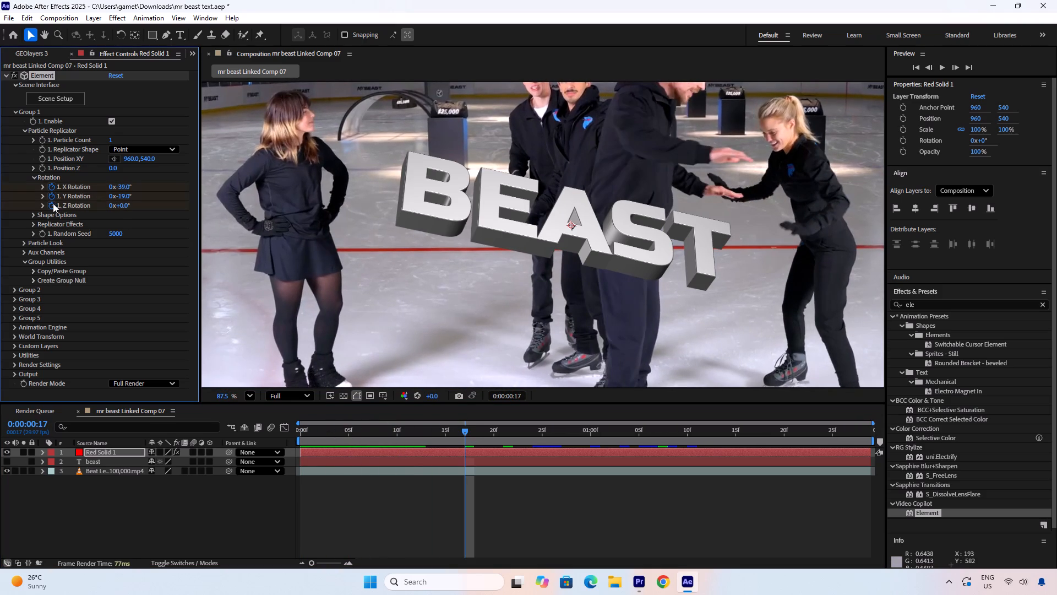
left_click(38, 166)
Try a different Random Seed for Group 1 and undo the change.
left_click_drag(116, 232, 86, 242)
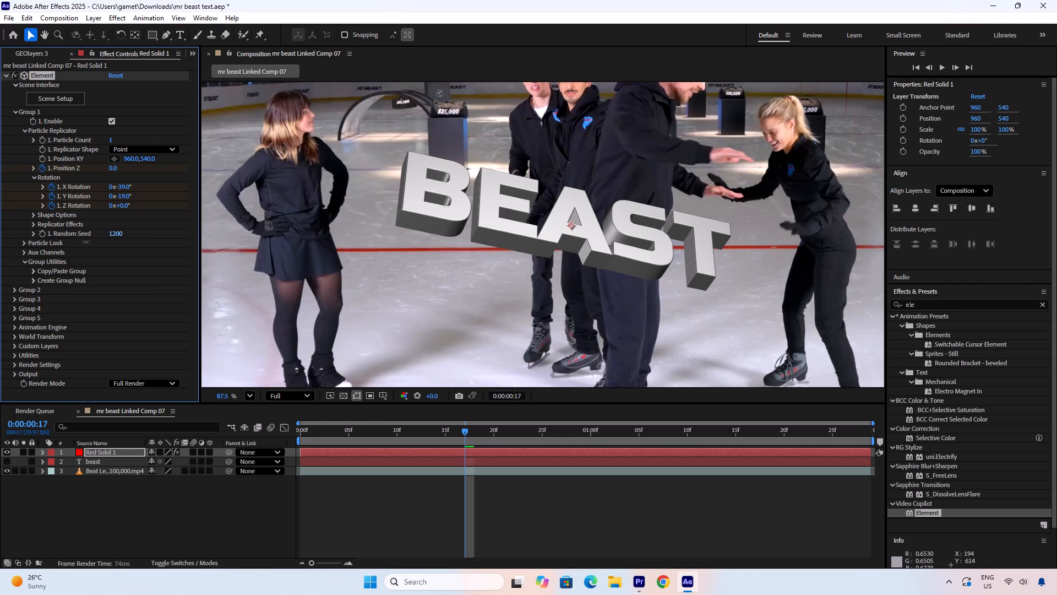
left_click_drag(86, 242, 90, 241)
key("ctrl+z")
At the first frame, set Group 1's Position Z to 55560 so the "BEAST" title starts far away.
left_click_drag(465, 431, 428, 434)
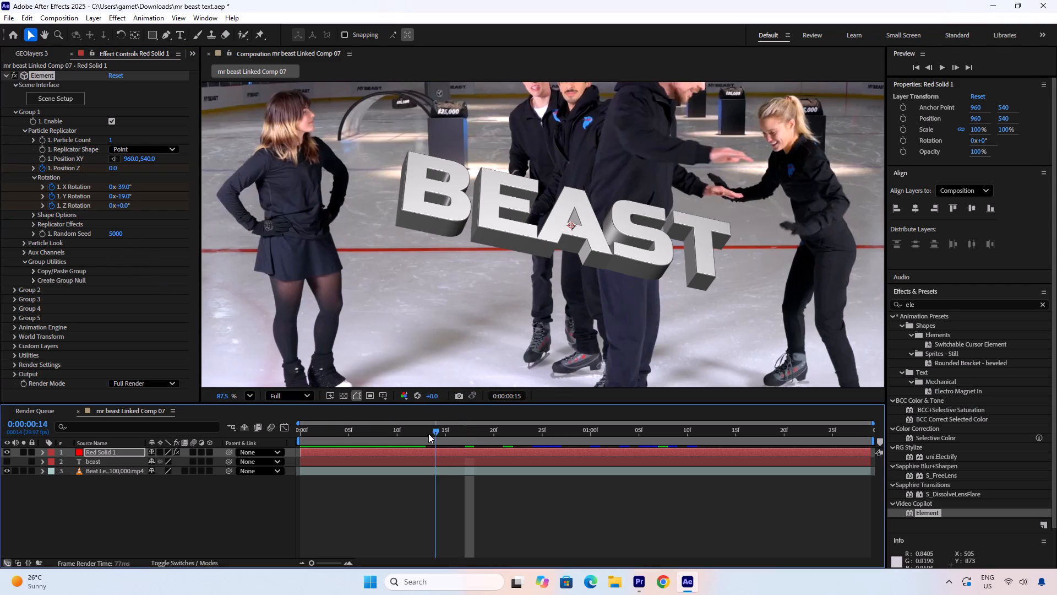
left_click_drag(428, 434, 292, 435)
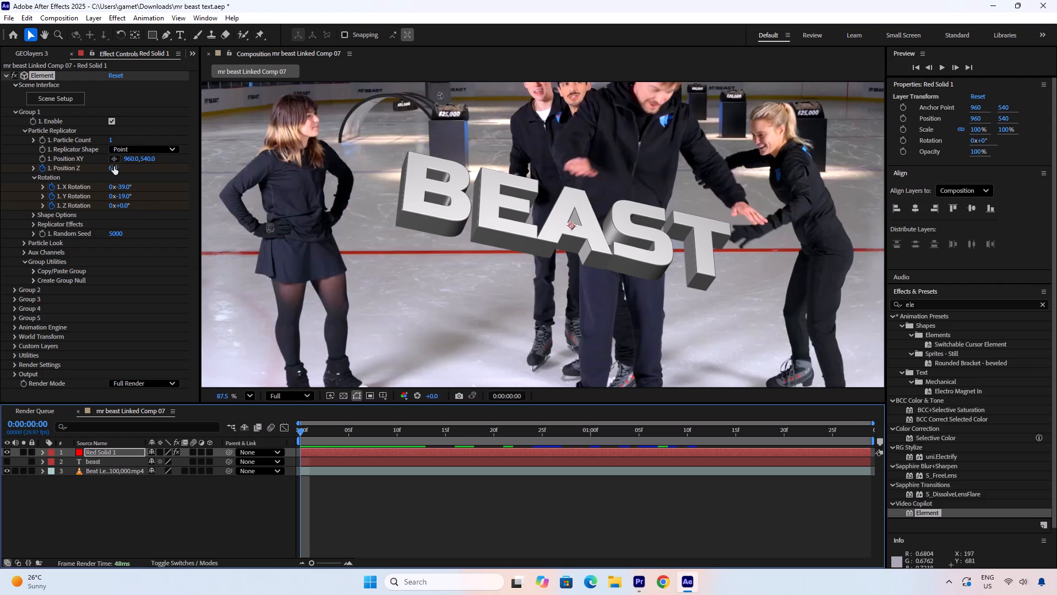
left_click_drag(114, 166, 925, 201)
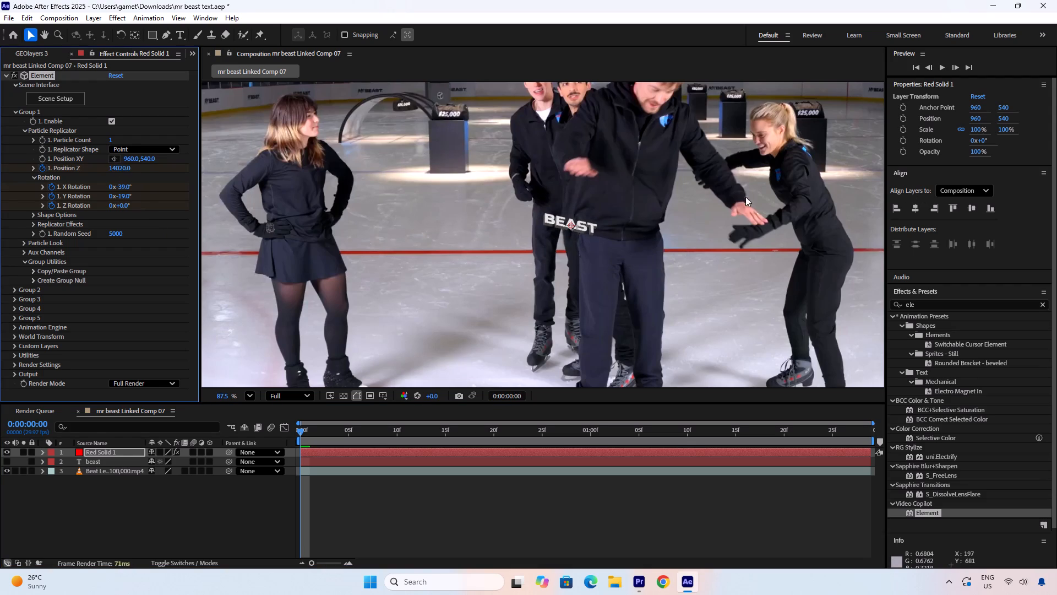
left_click_drag(123, 166, 847, 209)
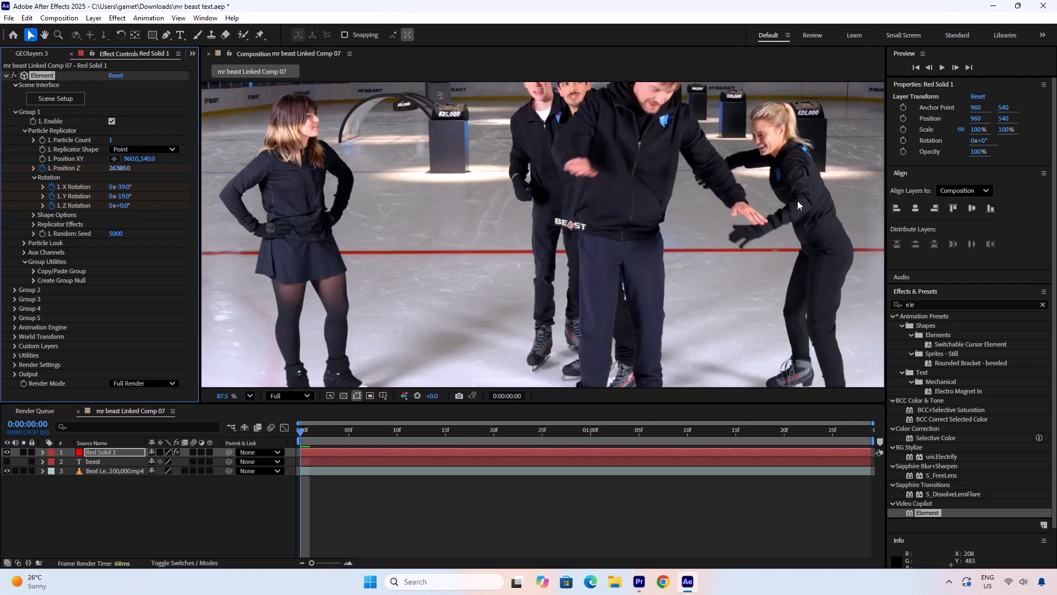
left_click_drag(113, 166, 902, 220)
left_click_drag(112, 165, 1056, 240)
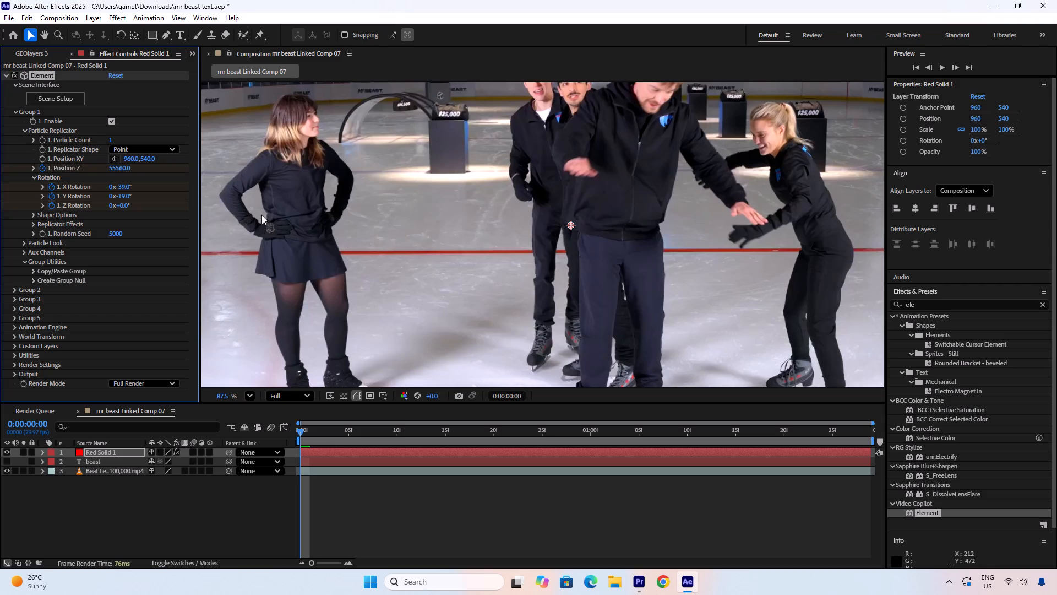
Preview the "BEAST" title's fly-in from the first frame, scrubbing around 0:00:00:12 to 0:00:00:20.
key("space")
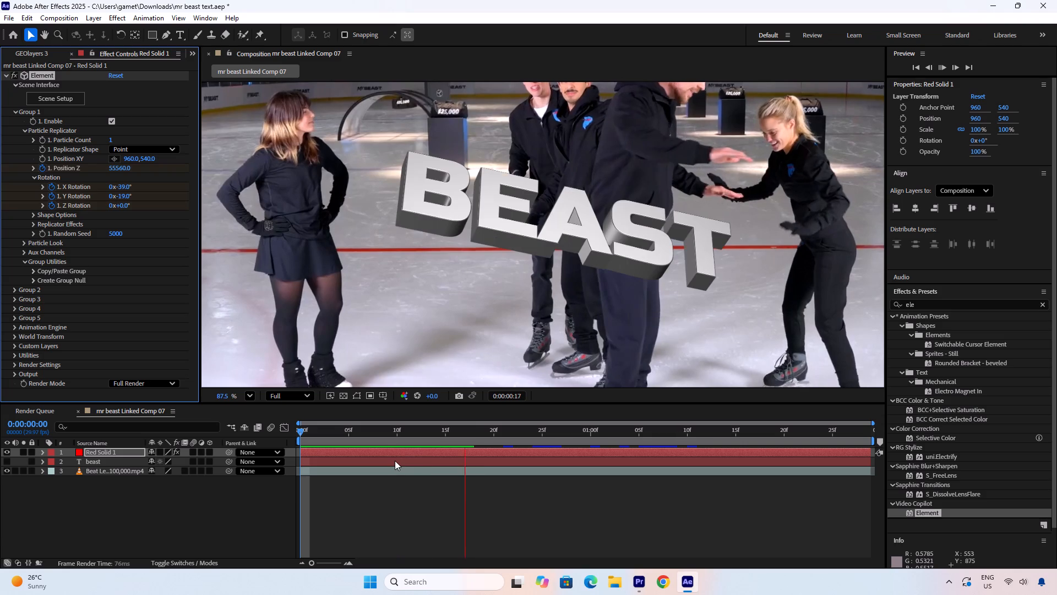
key("space")
left_click_drag(471, 434, 455, 431)
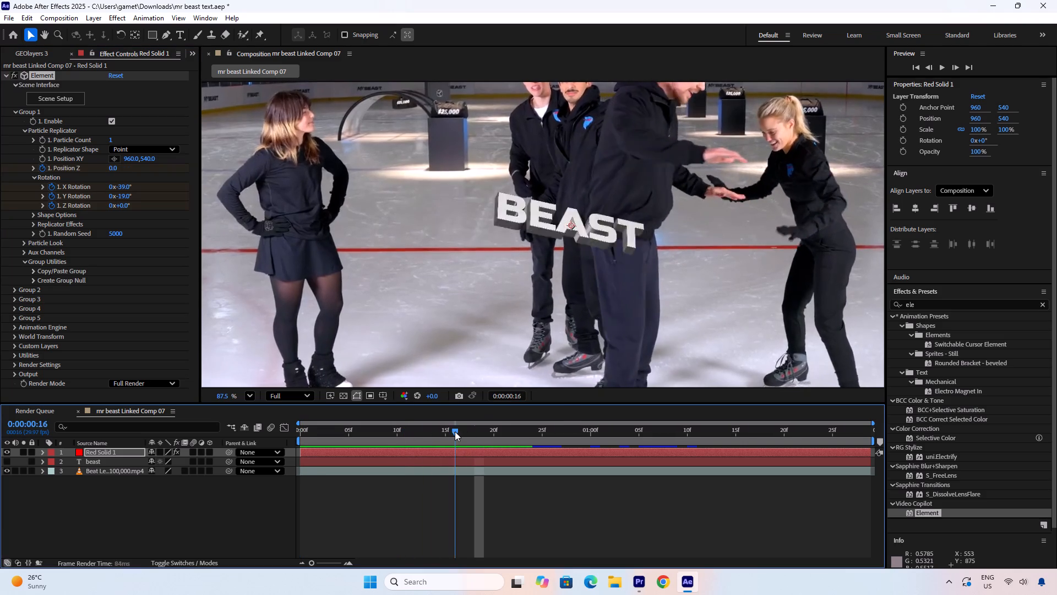
left_click_drag(455, 431, 419, 426)
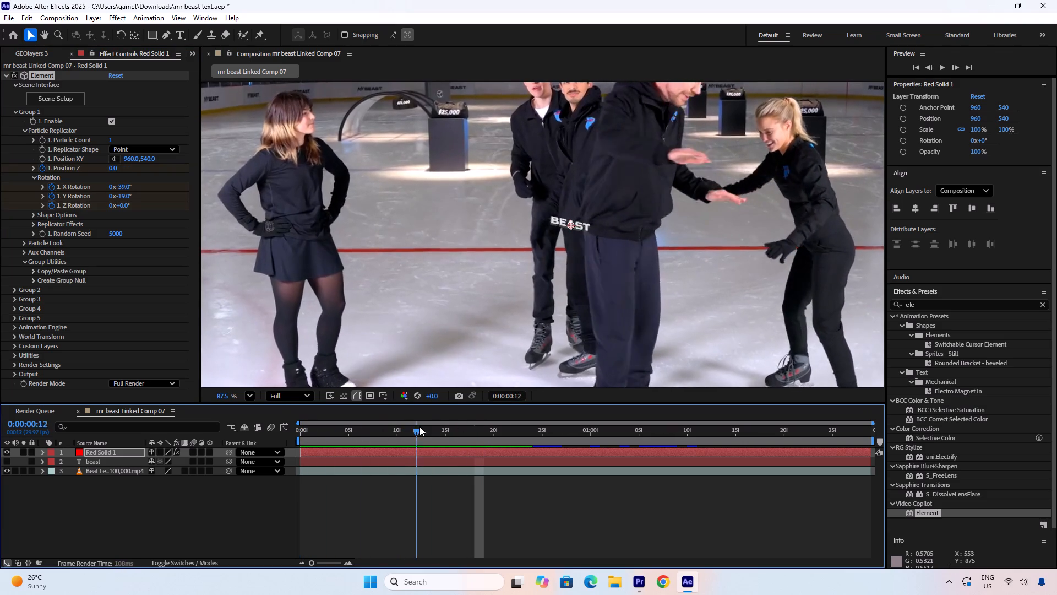
left_click_drag(419, 426, 468, 428)
left_click_drag(473, 430, 491, 431)
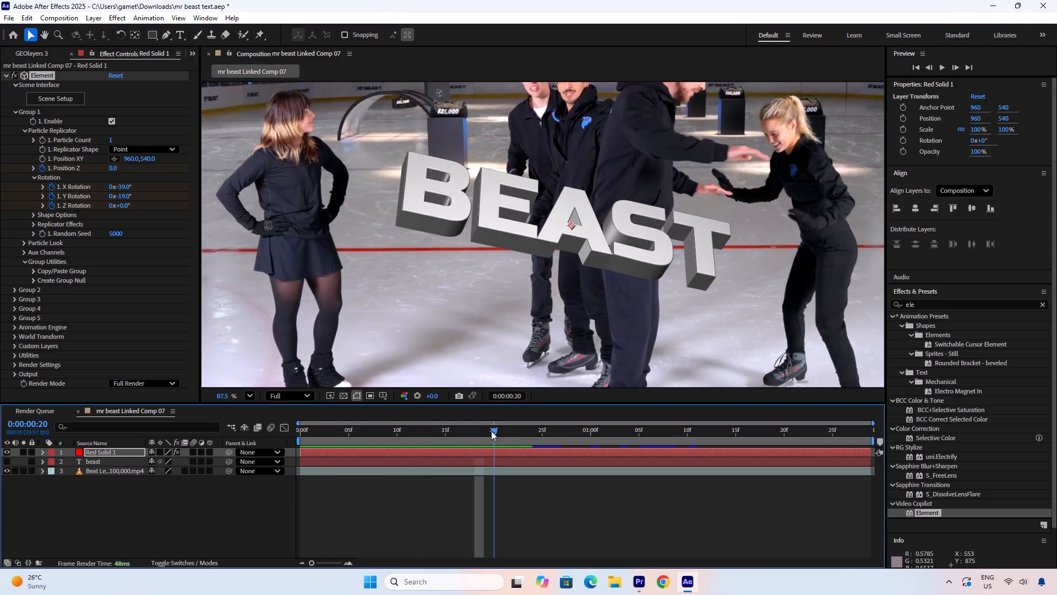
At 0:00:00:21, set Group 1's X Rotation to -16°, Y Rotation to +14° and Z Rotation to +12°.
left_click_drag(491, 431, 500, 431)
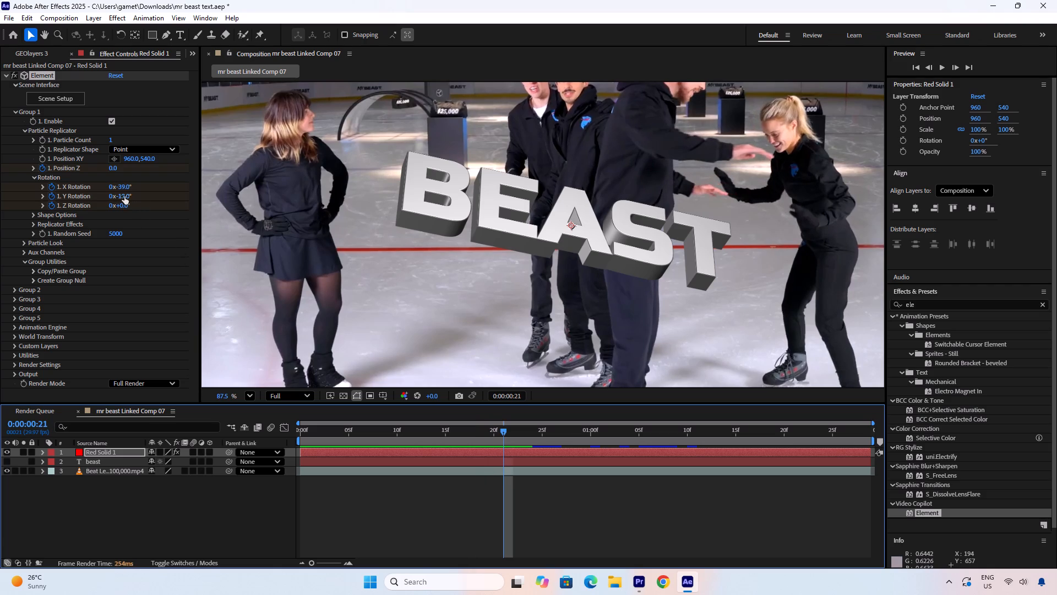
left_click_drag(124, 196, 106, 196)
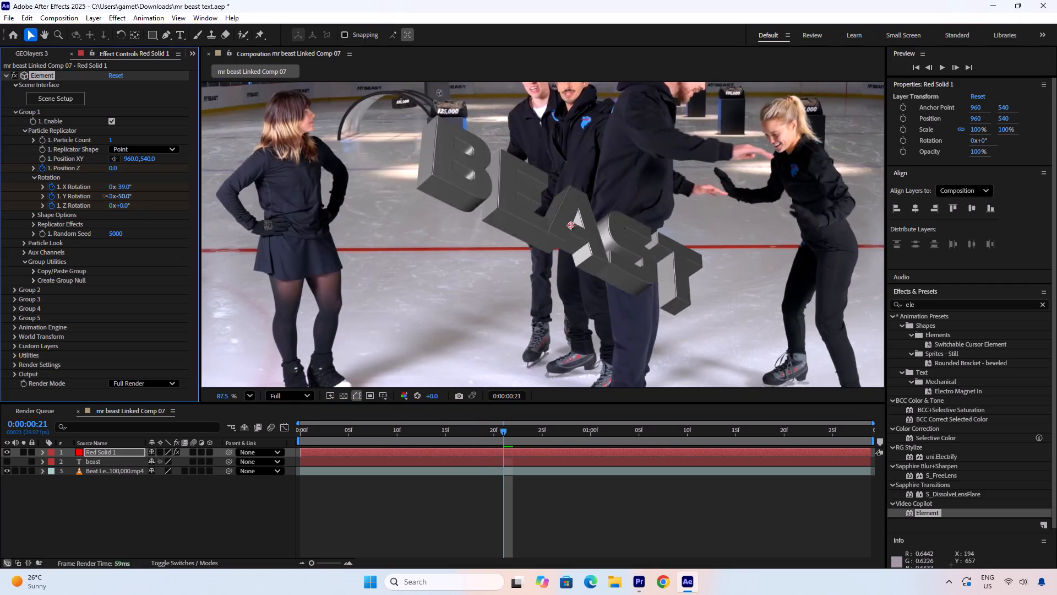
left_click_drag(106, 196, 157, 197)
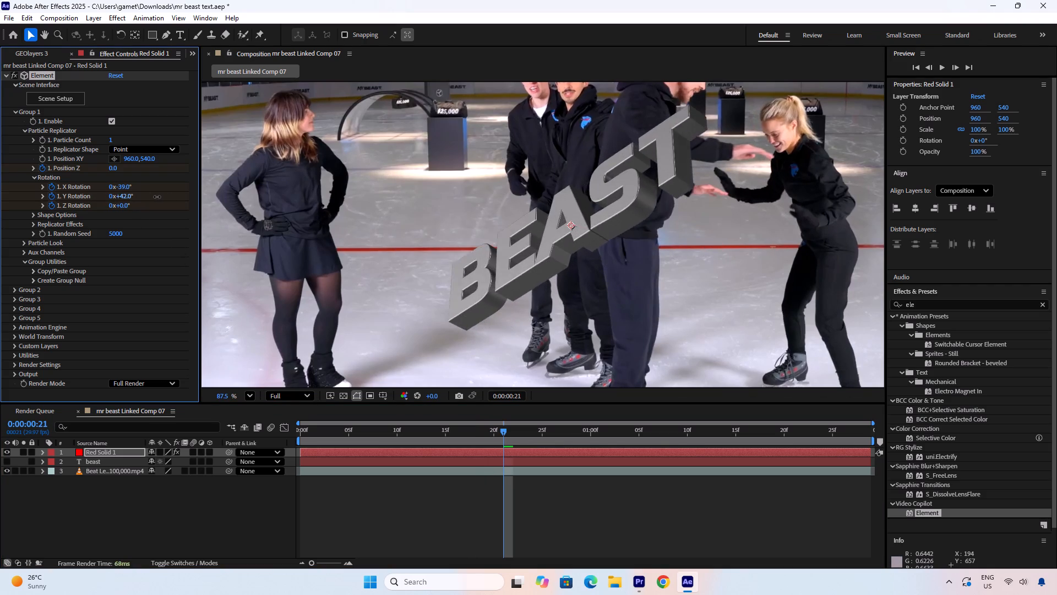
left_click_drag(157, 197, 143, 197)
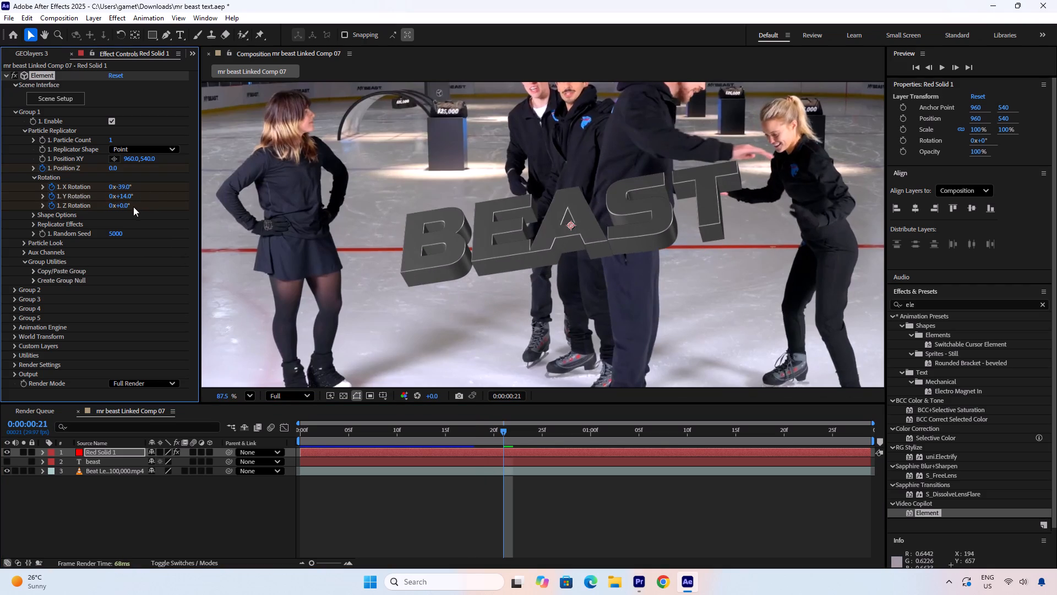
left_click_drag(126, 206, 131, 206)
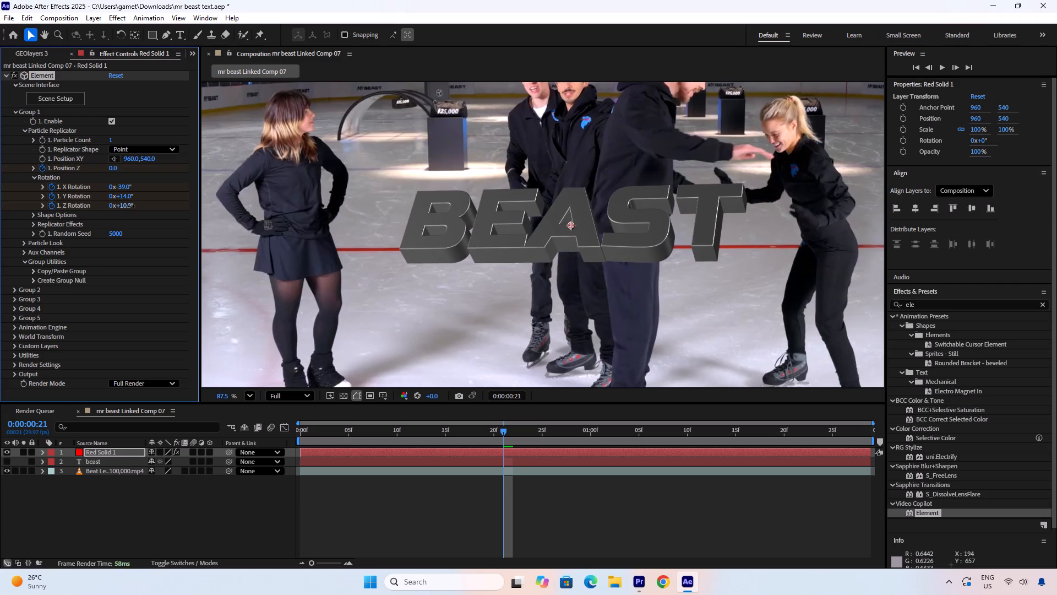
left_click_drag(131, 206, 132, 206)
left_click_drag(125, 187, 123, 187)
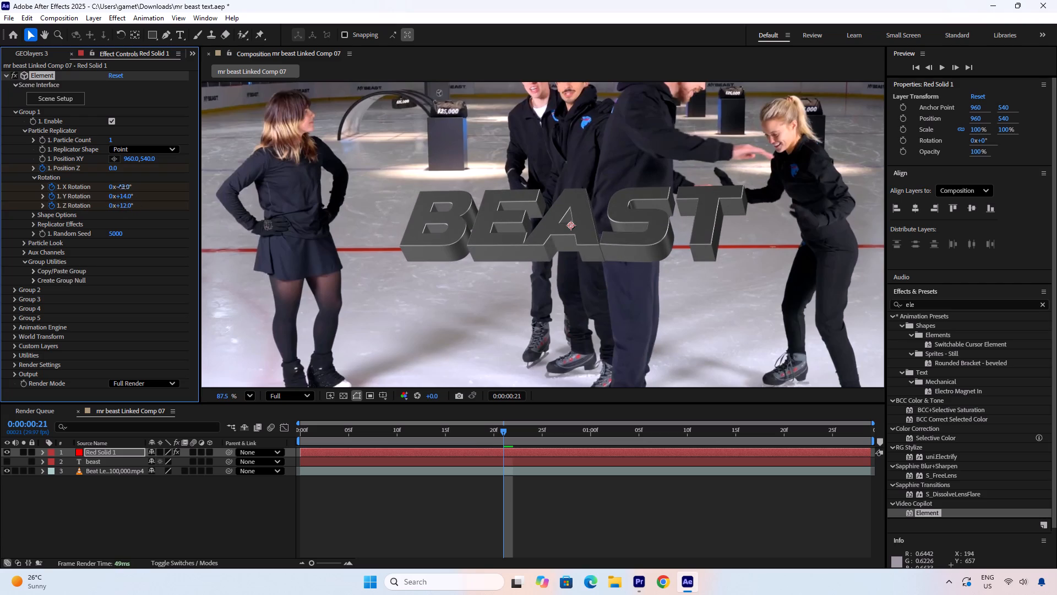
left_click_drag(123, 187, 137, 187)
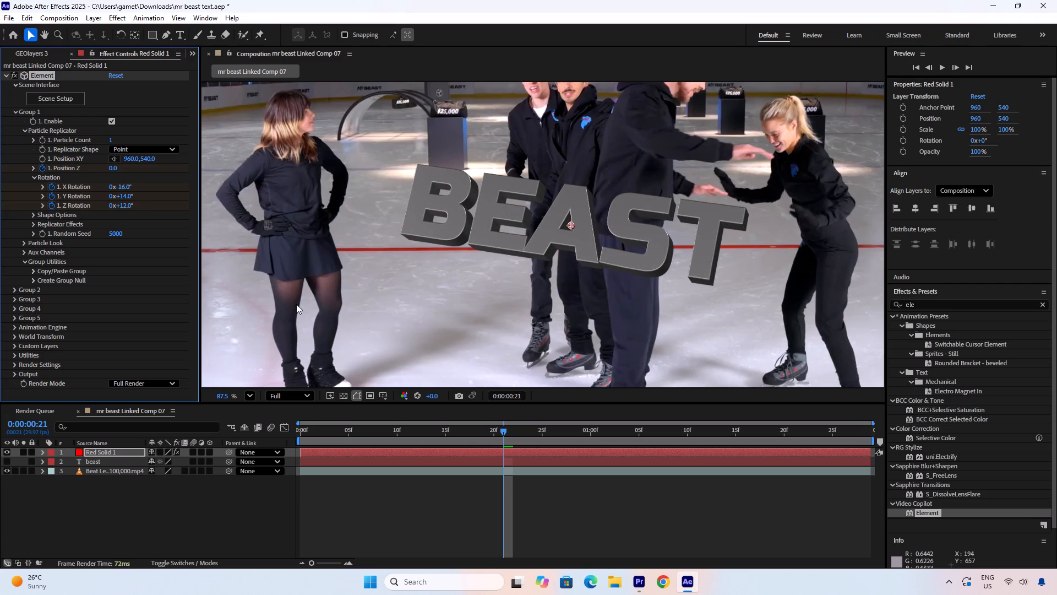
At 0:00:00:25, set Group 1's X Rotation to -18°, Y Rotation to -10° and Z Rotation to +3°.
left_click_drag(506, 429, 541, 428)
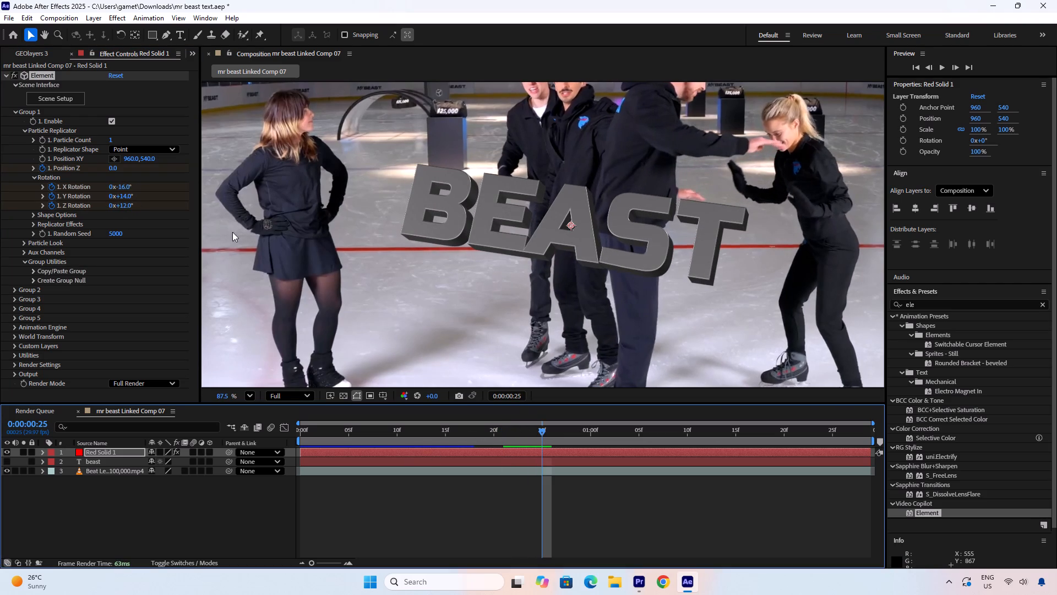
left_click_drag(127, 188, 117, 188)
left_click_drag(126, 198, 127, 199)
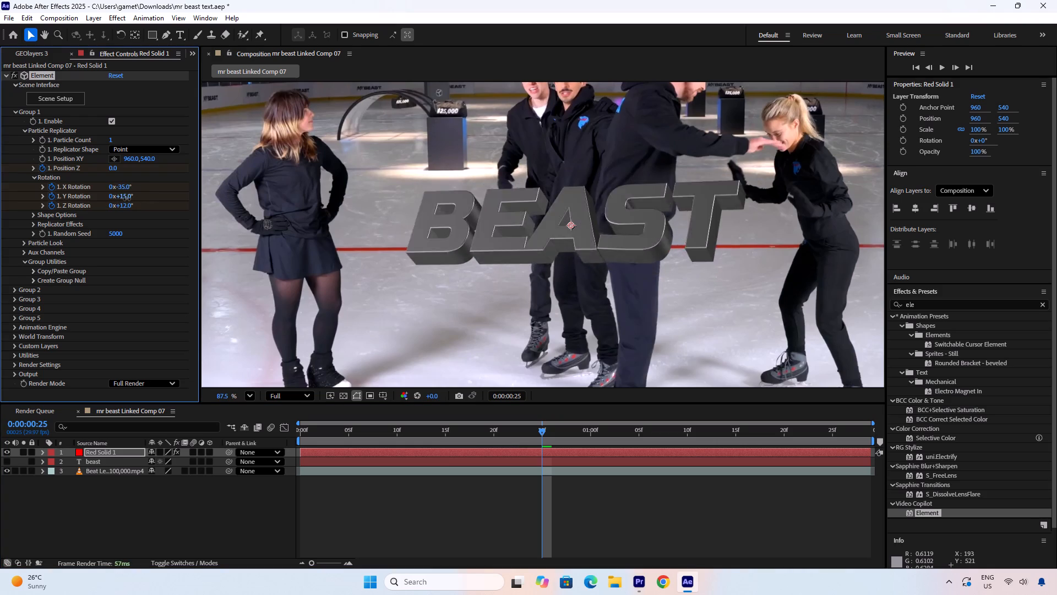
left_click_drag(127, 199, 113, 198)
left_click_drag(121, 190, 129, 189)
left_click_drag(128, 204, 126, 204)
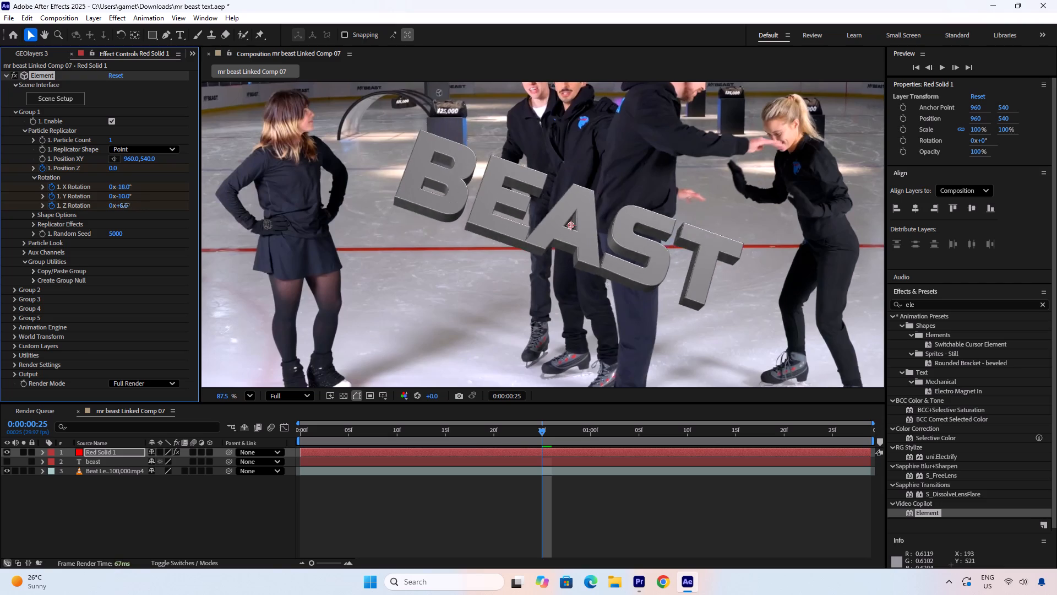
left_click_drag(126, 204, 123, 204)
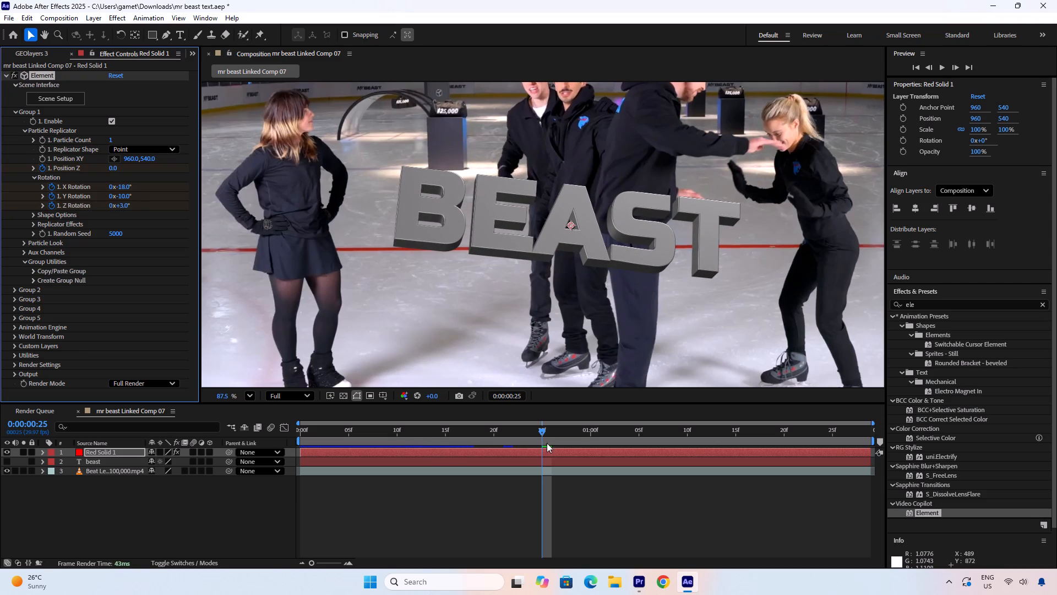
At 0:00:01:01, set Group 1's Y Rotation to -39° and X Rotation to -17°, undoing a trial Z Rotation change.
left_click_drag(543, 432, 598, 430)
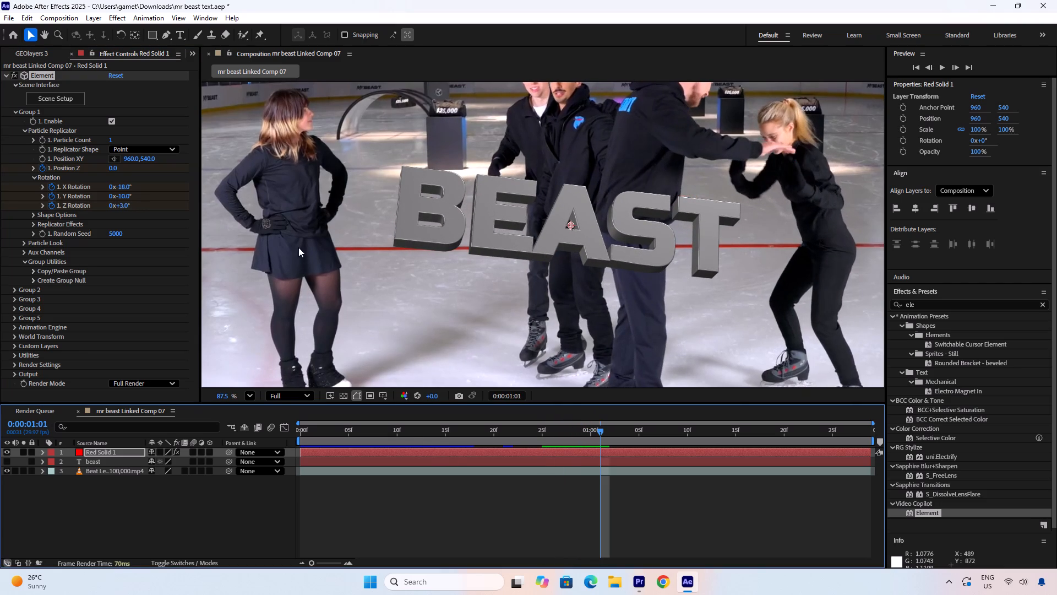
left_click_drag(127, 196, 107, 194)
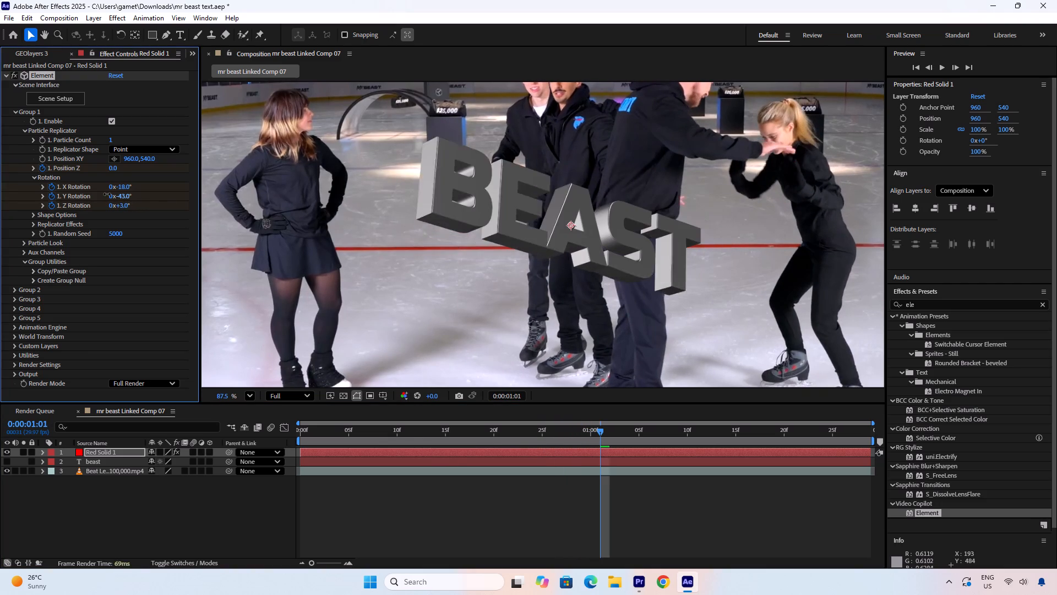
left_click_drag(107, 194, 108, 193)
left_click(127, 207)
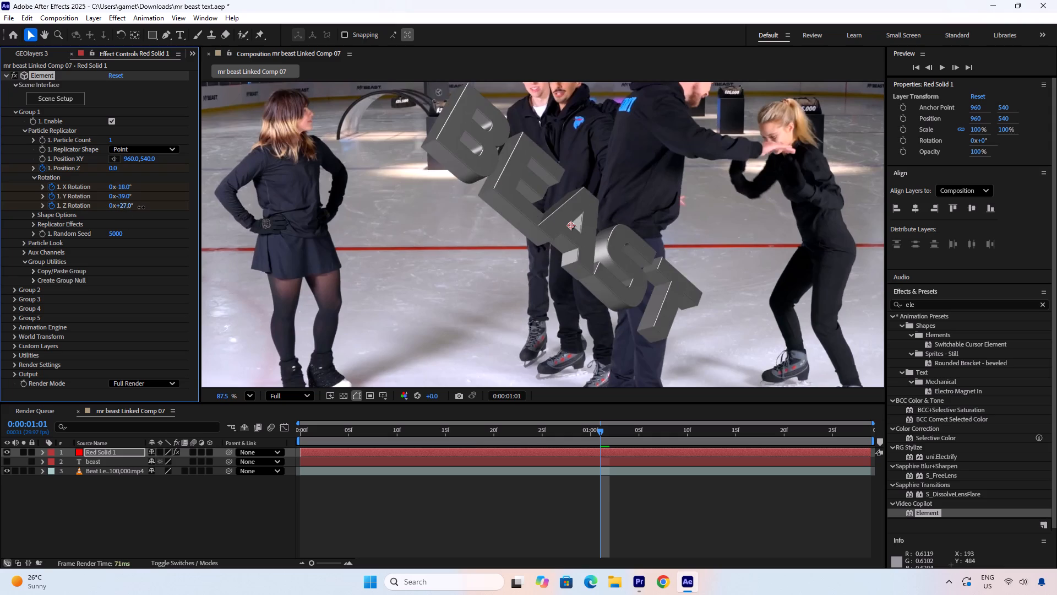
key("ctrl+z")
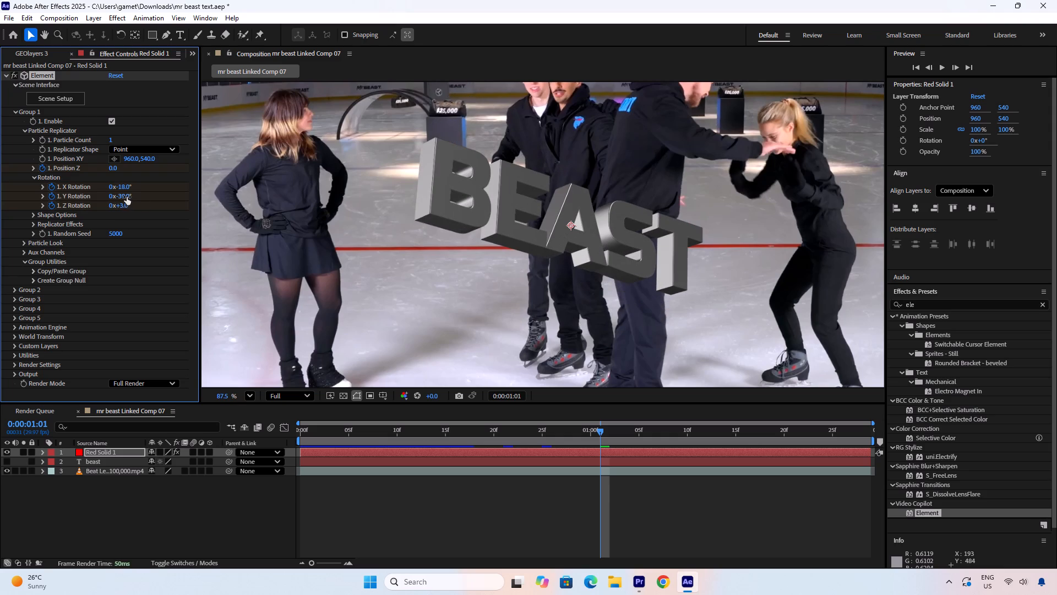
left_click(123, 190)
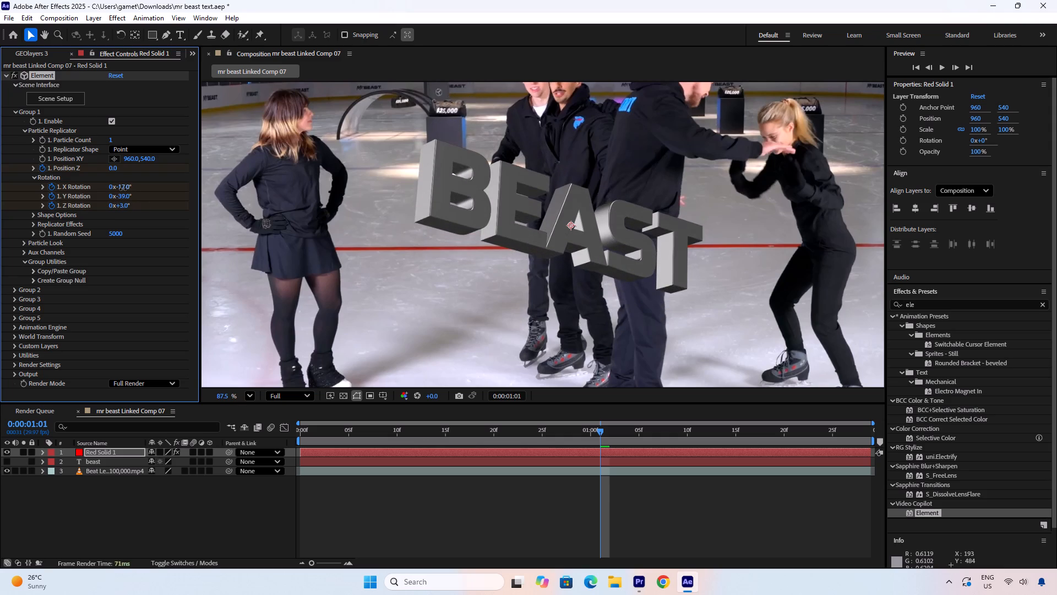
At 0:00:01:17, set Group 1's Position Z to 60130 to send the "BEAST" title far back.
left_click_drag(603, 429, 757, 431)
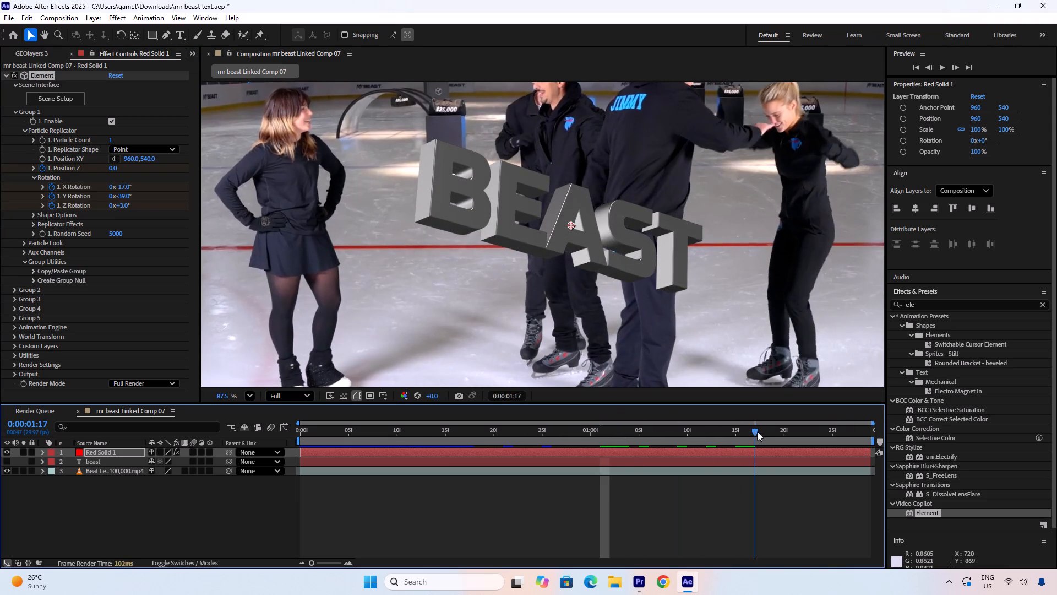
left_click_drag(757, 431, 758, 431)
left_click_drag(113, 169, 1040, 331)
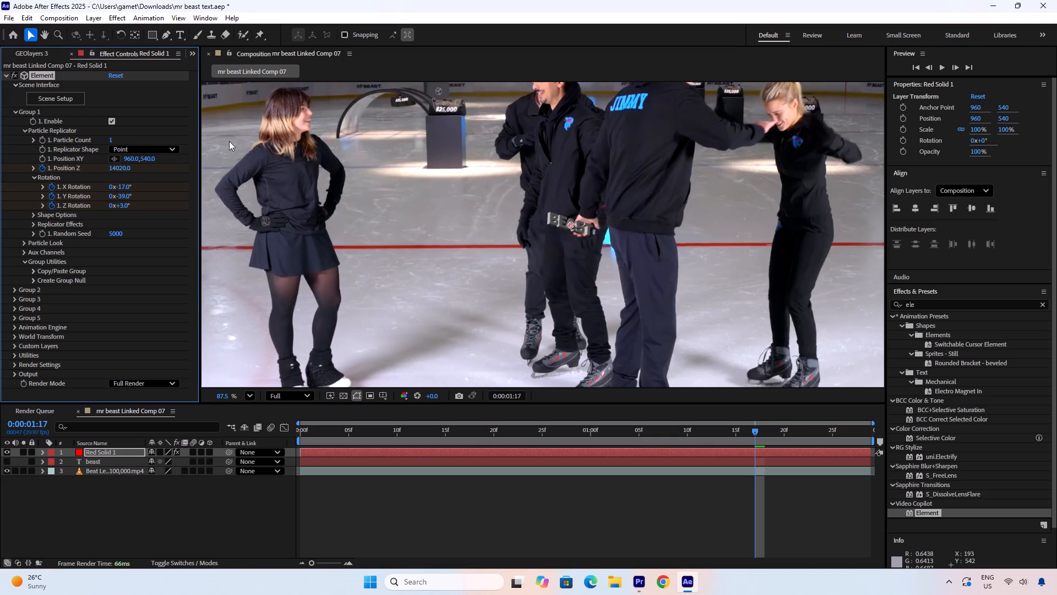
left_click_drag(122, 169, 1056, 290)
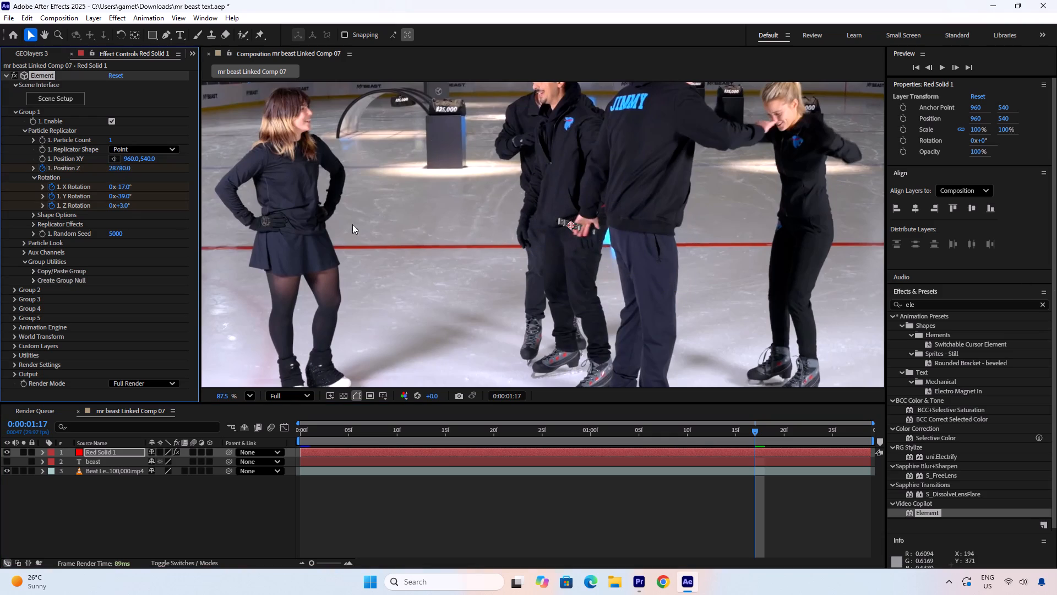
left_click_drag(117, 167, 1056, 223)
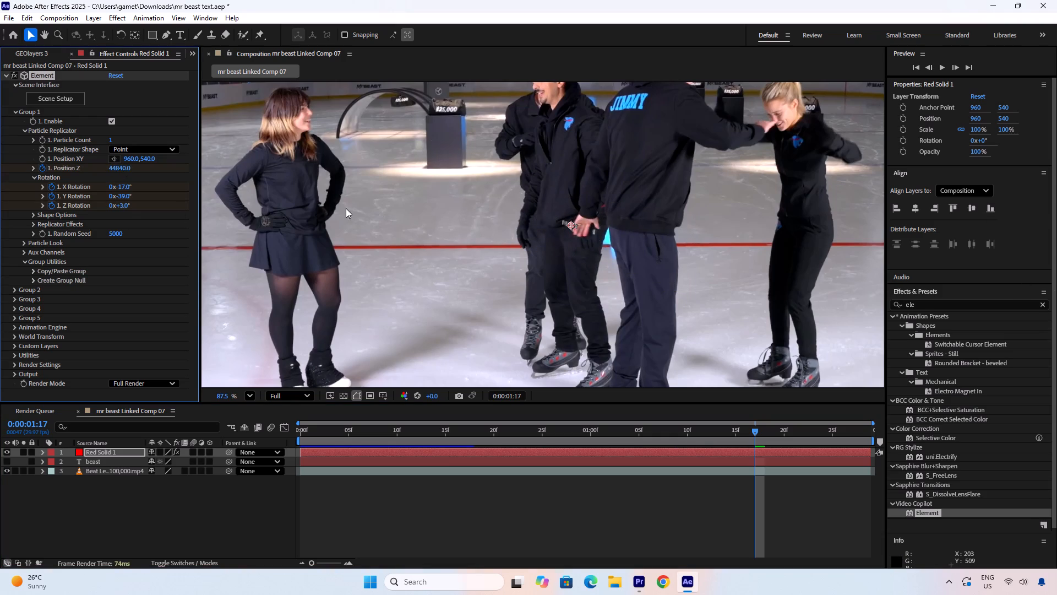
left_click_drag(117, 170, 1008, 218)
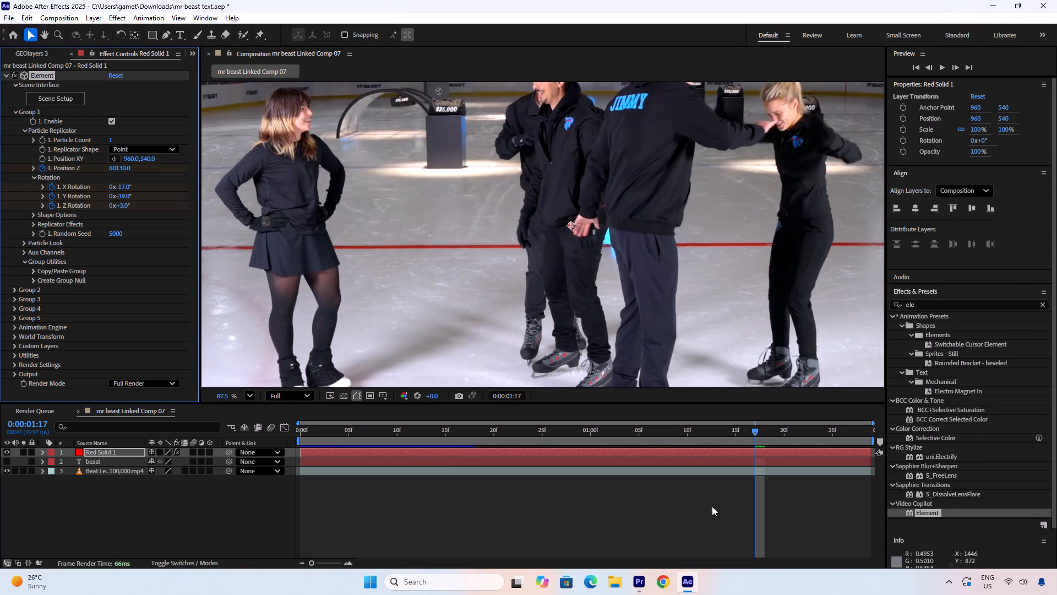
left_click(705, 512)
Play back and scrub the title animation from the start to check its movement around 0:00:00:17.
left_click_drag(678, 431, 210, 430)
key("space")
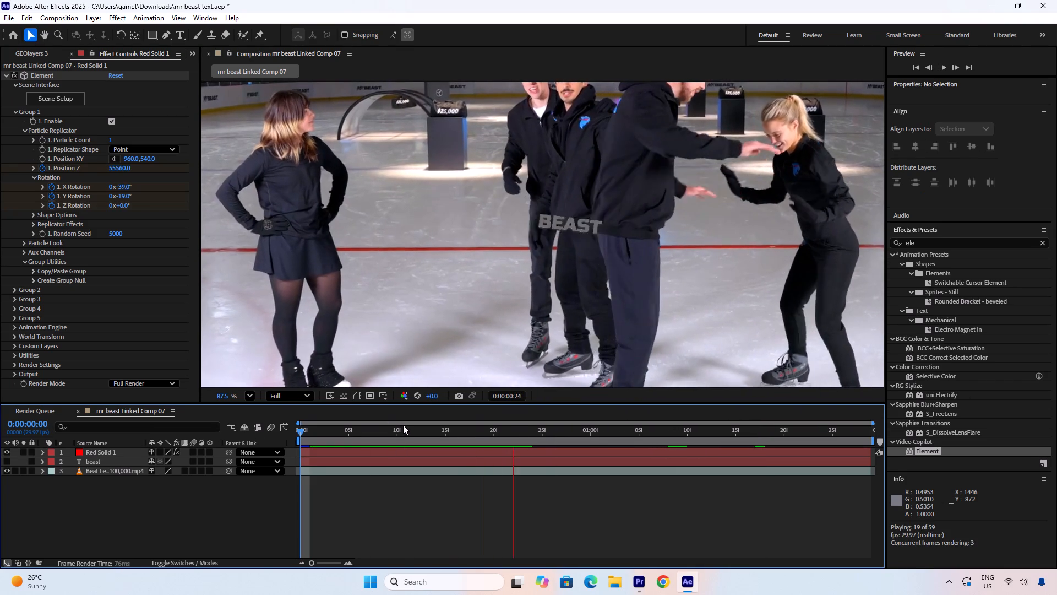
key("space")
left_click_drag(512, 432, 458, 431)
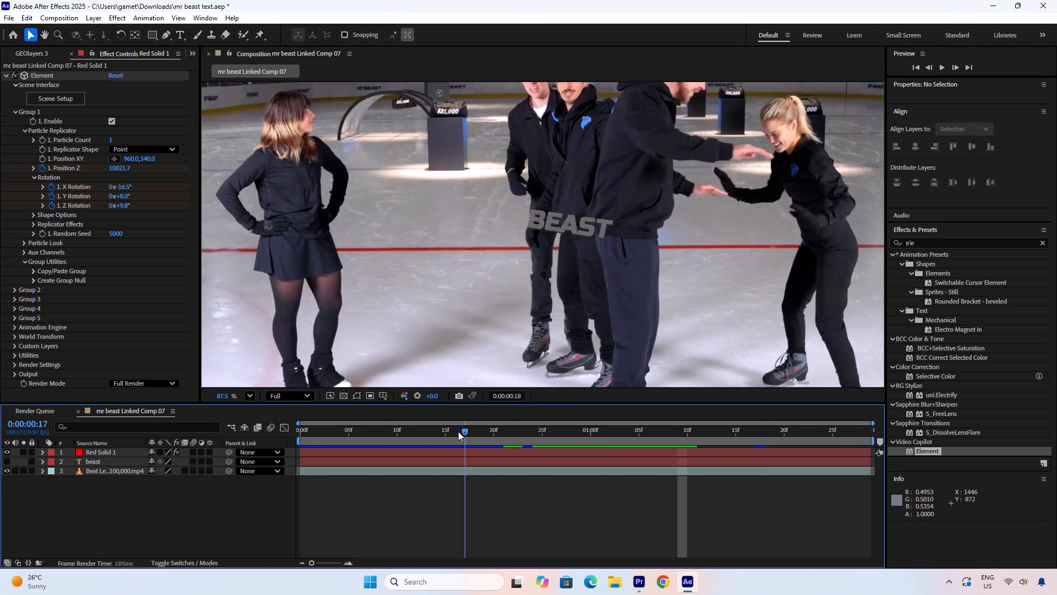
left_click_drag(458, 431, 308, 437)
key("space")
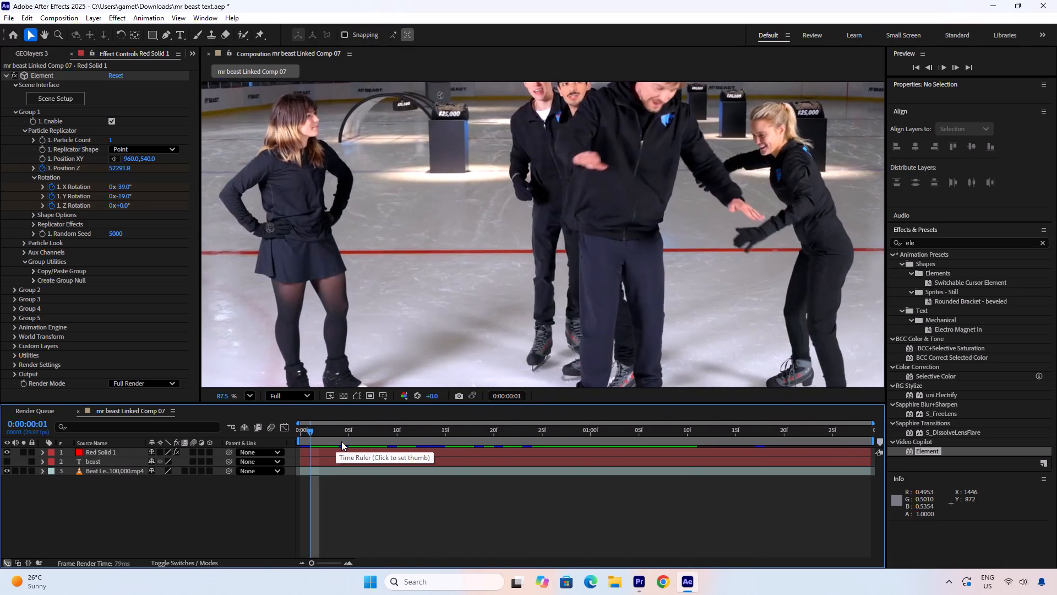
key("space")
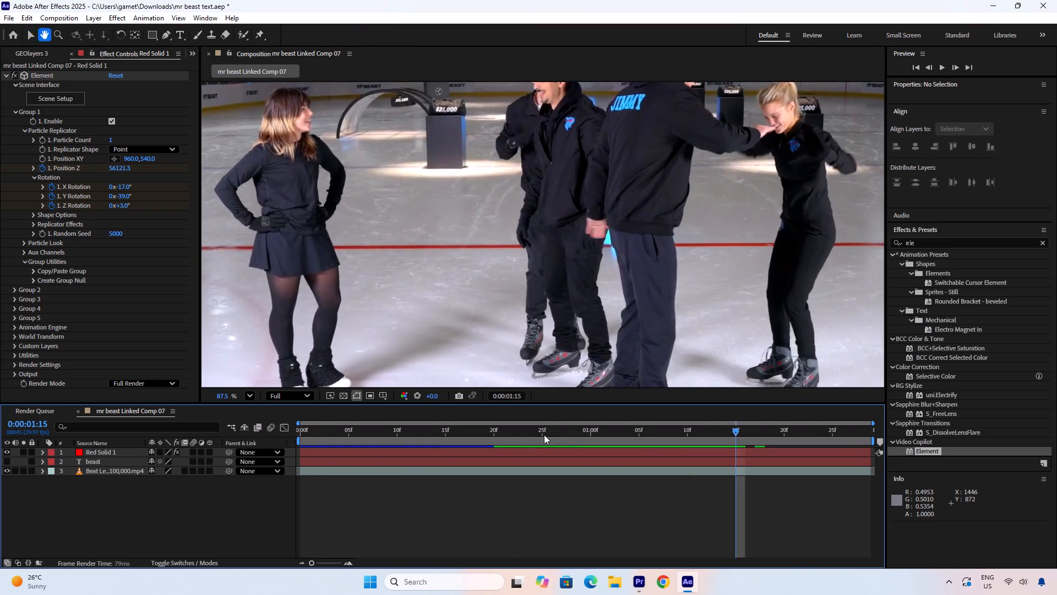
left_click_drag(544, 434, 503, 448)
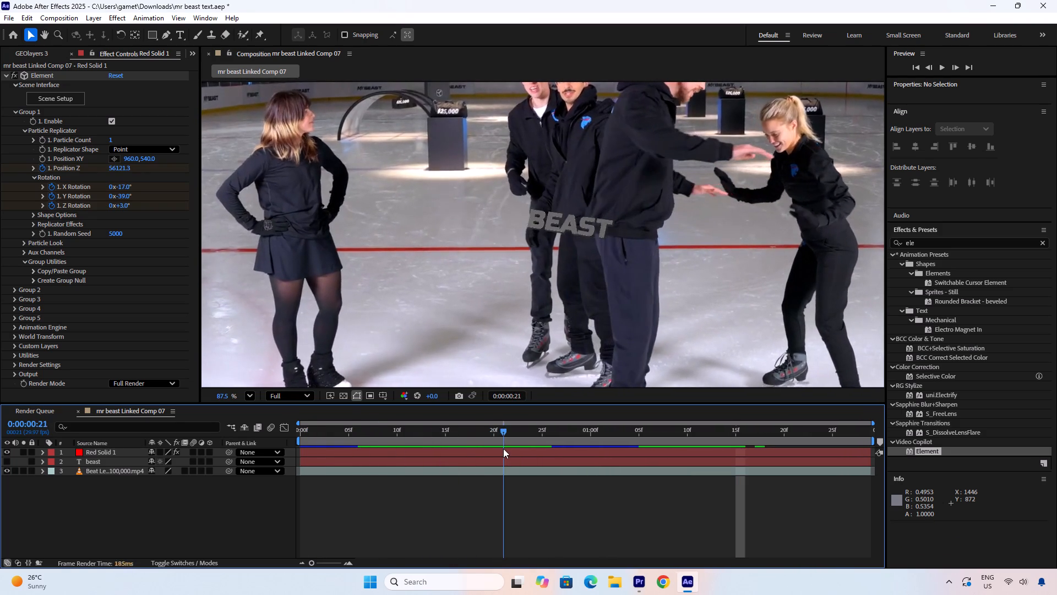
left_click_drag(503, 448, 462, 446)
Copy Red Solid 1's Position Z and X, Y and Z Rotation keyframes at 0:00:00:17, paste them at 0:00:00:11, and preview the result.
left_click(465, 451)
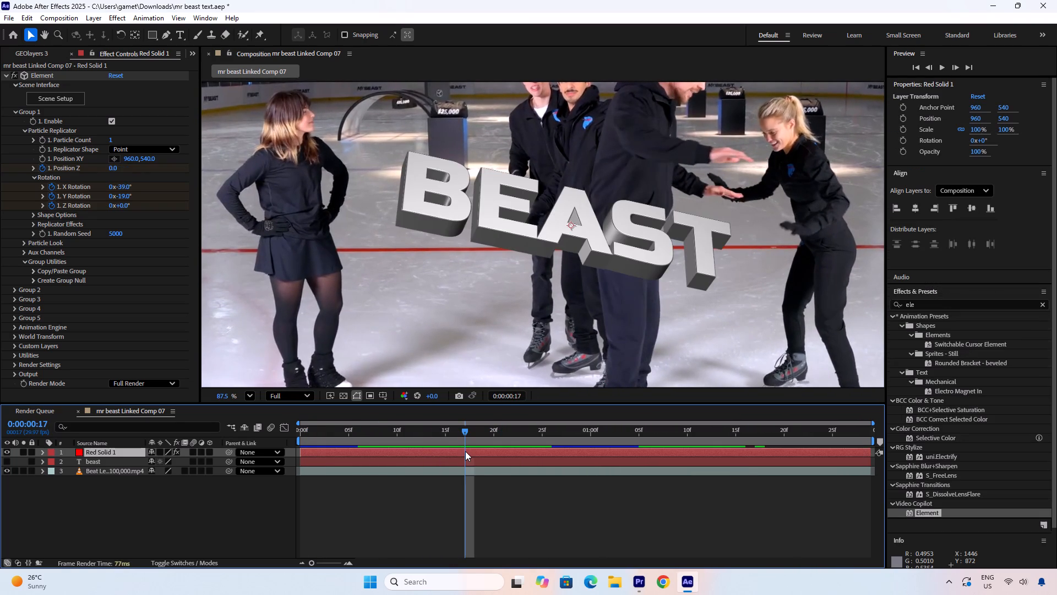
key("u")
left_click_drag(467, 427, 502, 431)
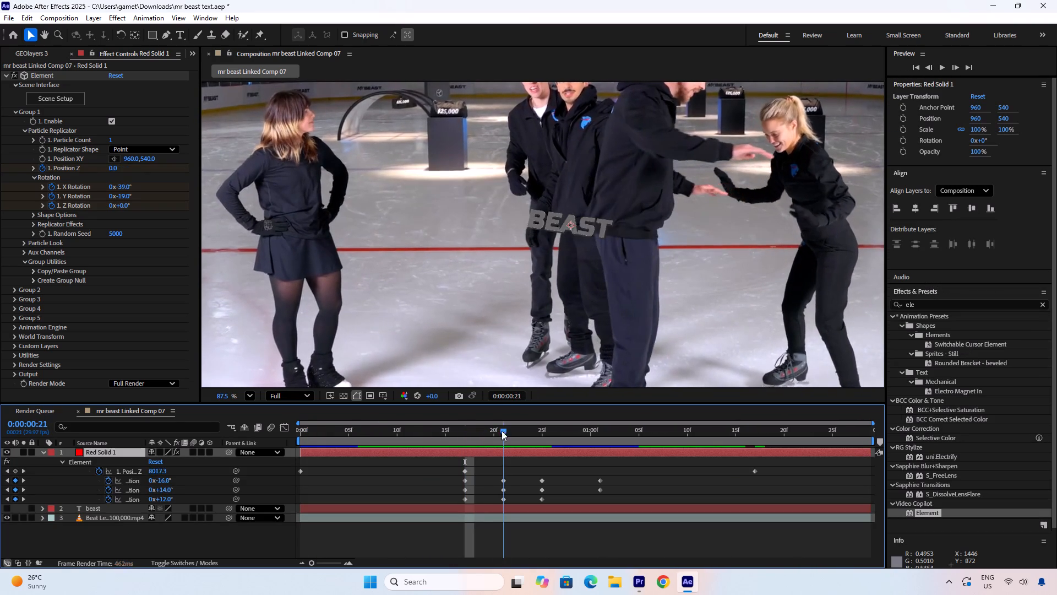
left_click_drag(502, 431, 459, 434)
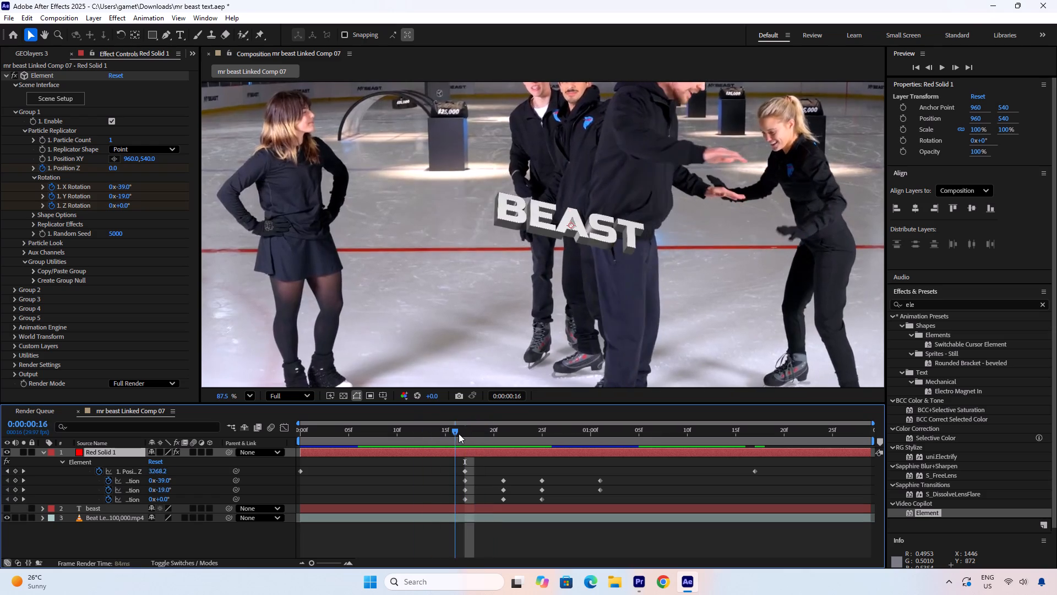
left_click_drag(459, 434, 466, 434)
left_click_drag(477, 463, 452, 513)
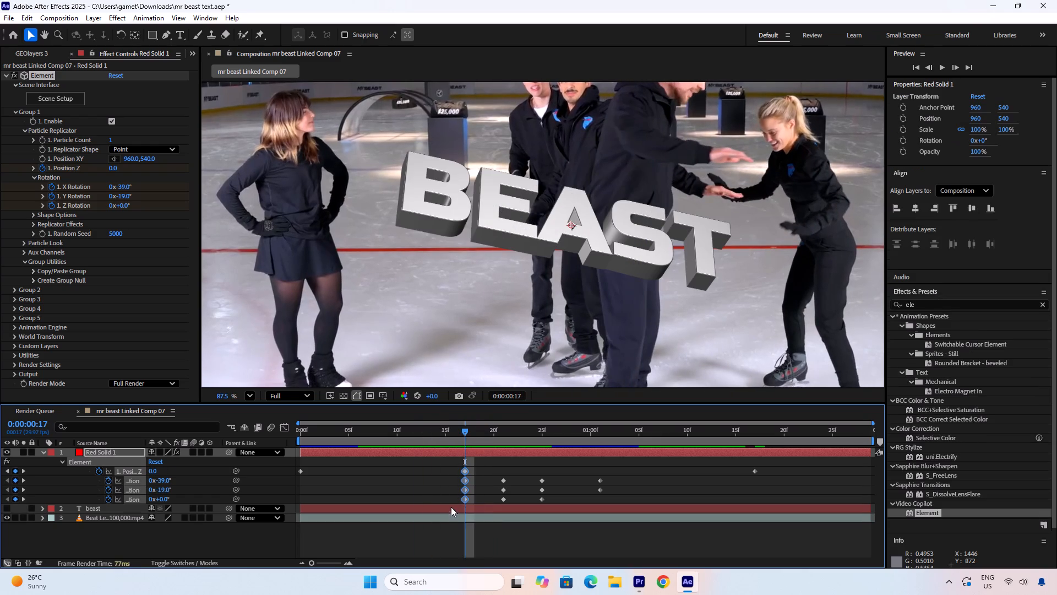
key("ctrl+c")
left_click_drag(457, 432, 406, 434)
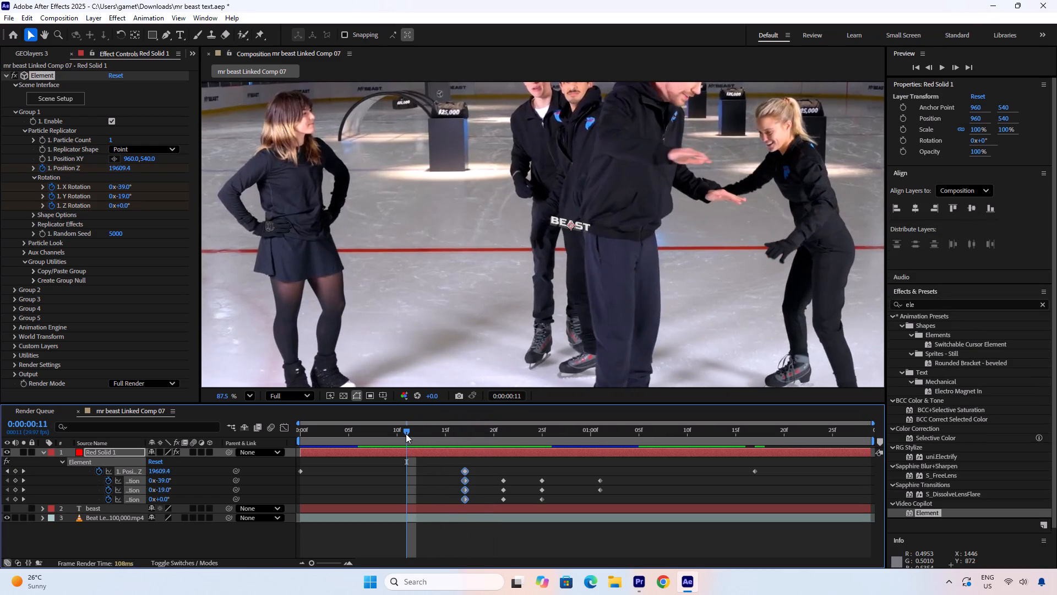
key("ctrl+v")
left_click_drag(412, 429, 330, 430)
key("space")
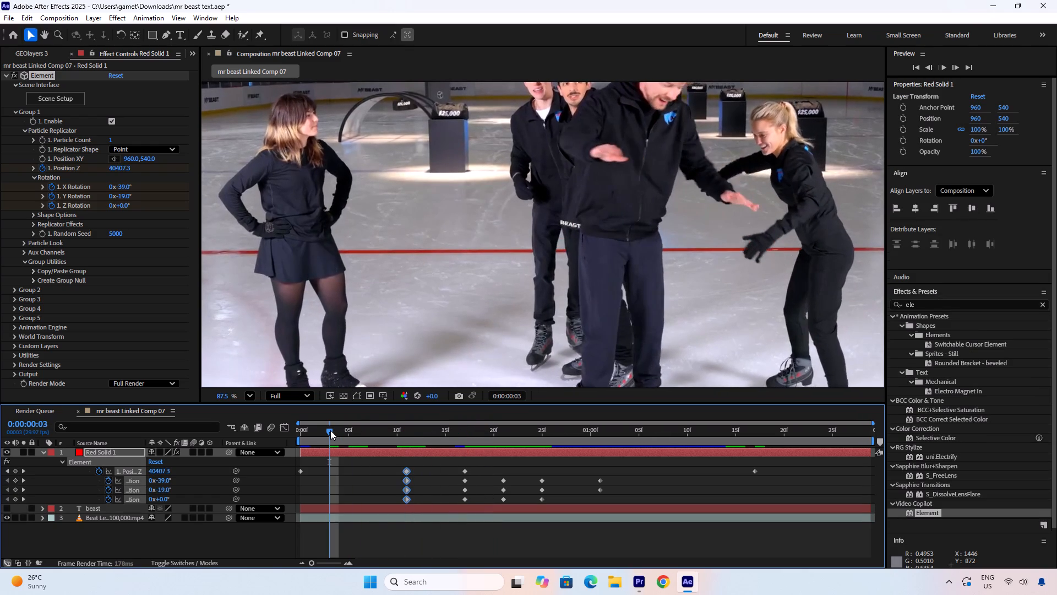
key("space")
Move the four Element keyframes at 0:00:00:17 to 0:00:00:20 so the "BEAST" title holds longer up close.
left_click_drag(448, 438, 435, 436)
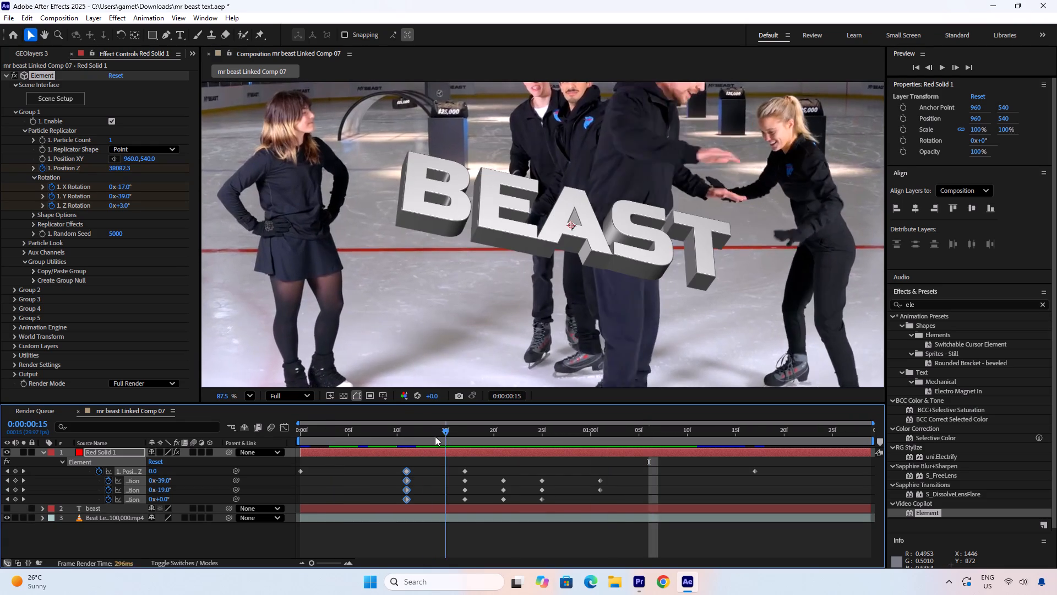
left_click_drag(435, 436, 417, 435)
left_click_drag(460, 459, 472, 509)
left_click_drag(467, 469, 489, 476)
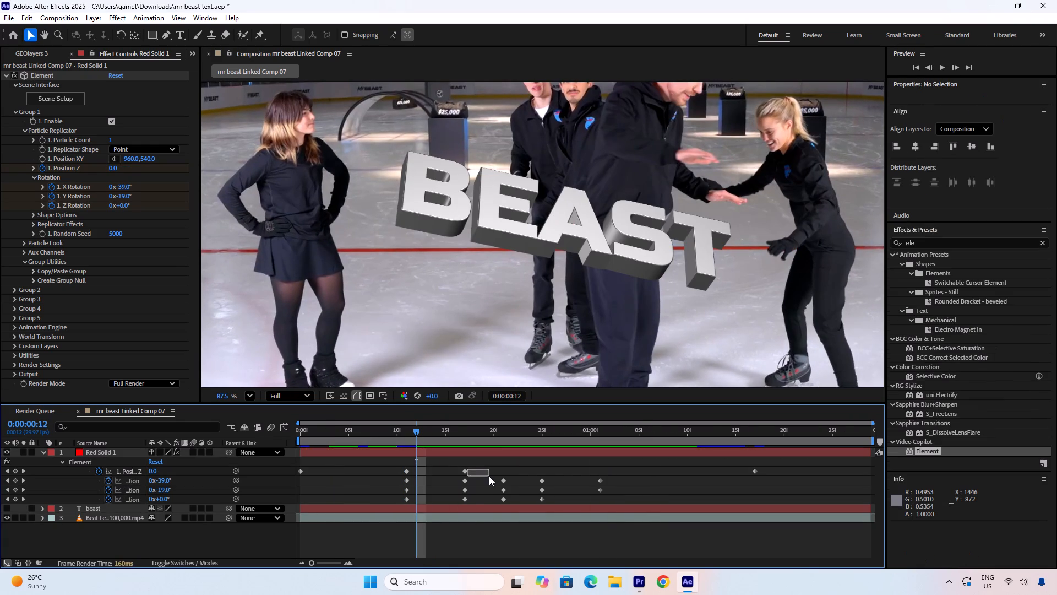
left_click_drag(489, 476, 488, 478)
left_click_drag(453, 457, 473, 511)
left_click_drag(464, 472, 490, 478)
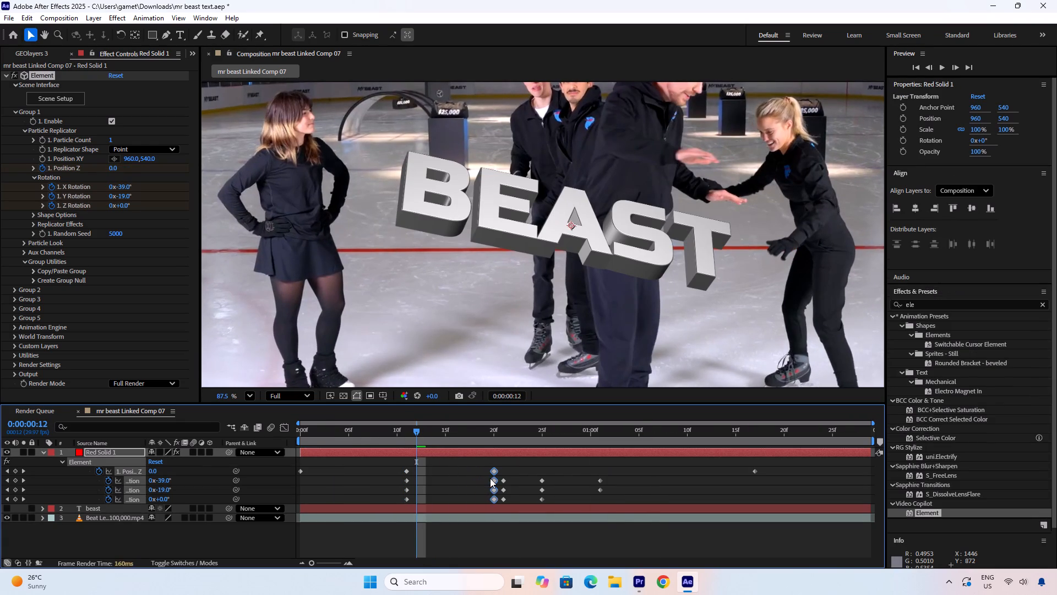
left_click_drag(490, 478, 491, 478)
Shift all rotation keyframes after 0:00:00:20 later together, so the first set falls at 0:00:01:03 and the last at 0:00:01:13.
left_click_drag(504, 470, 504, 506)
left_click_drag(501, 467, 506, 499)
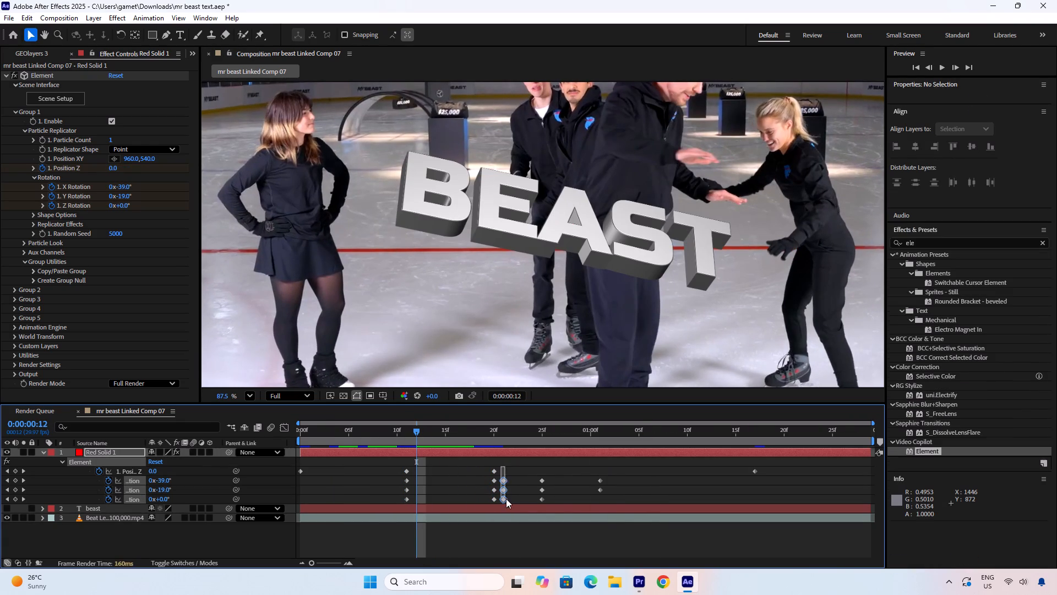
left_click_drag(506, 499, 614, 509)
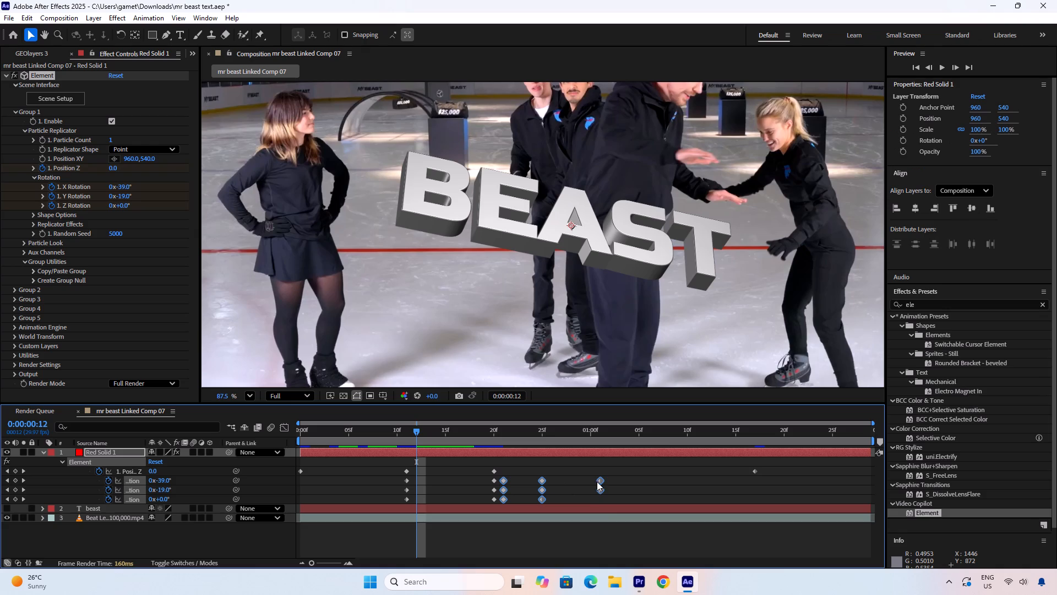
left_click_drag(601, 482, 716, 485)
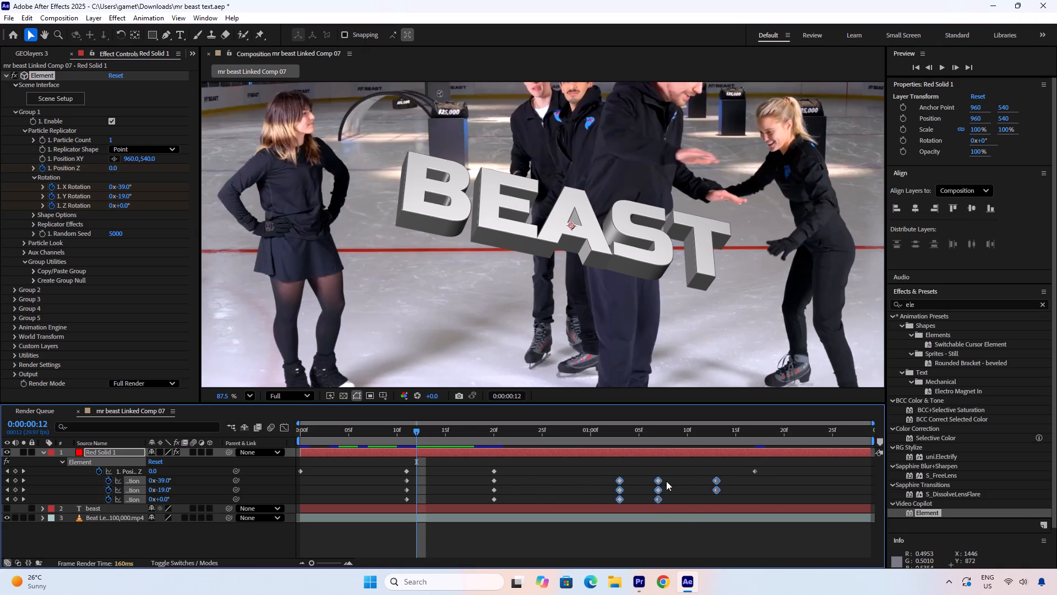
Play back and scrub the retimed title animation, checking its hold and retreat with the whole frame in view and the layer's keyframes collapsed.
left_click_drag(410, 436, 315, 438)
key("space")
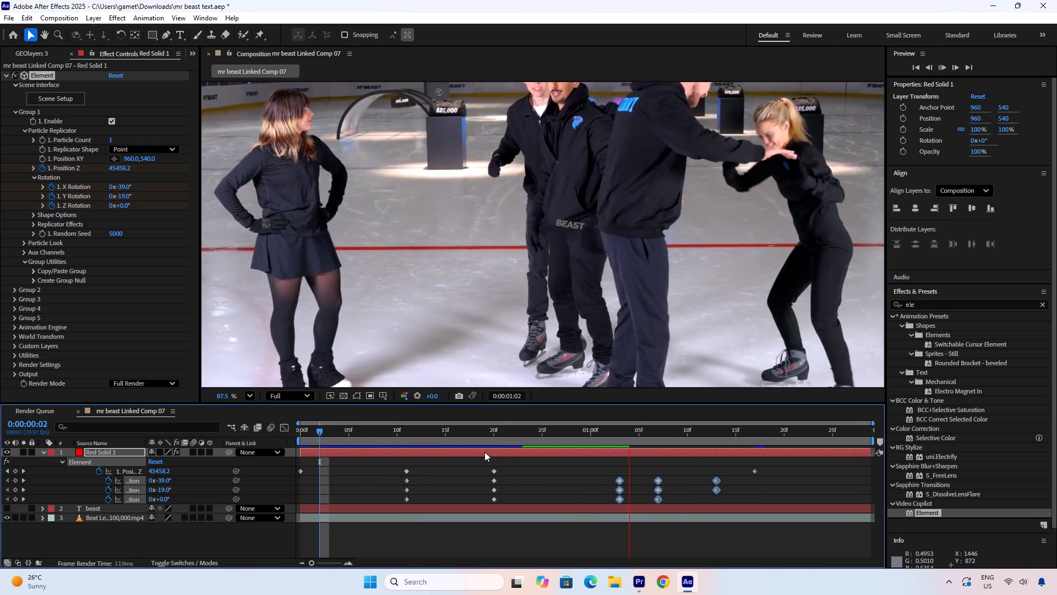
key("space")
left_click_drag(526, 428, 482, 431)
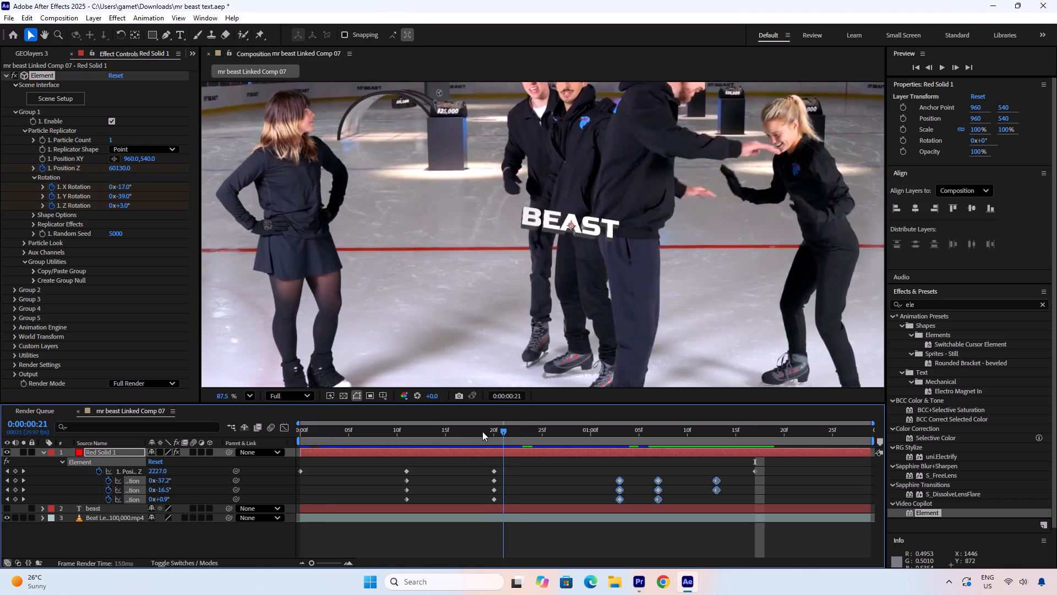
left_click_drag(482, 431, 481, 437)
scroll(579, 210, "down", 8)
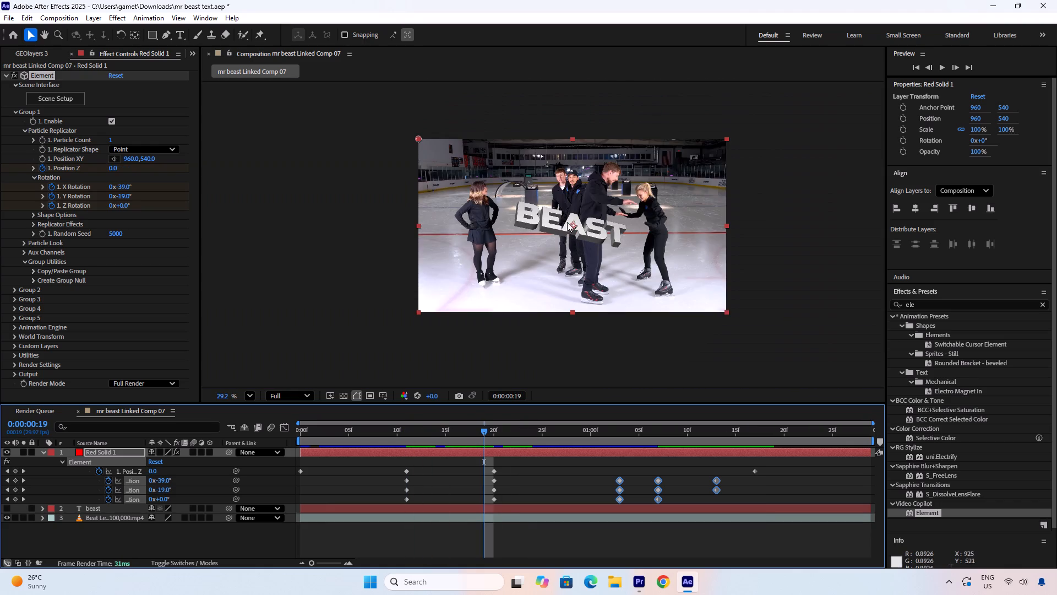
scroll(564, 215, "down", 1)
left_click_drag(480, 440, 397, 438)
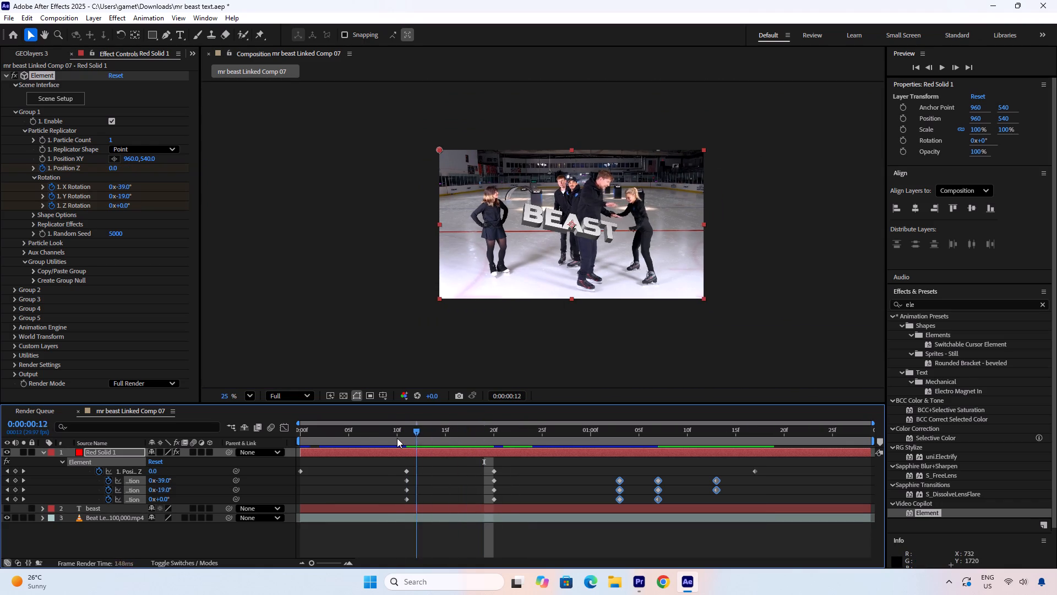
left_click_drag(397, 438, 486, 432)
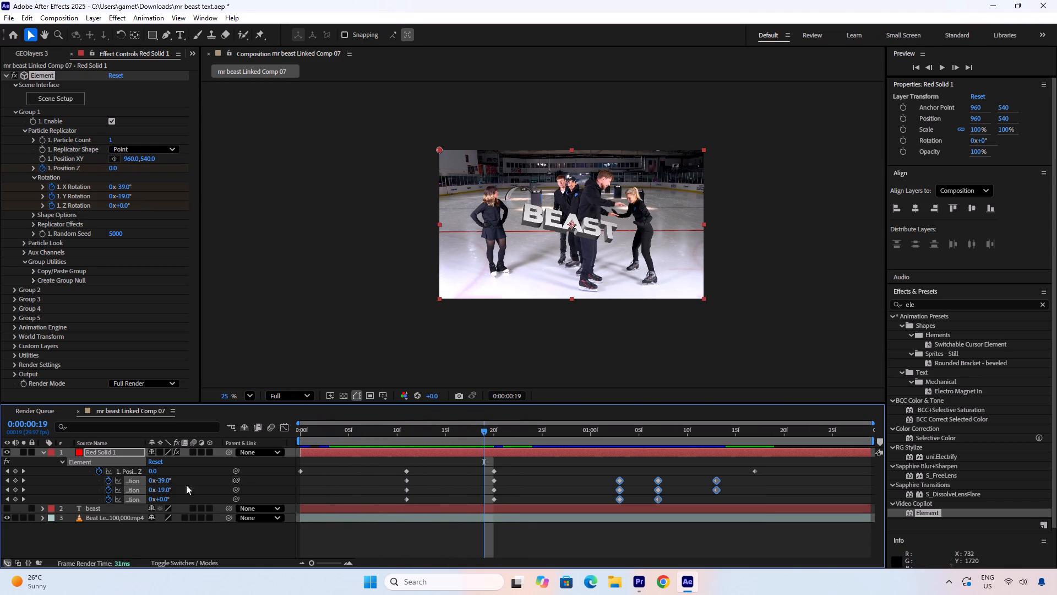
left_click(129, 532)
left_click(44, 451)
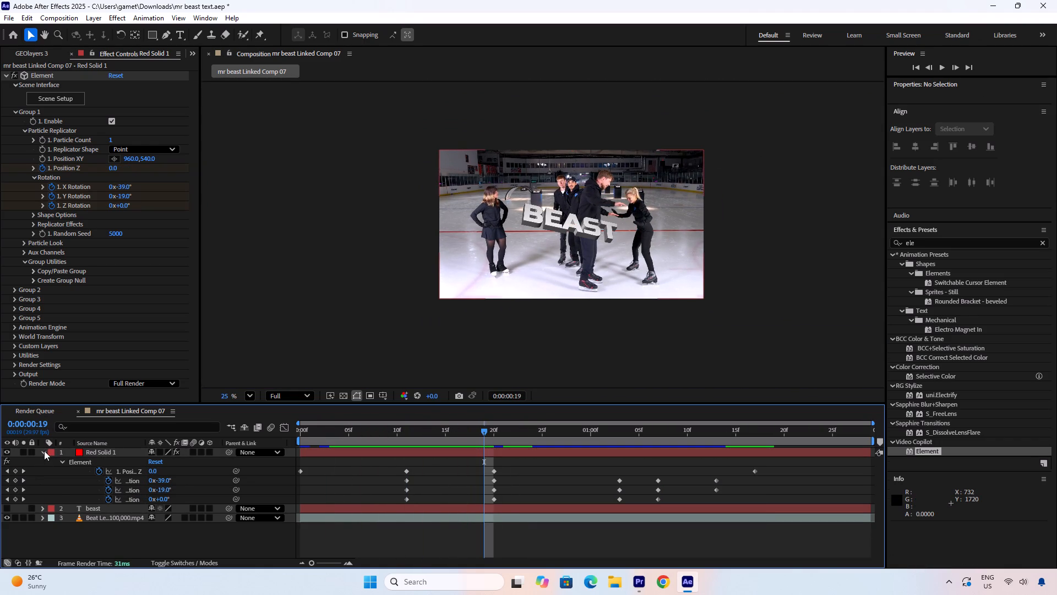
left_click(80, 497)
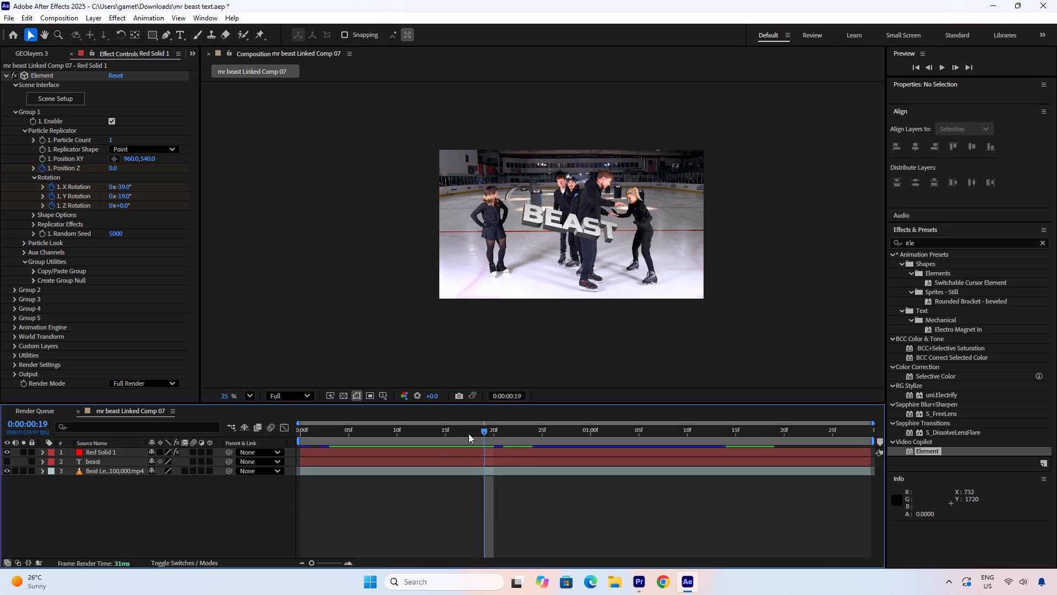
left_click_drag(473, 433, 628, 434)
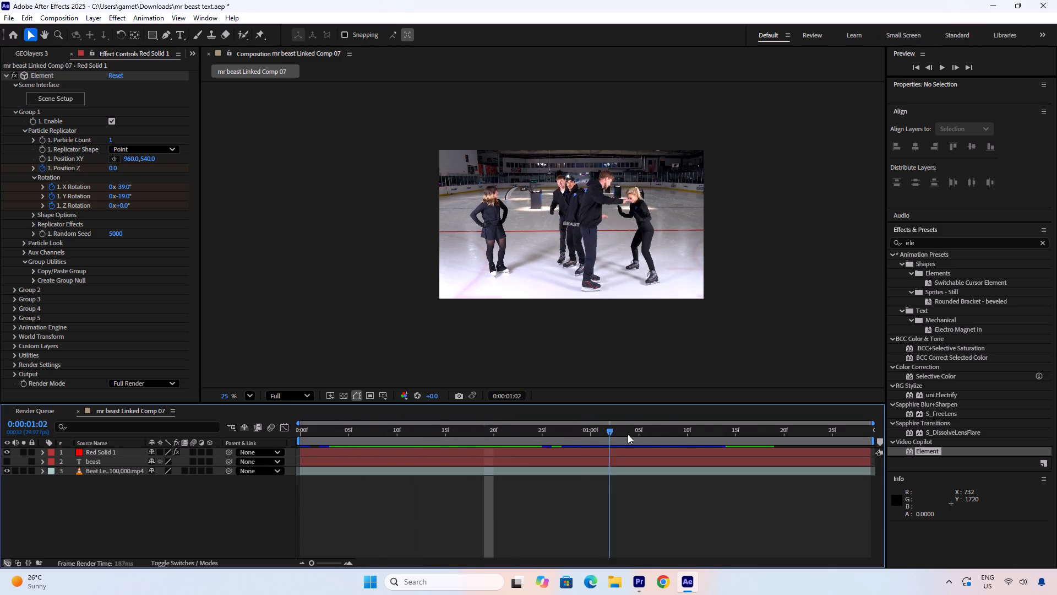
left_click_drag(628, 434, 480, 442)
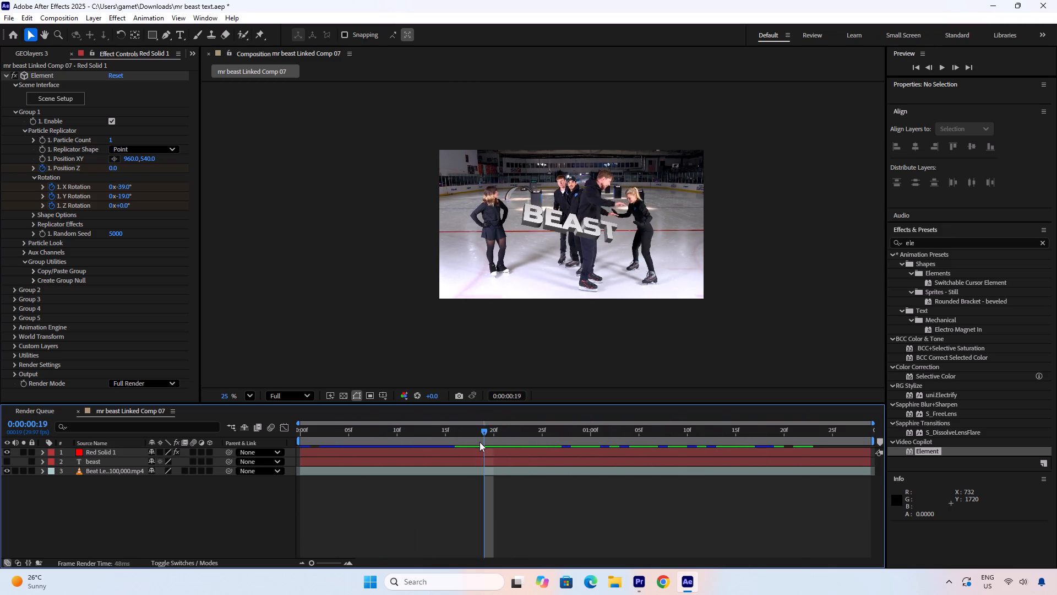
At 0:00:00:17, reposition the Red Solid 1 title layer to 1180, 248 above the skaters, and preview it from the start.
left_click_drag(480, 442, 472, 430)
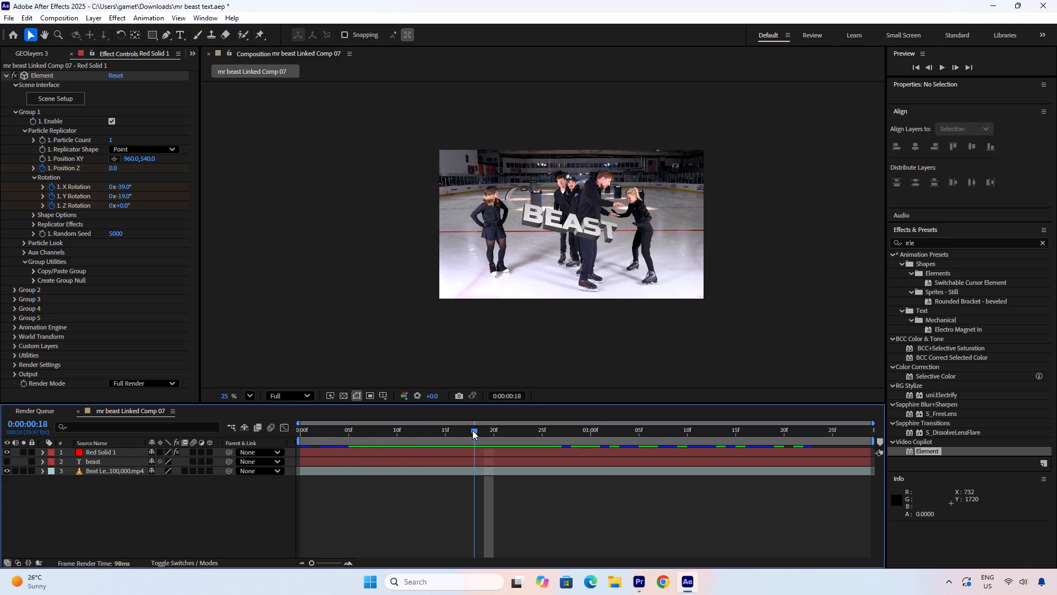
left_click_drag(472, 430, 468, 430)
left_click(469, 452)
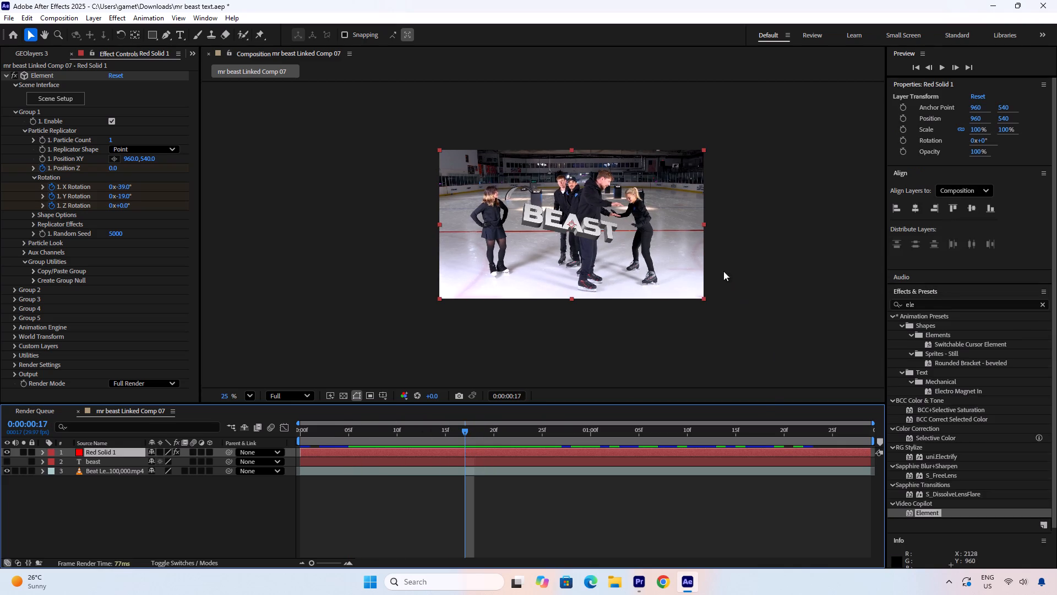
left_click_drag(633, 261, 691, 215)
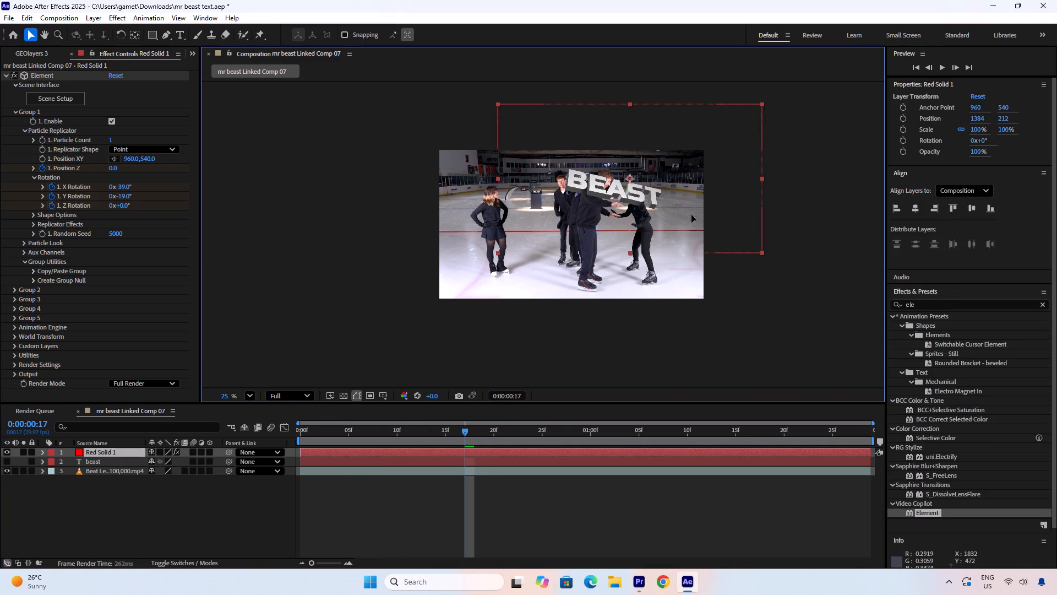
left_click_drag(691, 215, 715, 219)
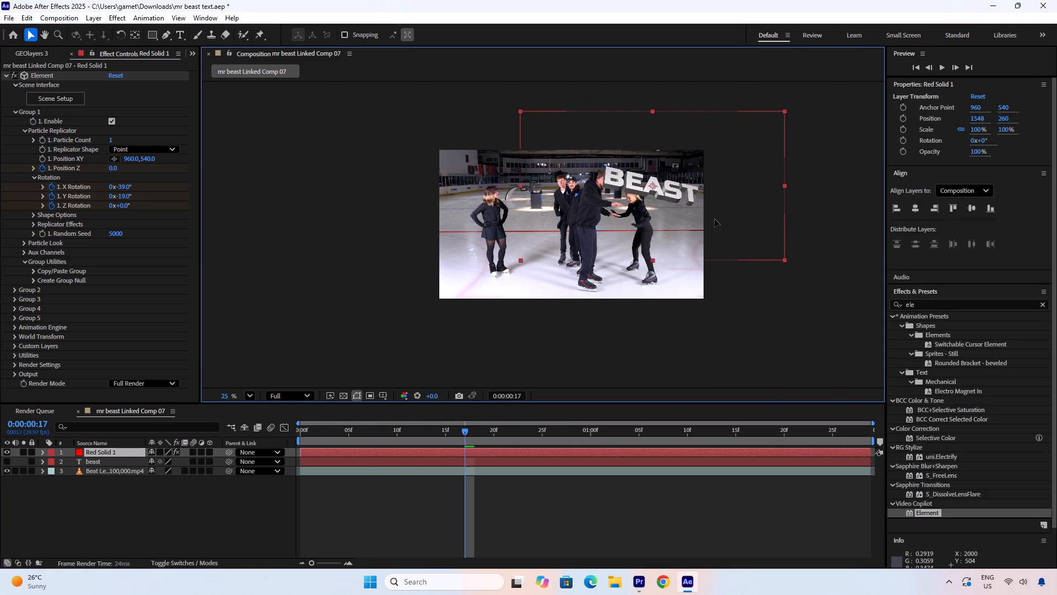
left_click_drag(715, 219, 718, 219)
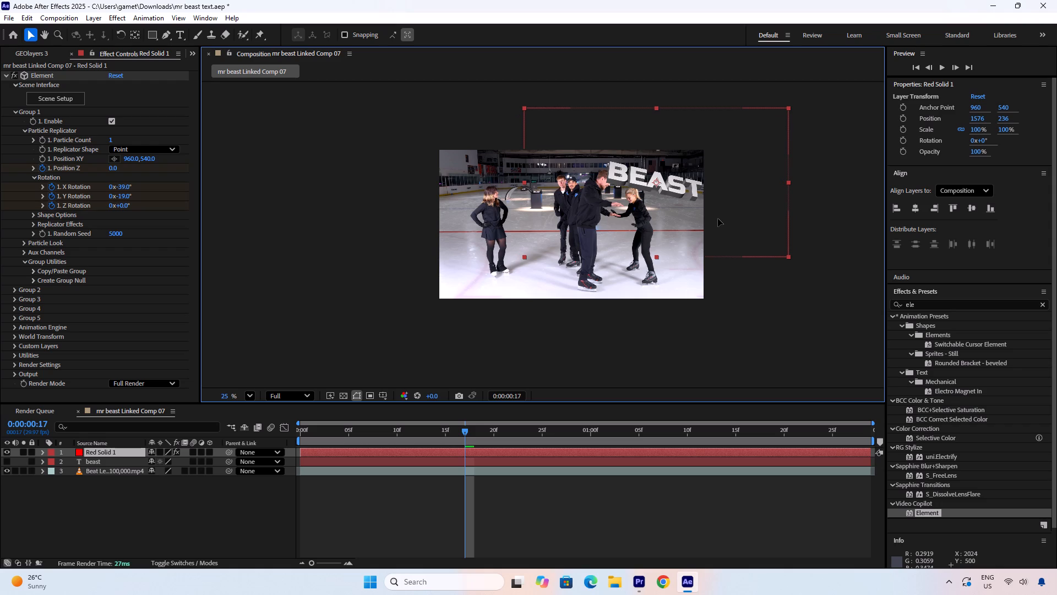
left_click_drag(718, 219, 657, 225)
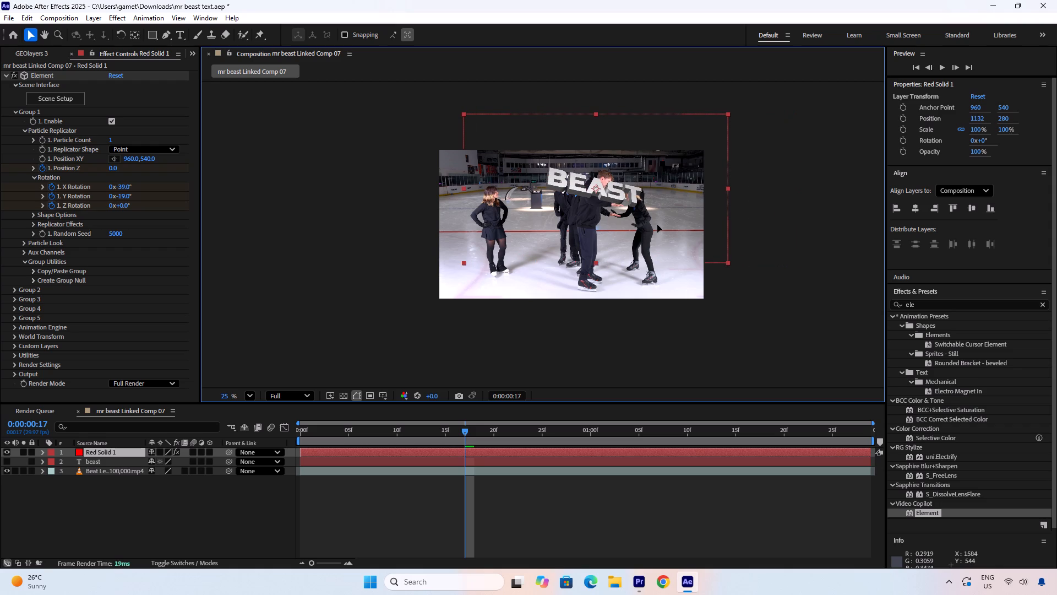
left_click_drag(657, 225, 666, 219)
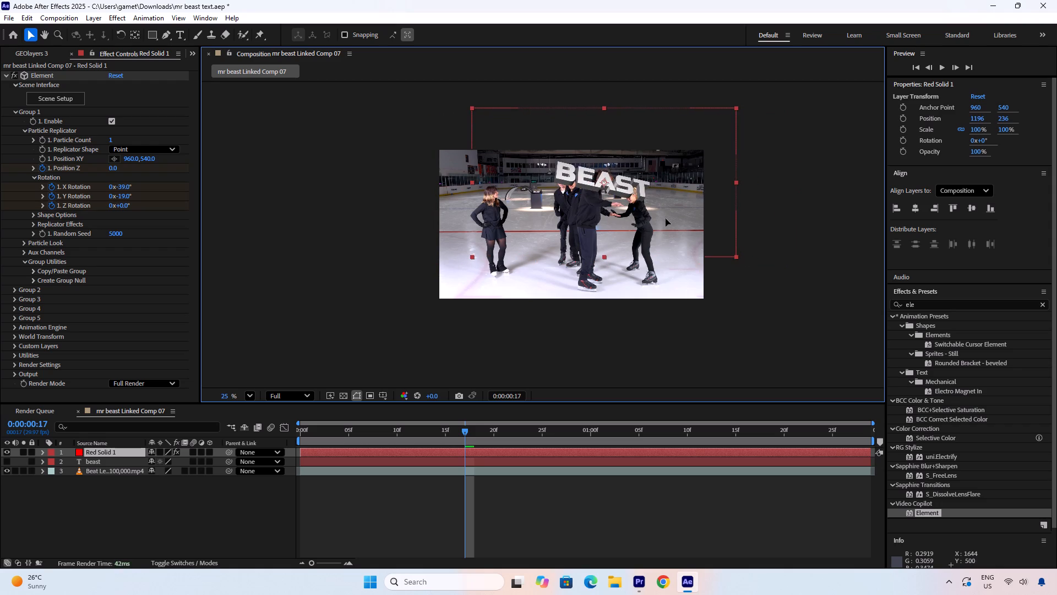
left_click_drag(666, 219, 663, 228)
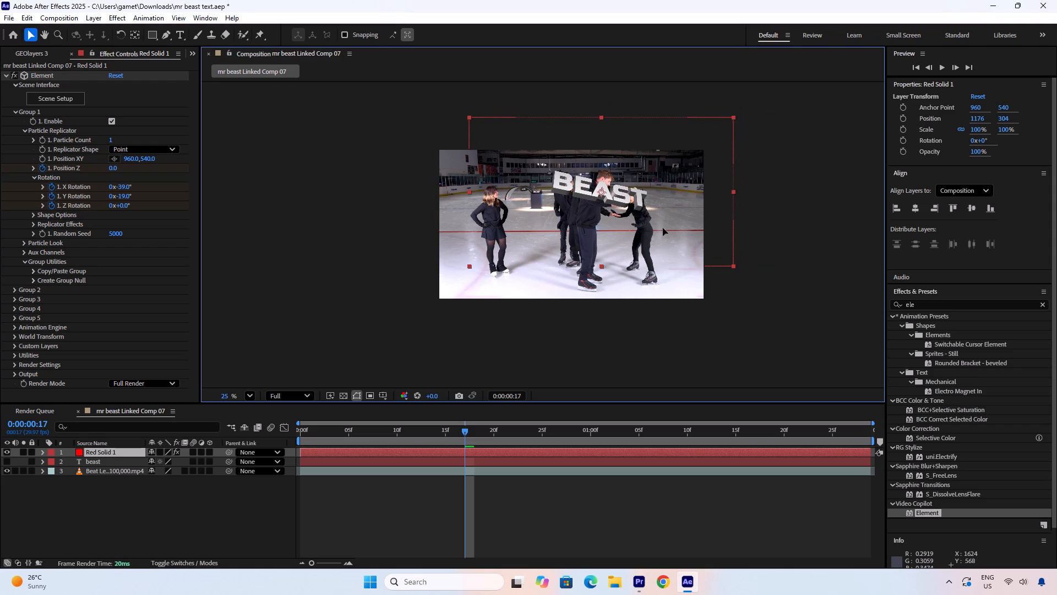
left_click_drag(663, 228, 663, 221)
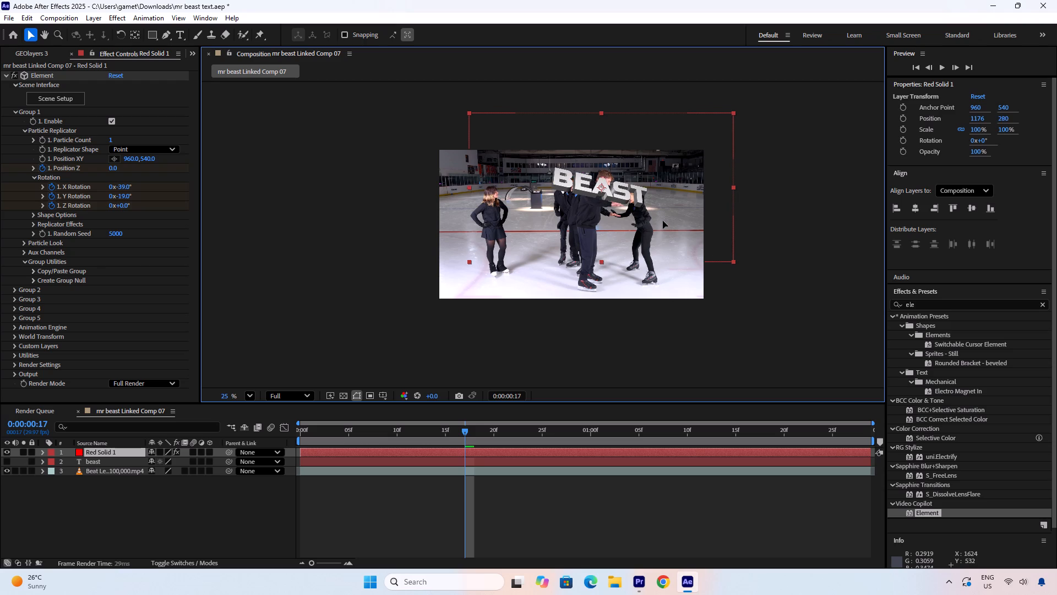
left_click_drag(663, 221, 663, 220)
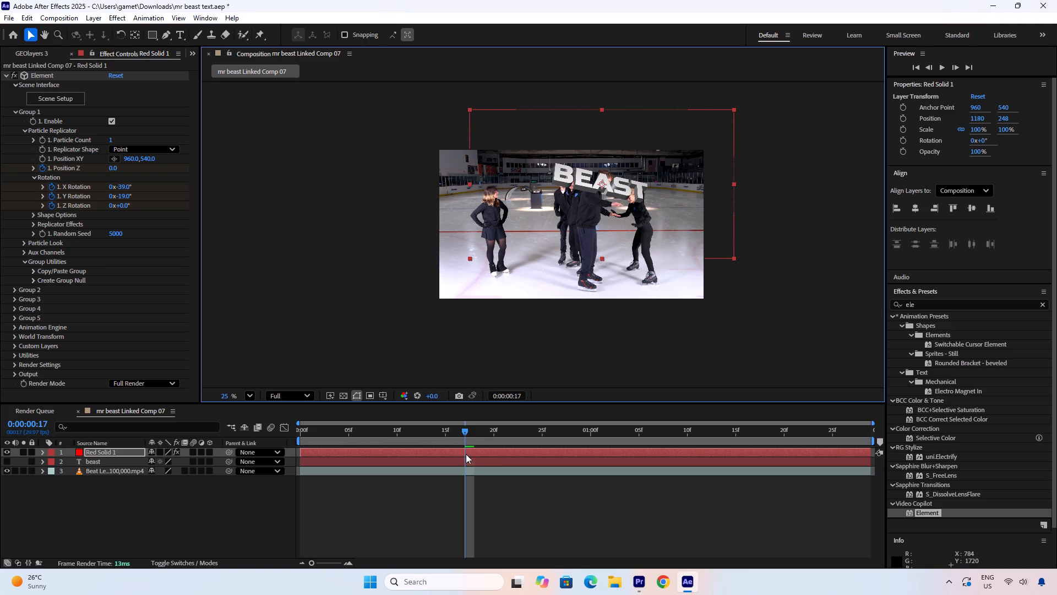
left_click_drag(464, 432, 271, 429)
key("space")
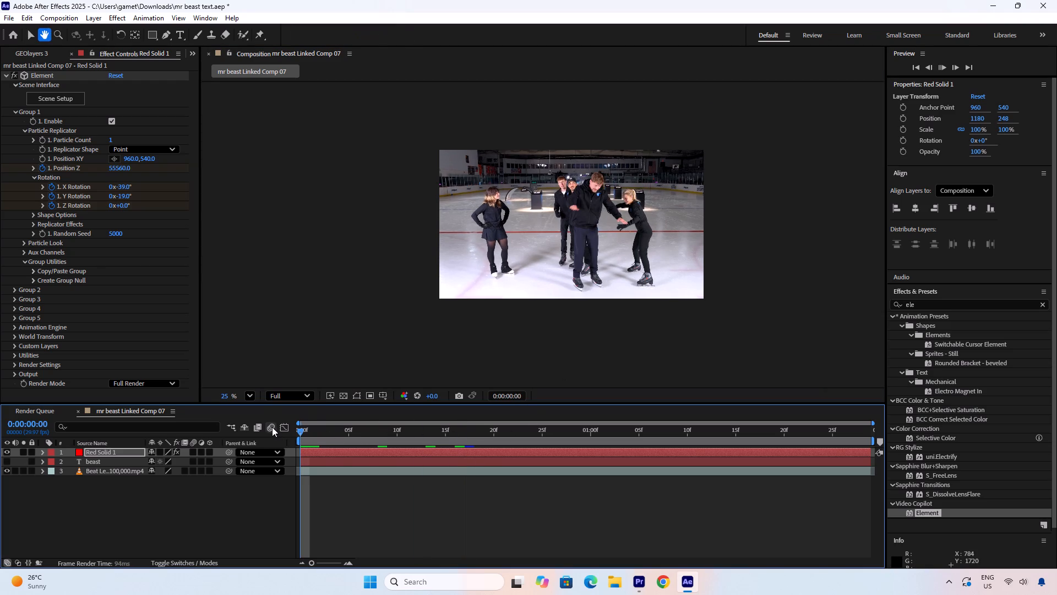
left_click_drag(349, 432, 319, 435)
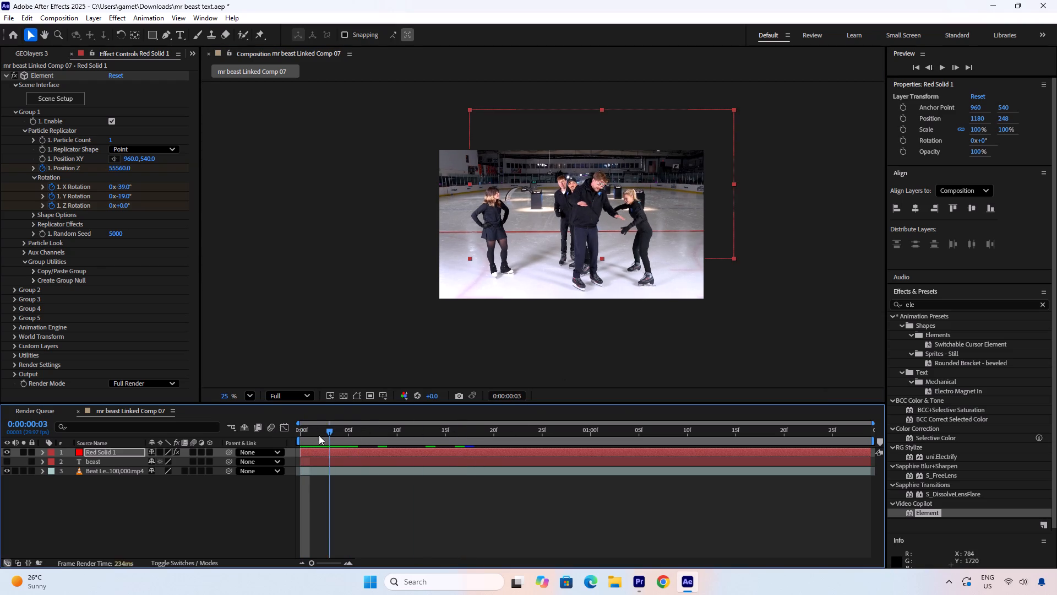
left_click_drag(319, 435, 294, 436)
Clear the effects search, collapse the effects list, and bring up the Tracker controls.
left_click(356, 454)
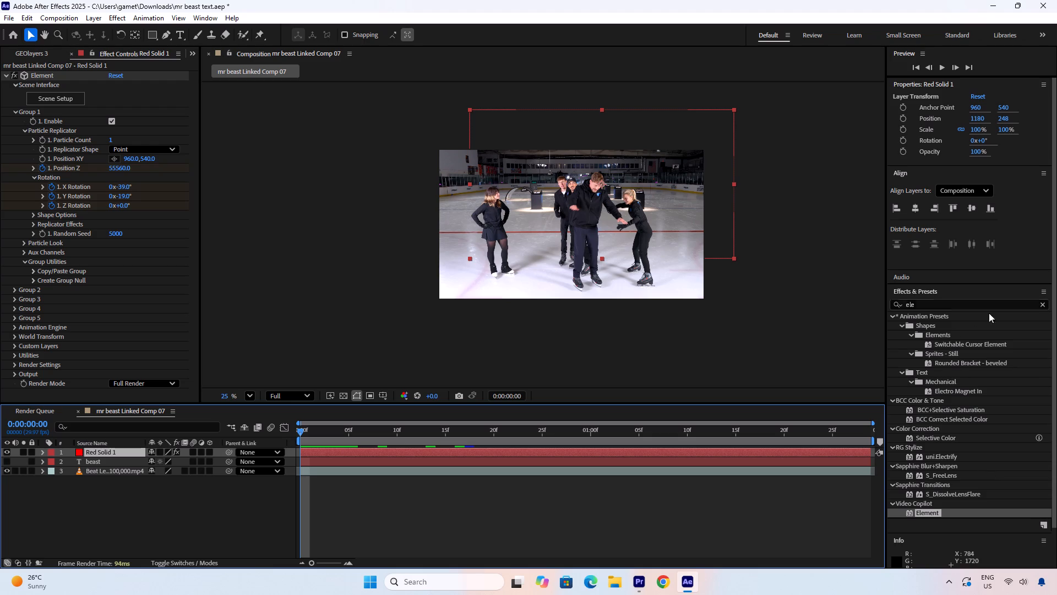
left_click(1044, 305)
left_click(1044, 293)
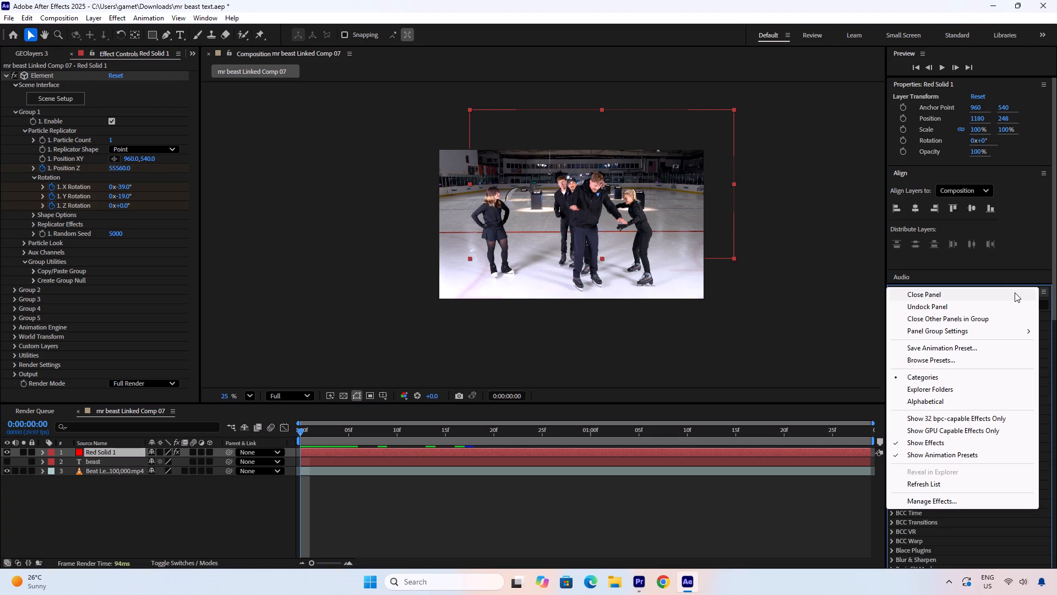
left_click(992, 275)
left_click(985, 278)
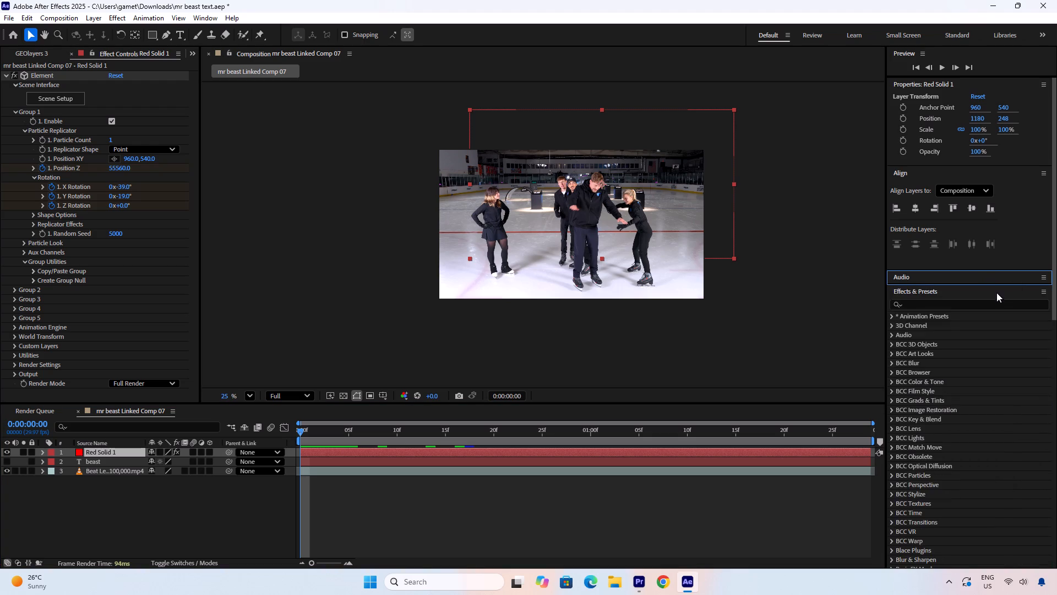
left_click(996, 293)
left_click(936, 418)
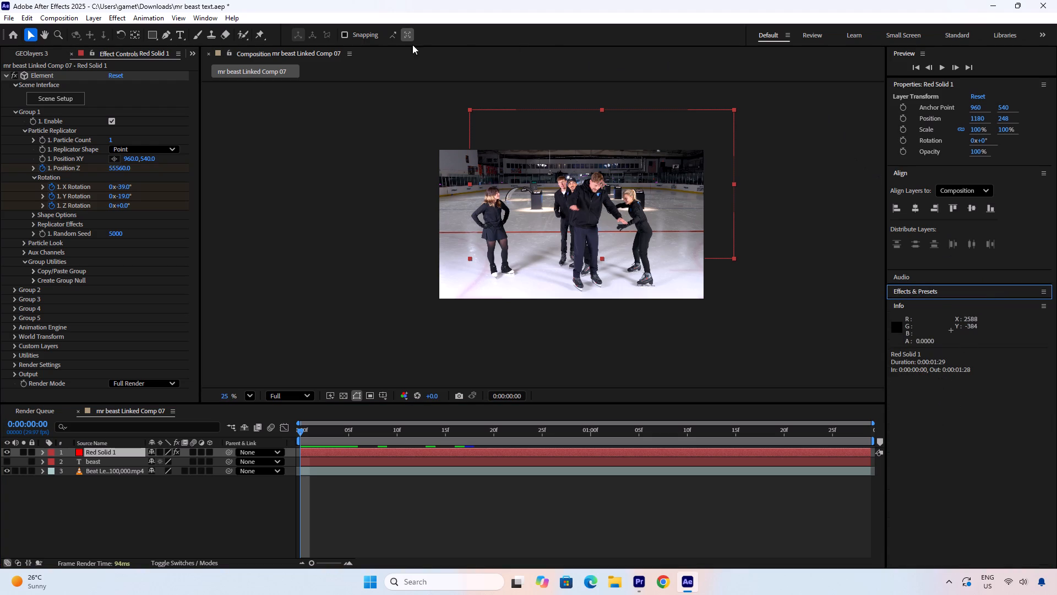
left_click(200, 16)
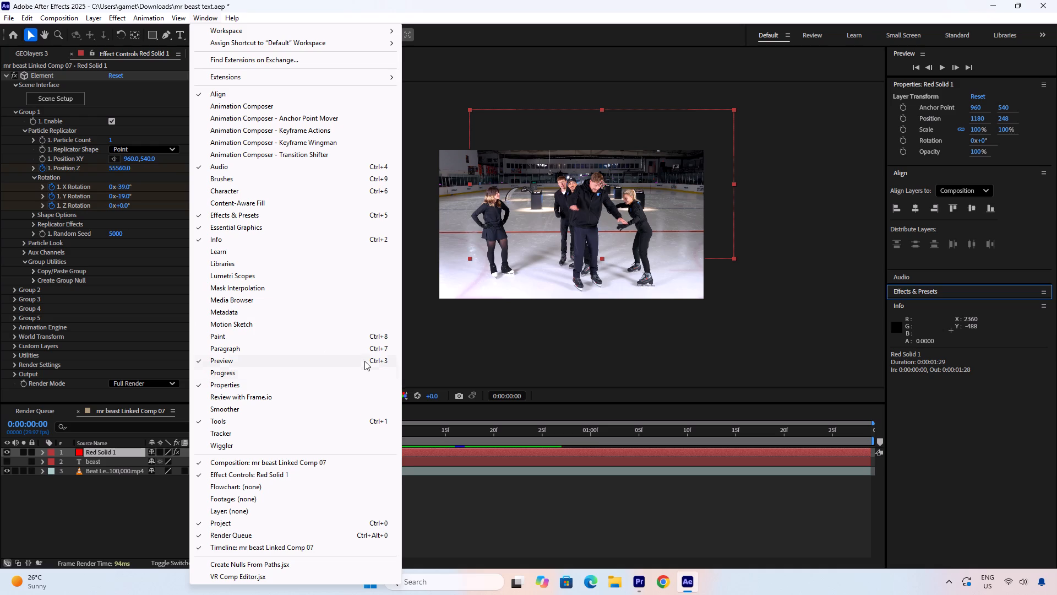
left_click(260, 431)
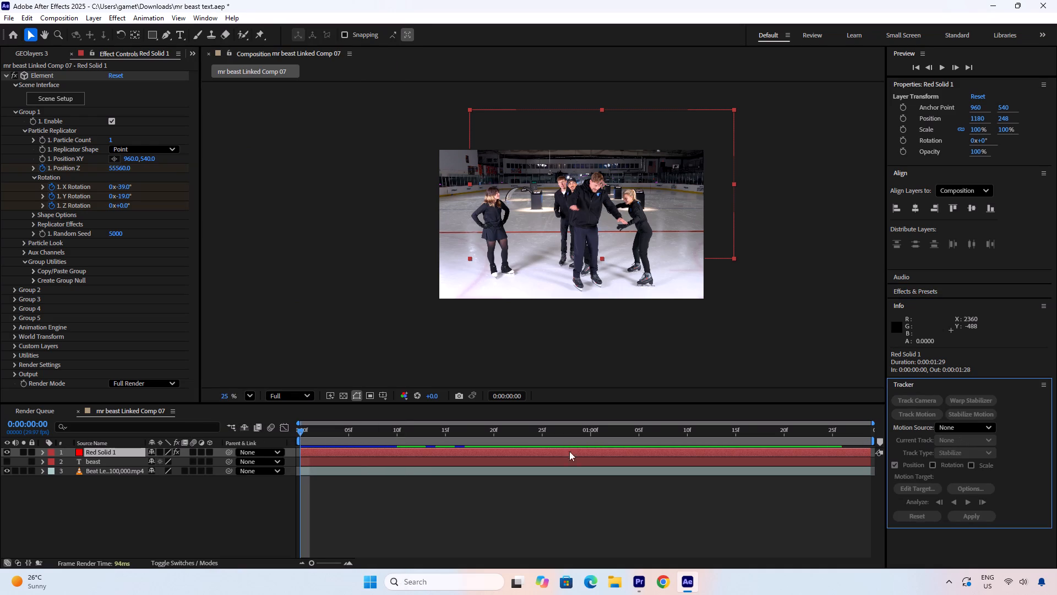
Scrub the opening ten frames to examine the title's fly-in against the skater's movement, and return to 0:00:00:00.
left_click(424, 455)
left_click(399, 442)
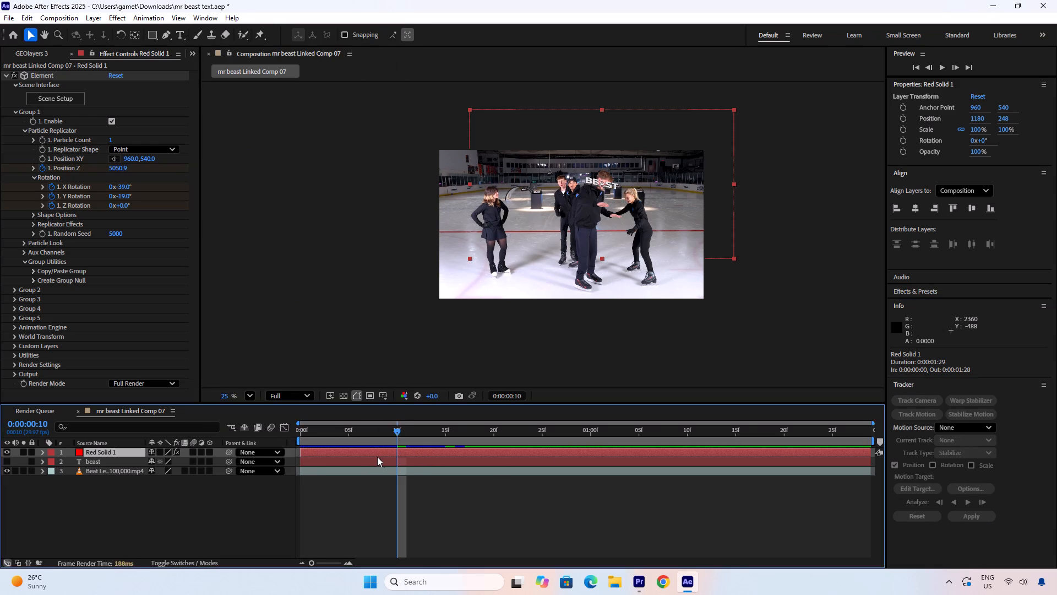
left_click(377, 456)
left_click(366, 448)
left_click_drag(377, 428, 310, 435)
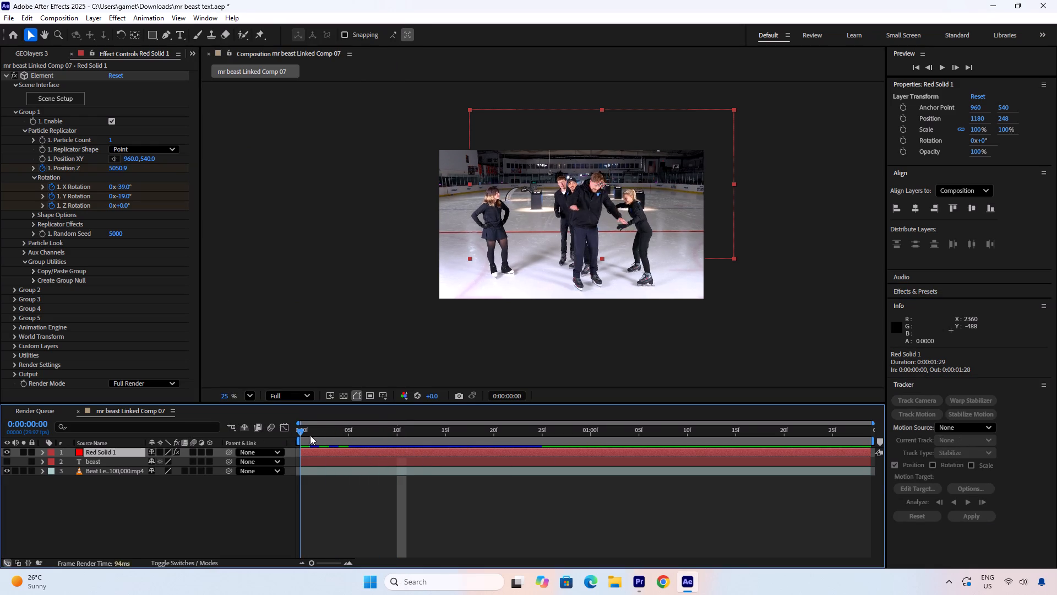
left_click_drag(310, 435, 352, 443)
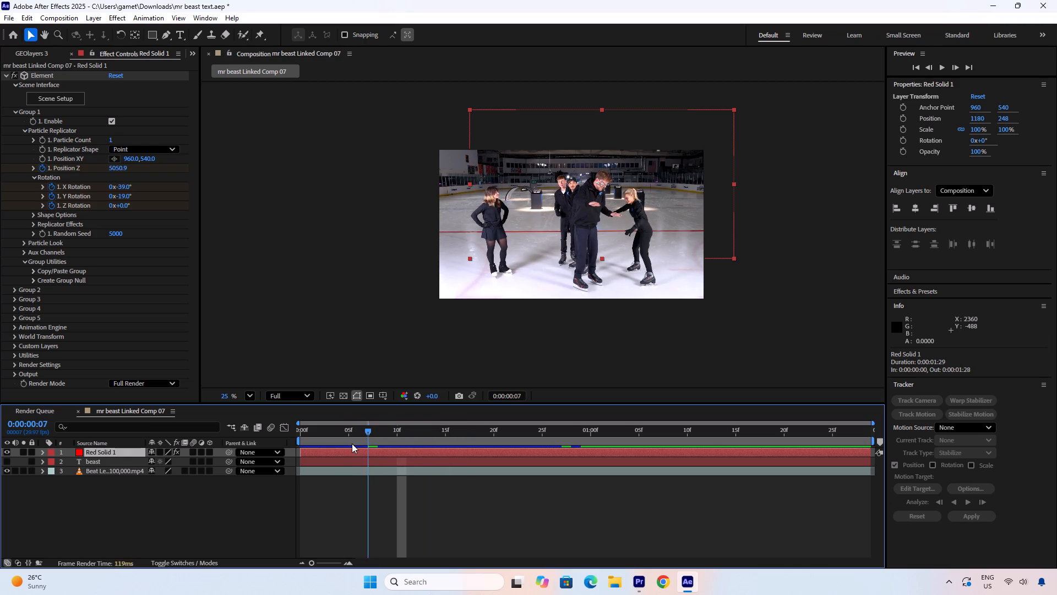
left_click_drag(352, 443, 326, 443)
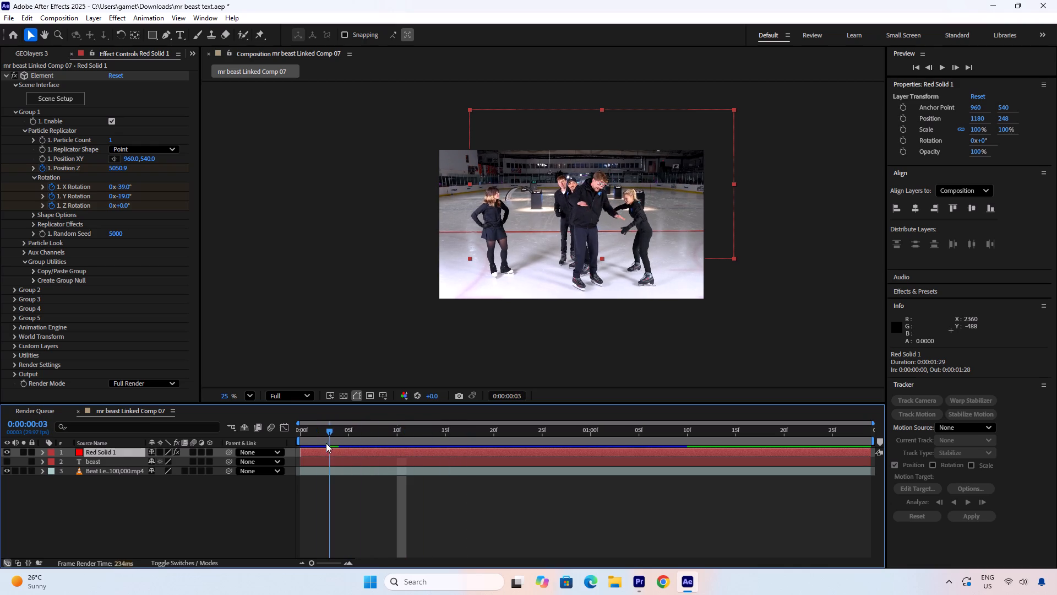
left_click_drag(326, 443, 299, 442)
left_click(320, 452)
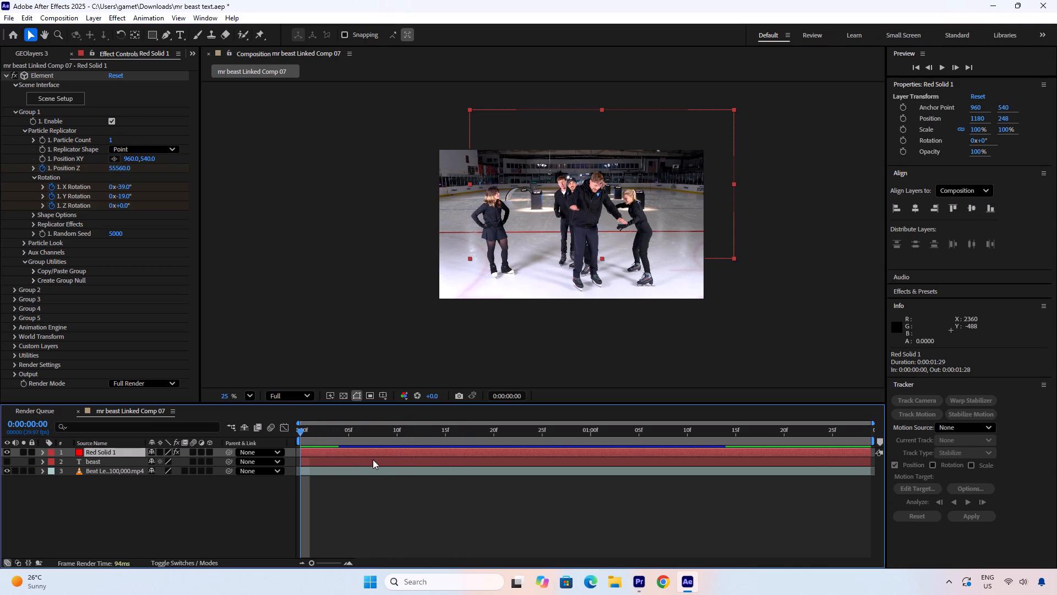
Start a position motion track on the Beat LeBron footage layer at 0:00:00:00 and enlarge Track Point 1's search and feature regions.
left_click(361, 468)
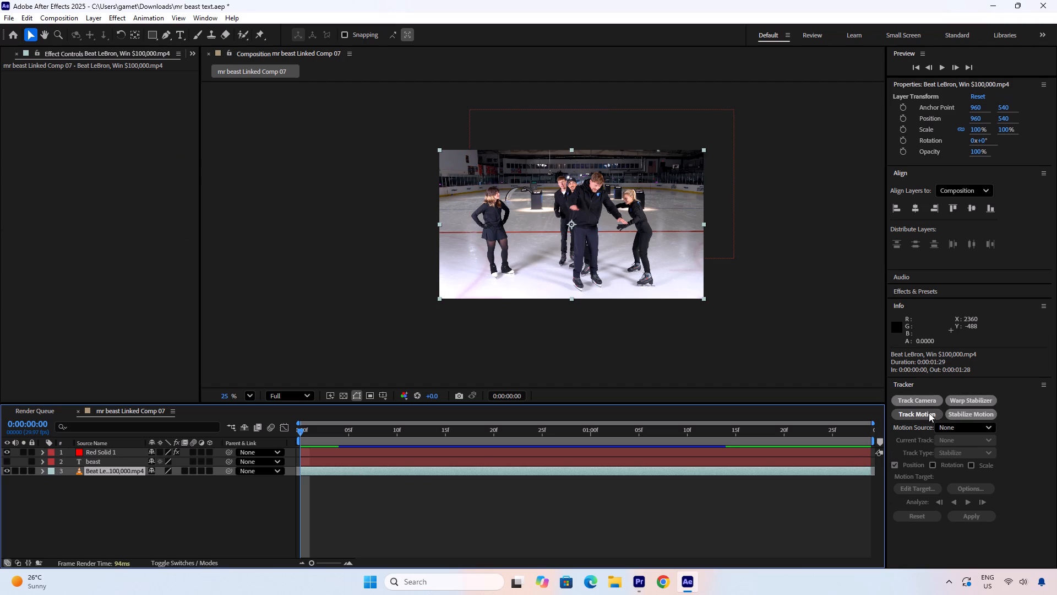
left_click(916, 414)
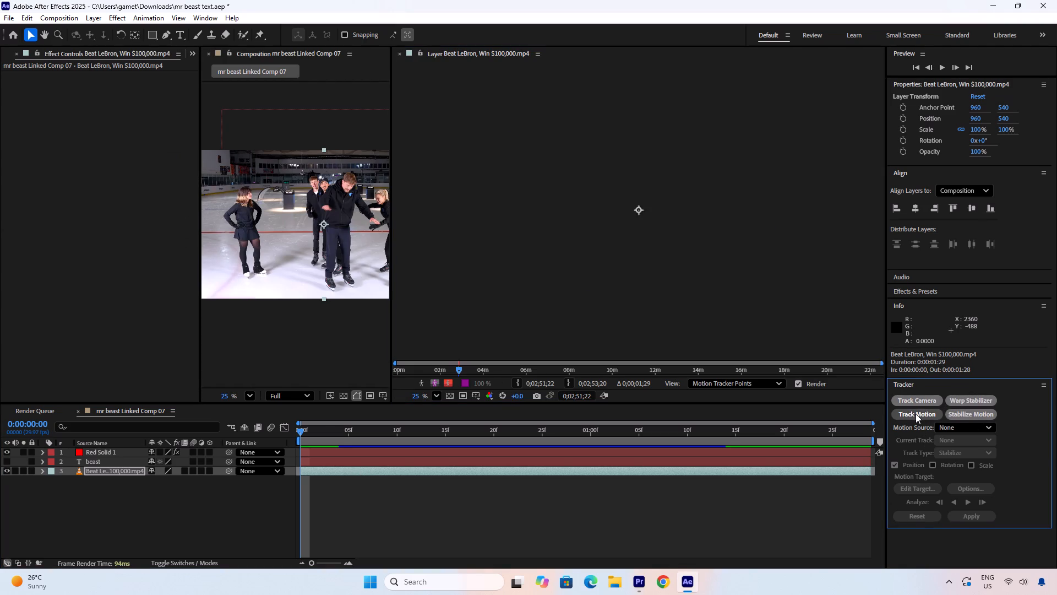
scroll(651, 152, "up", 8)
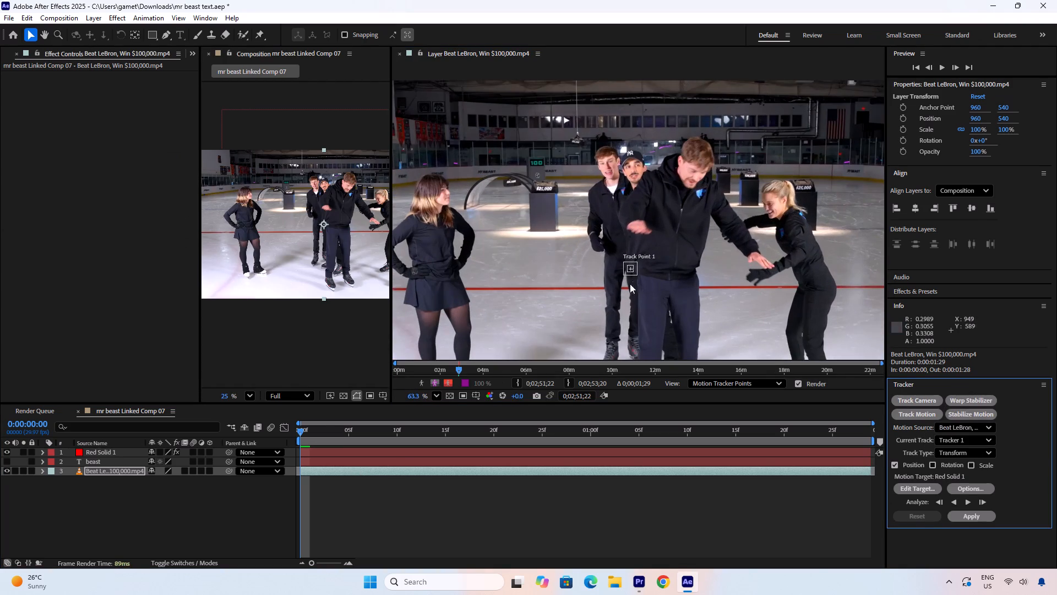
scroll(633, 271, "up", 5)
left_click(633, 277)
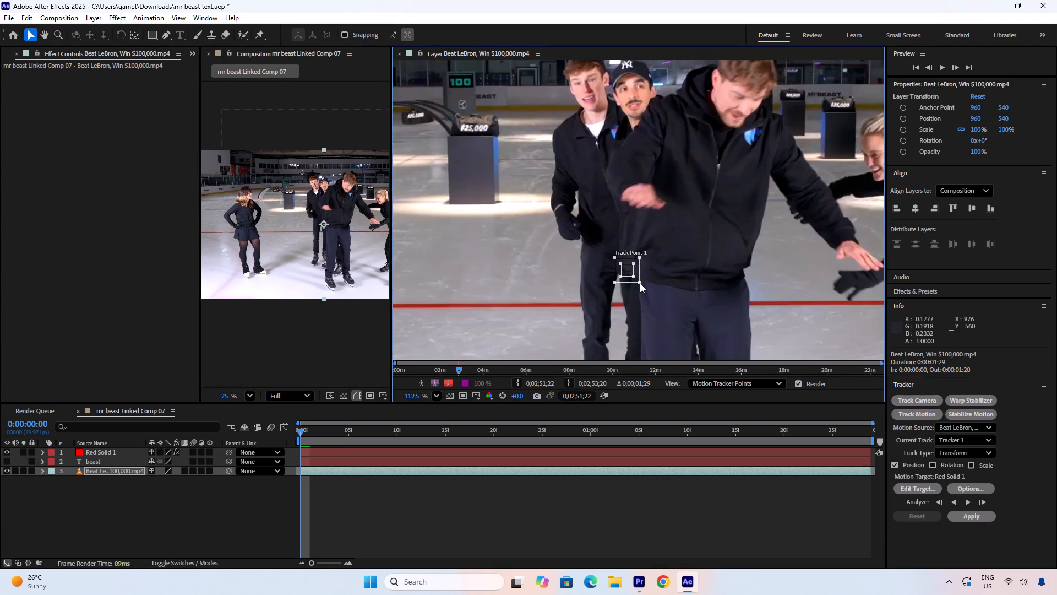
left_click_drag(640, 283, 649, 291)
left_click_drag(635, 277, 643, 284)
Place Track Point 1 on the front skater's face and widen its search and feature regions around the face.
left_click_drag(635, 277, 708, 122)
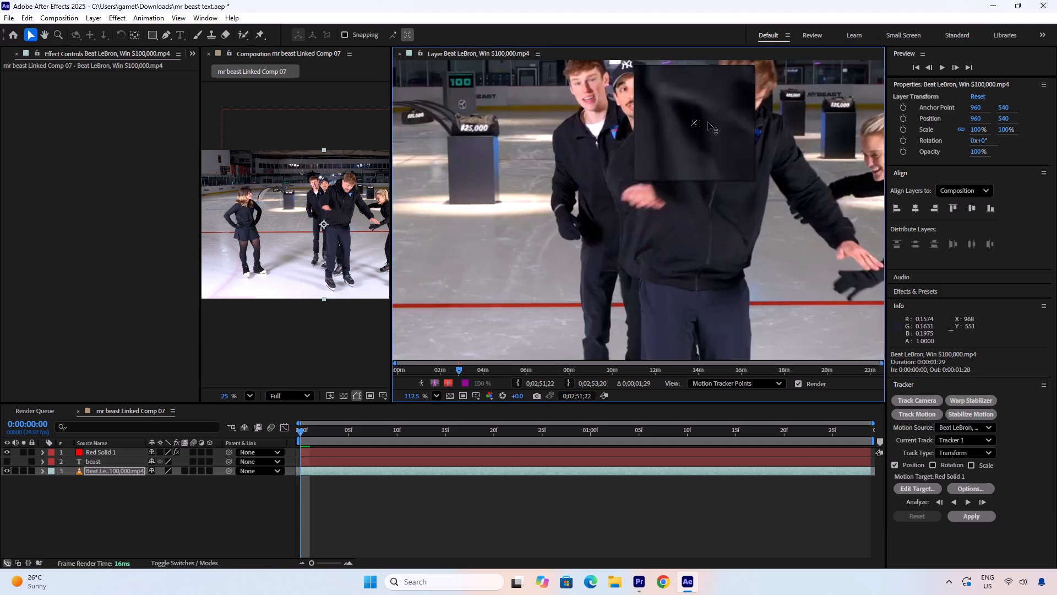
left_click_drag(708, 122, 749, 105)
scroll(777, 106, "down", 2)
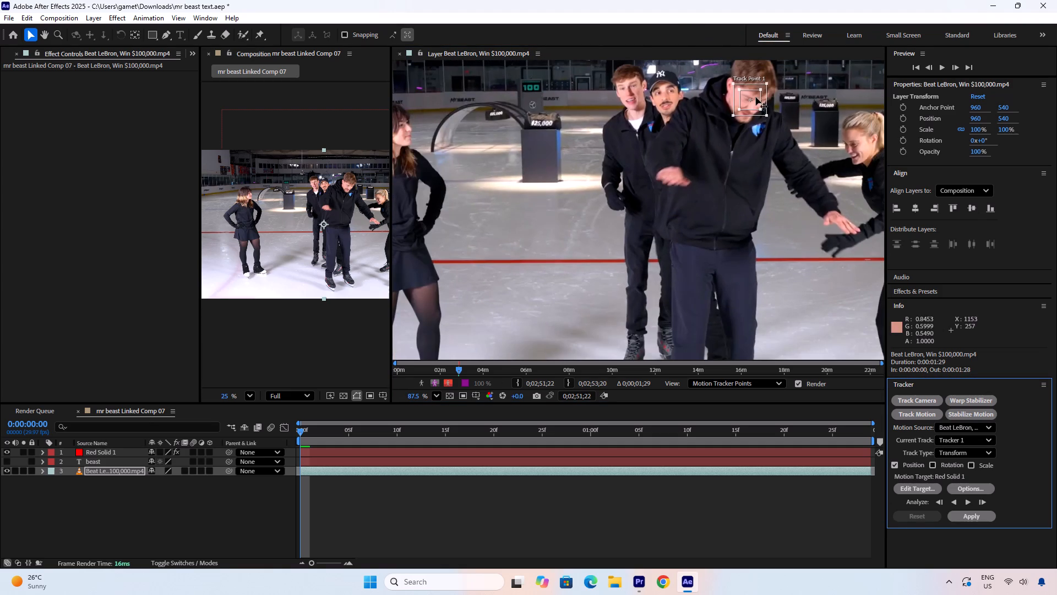
left_click_drag(751, 104, 747, 117)
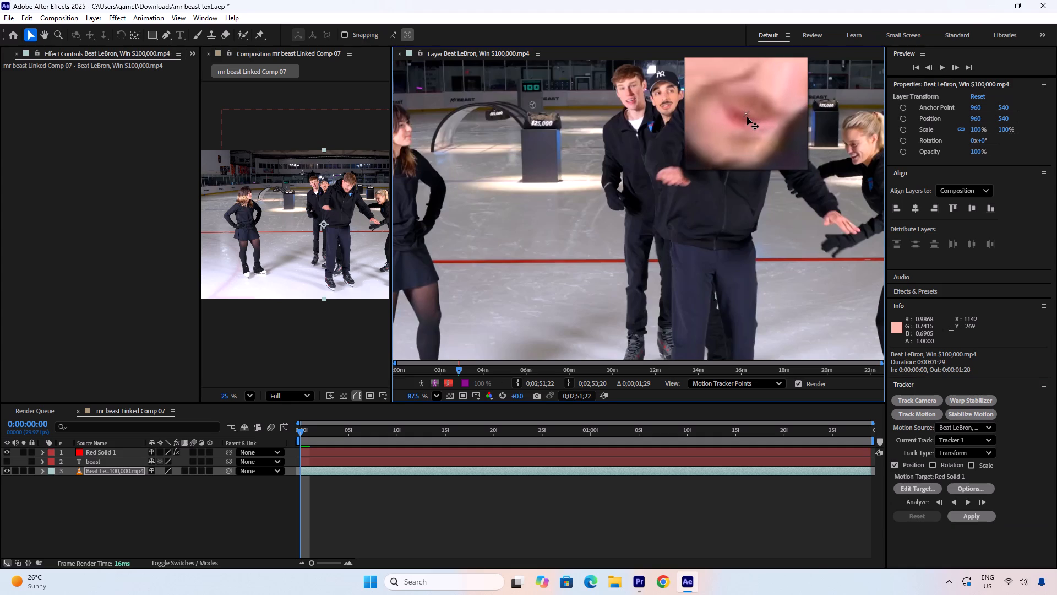
left_click_drag(747, 117, 749, 112)
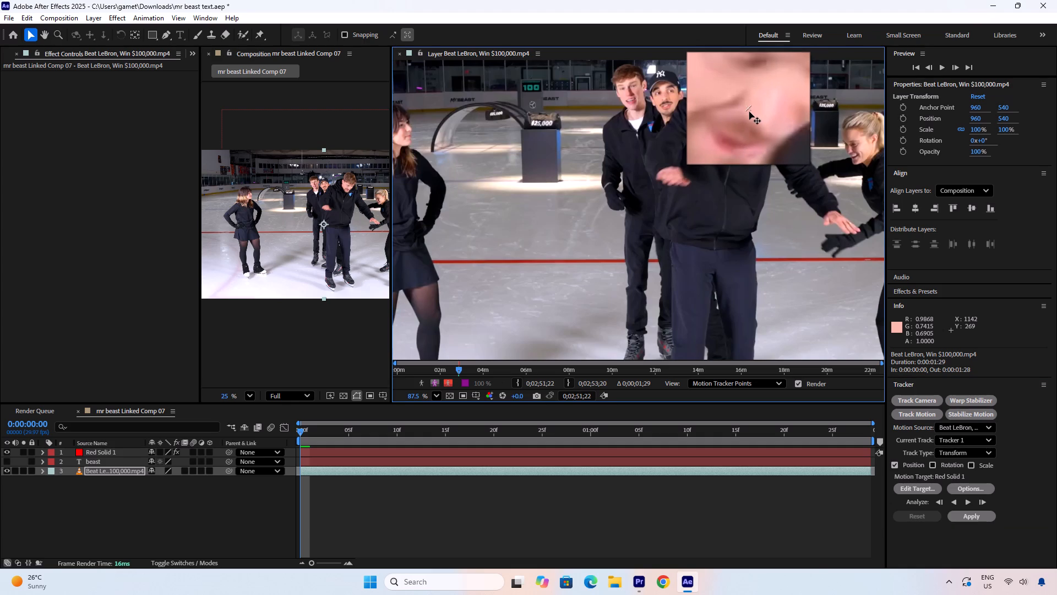
left_click_drag(749, 112, 749, 113)
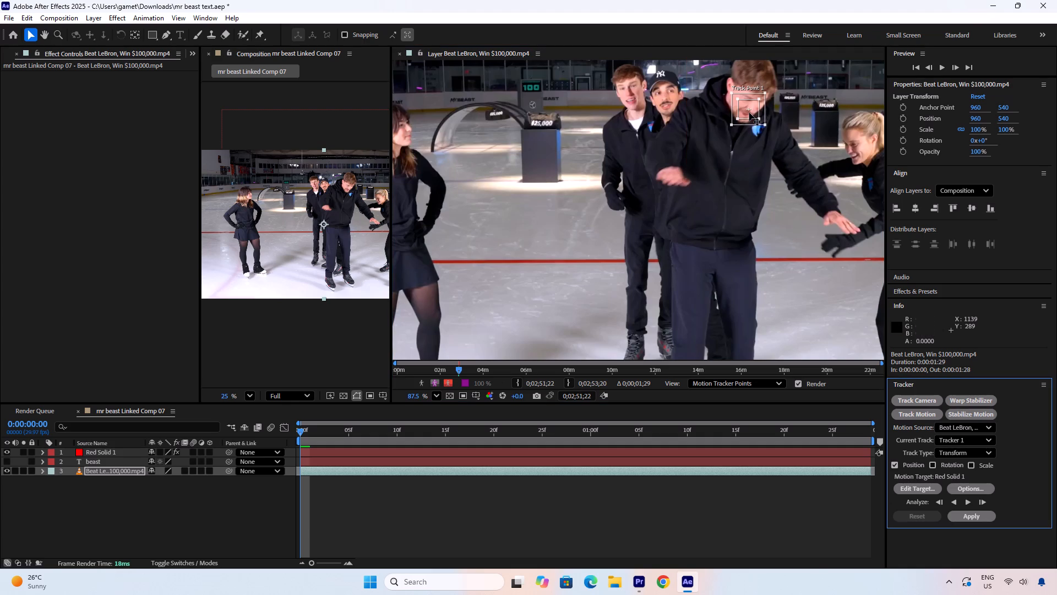
left_click(766, 127)
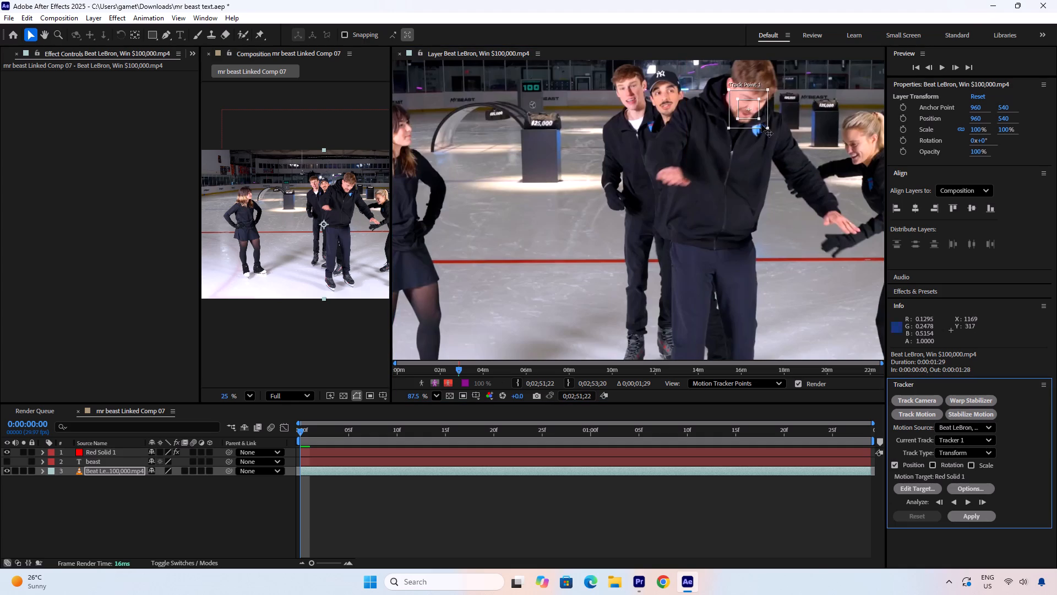
left_click(759, 118)
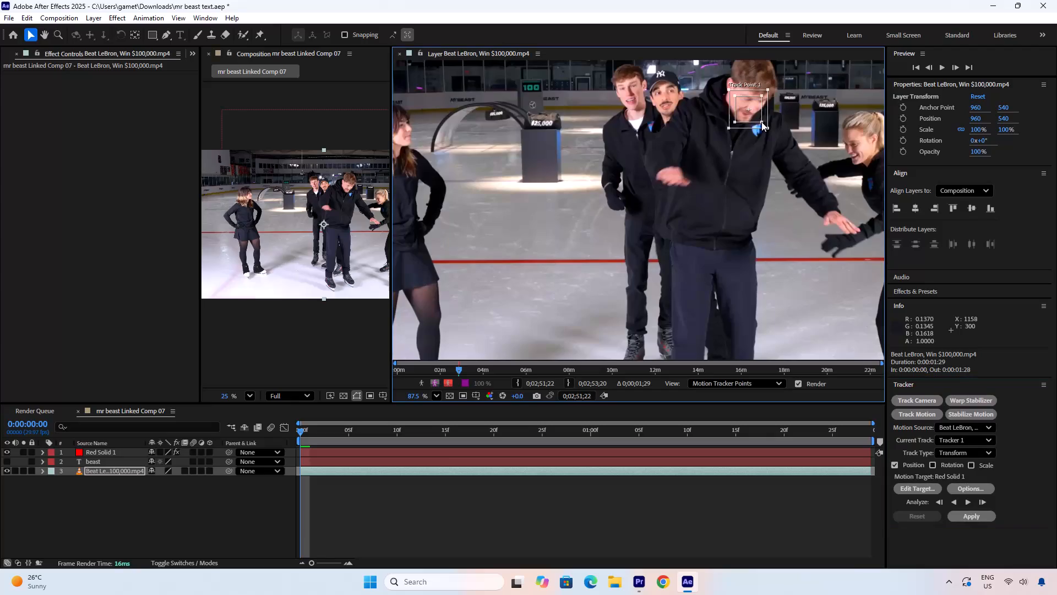
Analyze Tracker 1 forward to the clip's end and apply its position motion to the Red Solid 1 title layer.
left_click(965, 501)
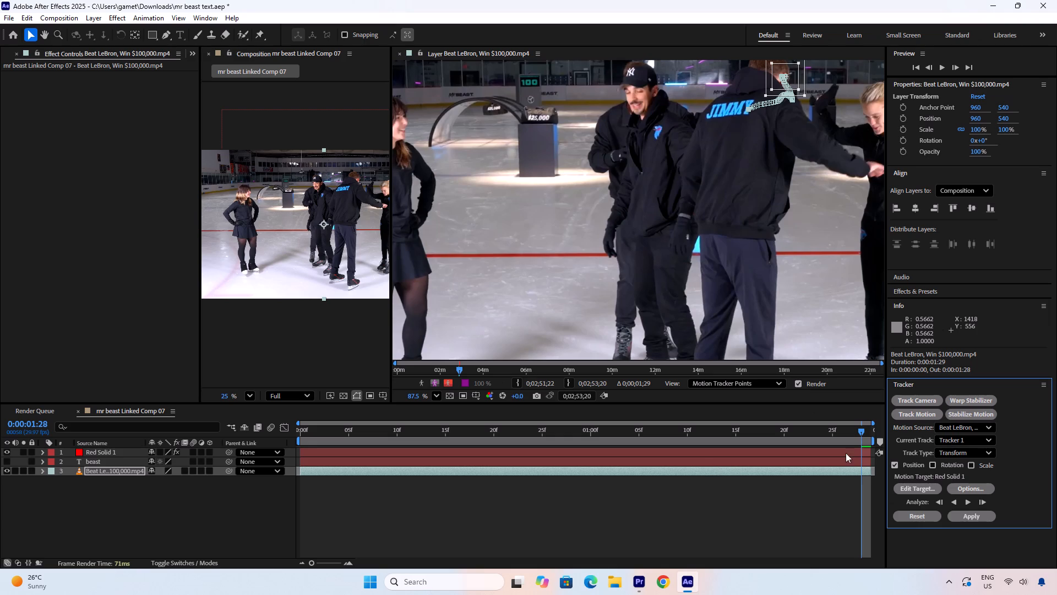
left_click(917, 492)
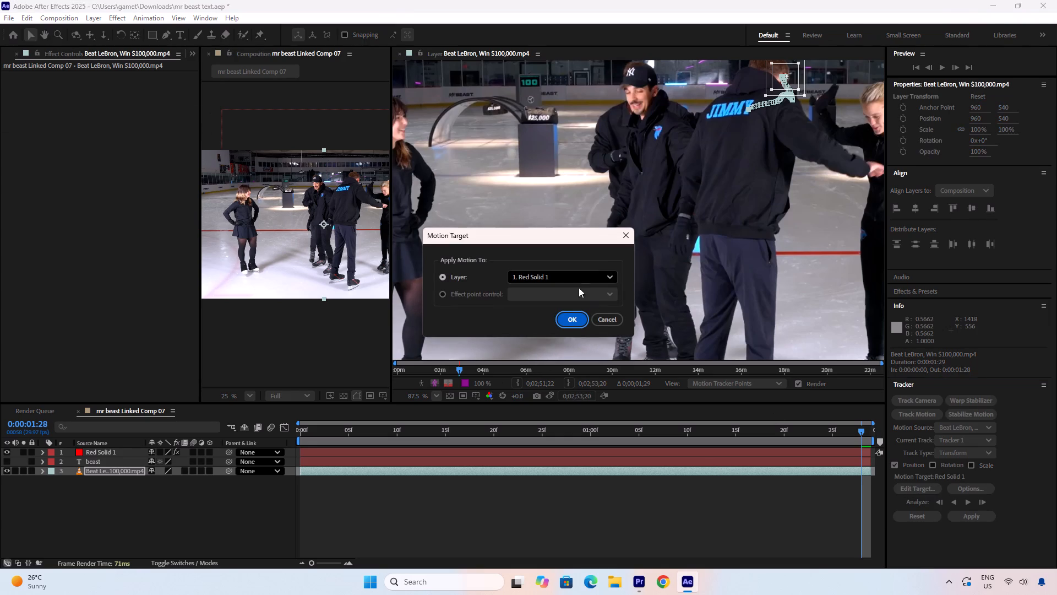
left_click(565, 316)
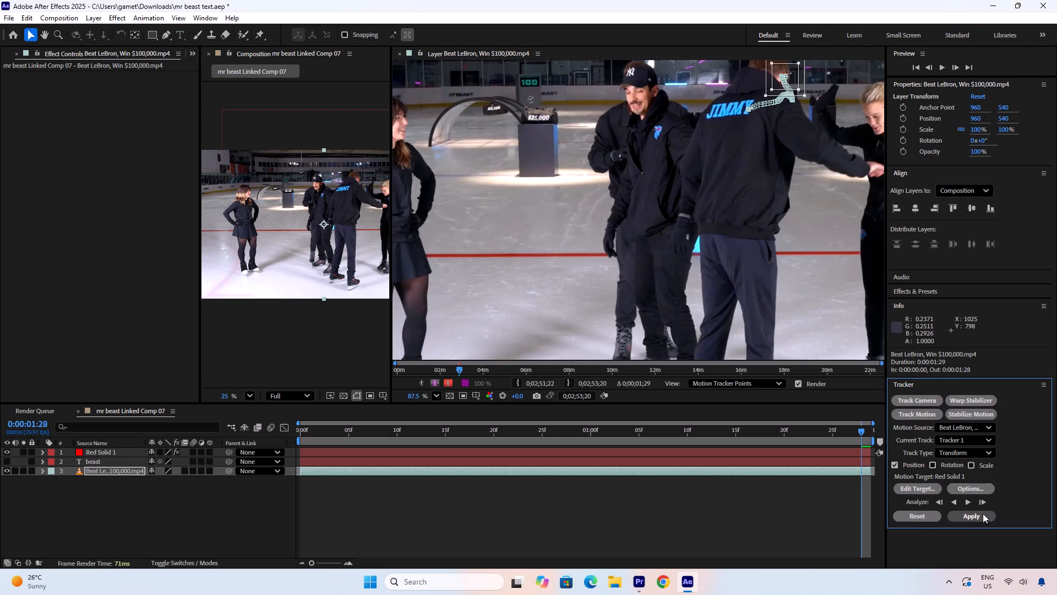
left_click(972, 511)
left_click(535, 301)
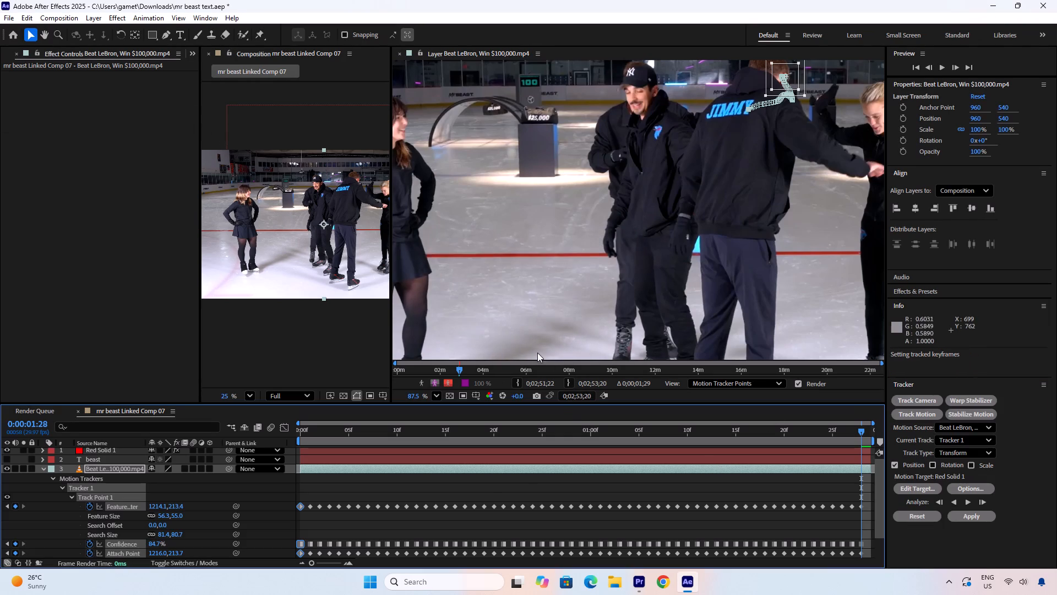
Close the footage layer view, play back and scrub the composition, checking how the "BEAST" title follows the front skater.
scroll(471, 498, "down", 7, "alt")
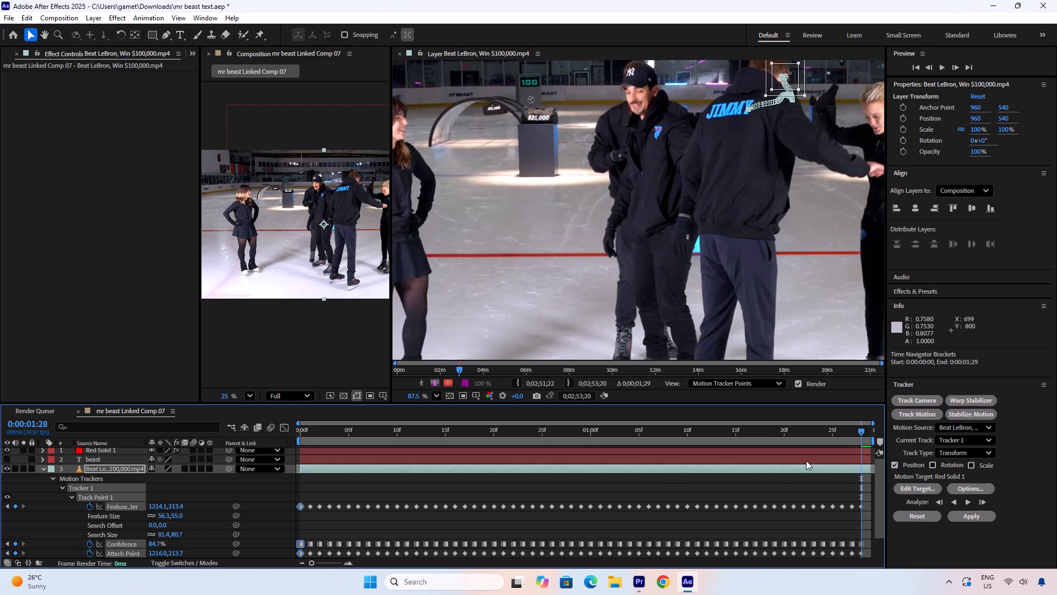
left_click_drag(812, 432, 231, 434)
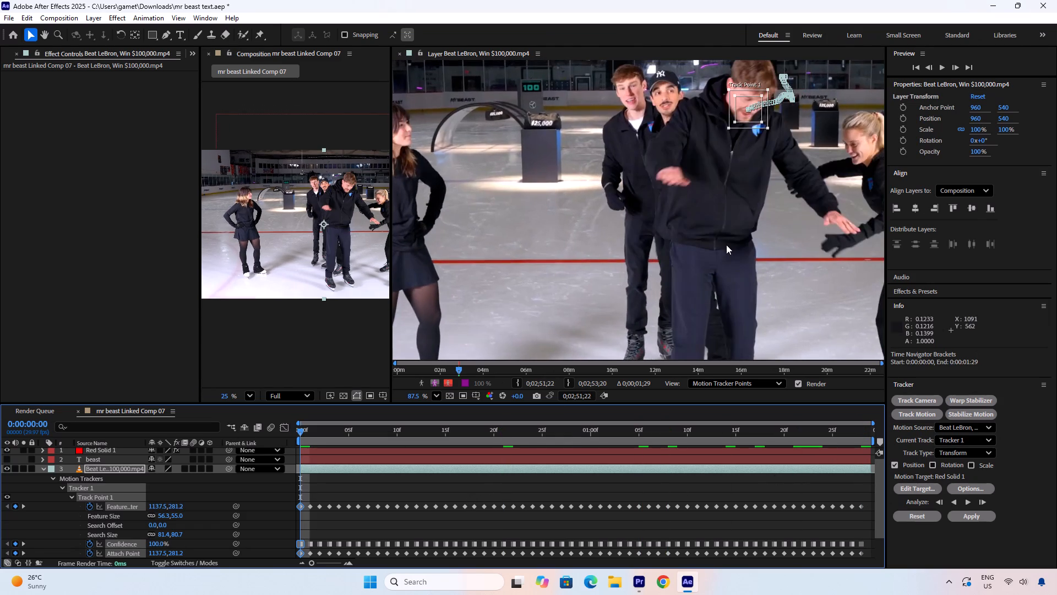
scroll(726, 245, "down", 6)
left_click(399, 56)
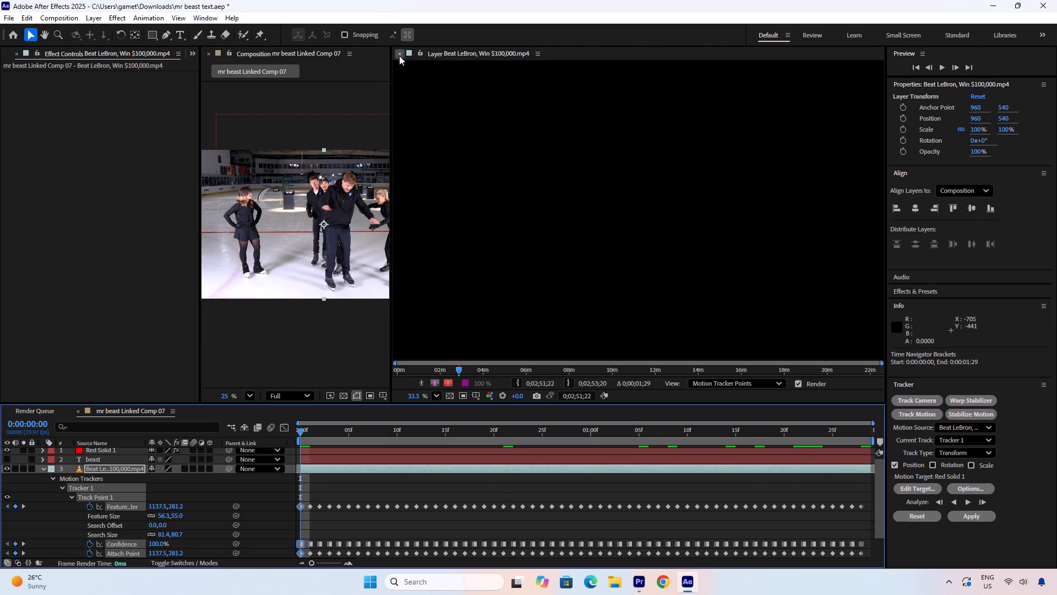
key("space")
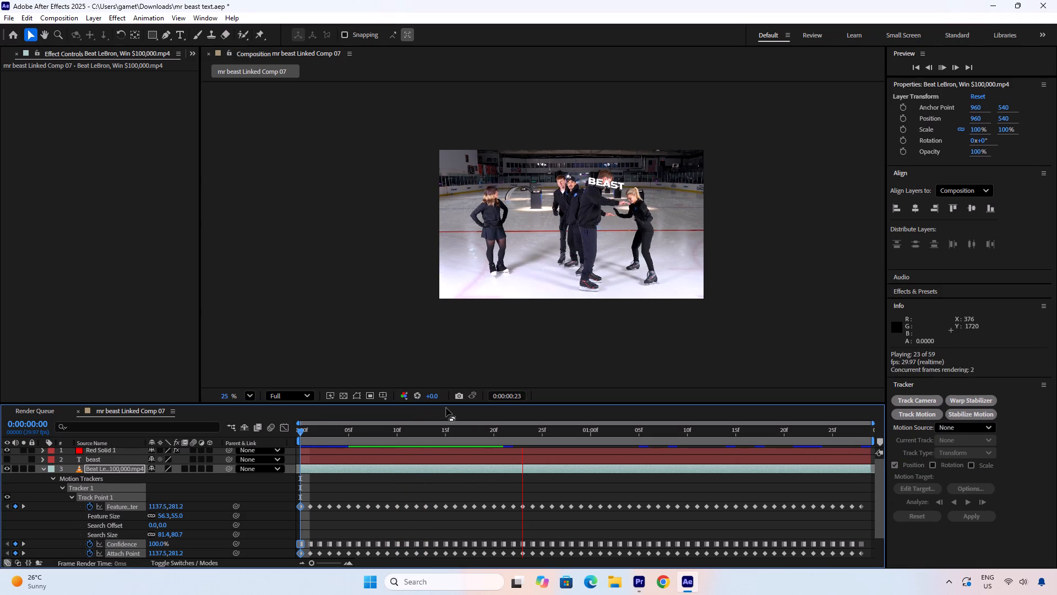
key("space")
left_click_drag(495, 431, 363, 440)
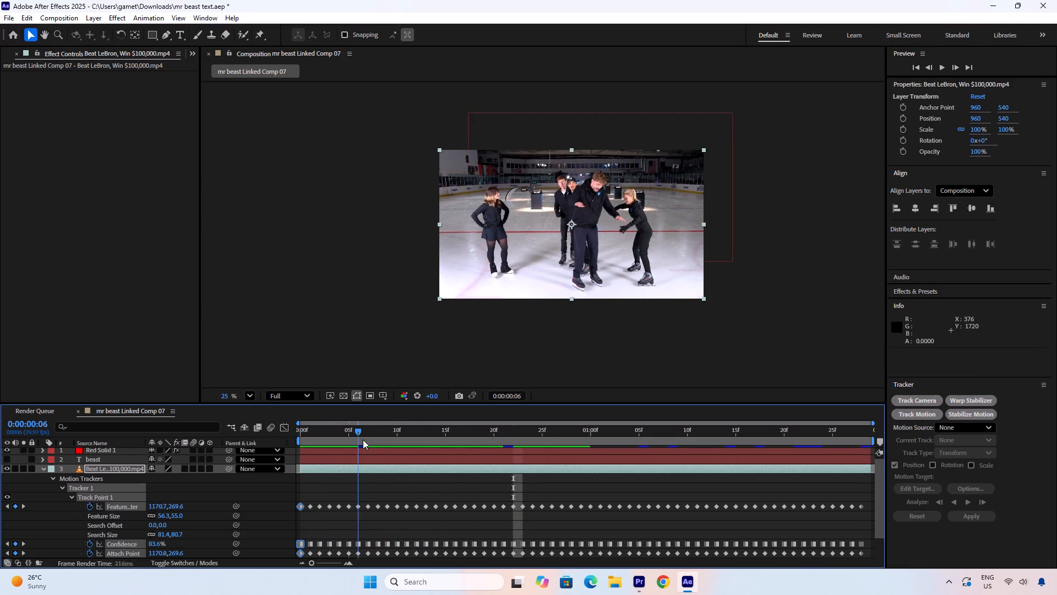
left_click_drag(363, 440, 564, 440)
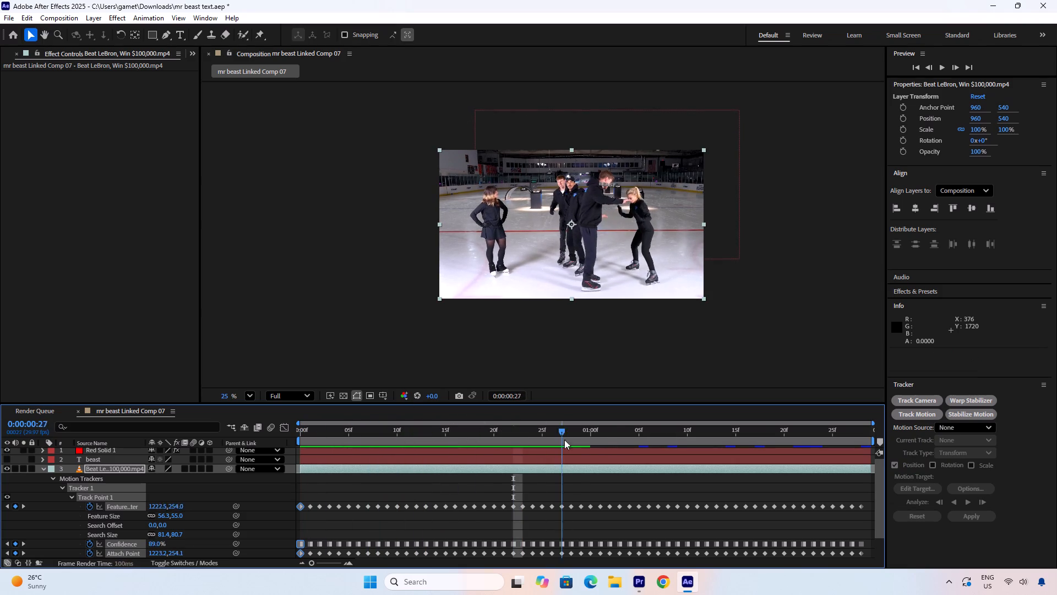
left_click_drag(564, 440, 533, 450)
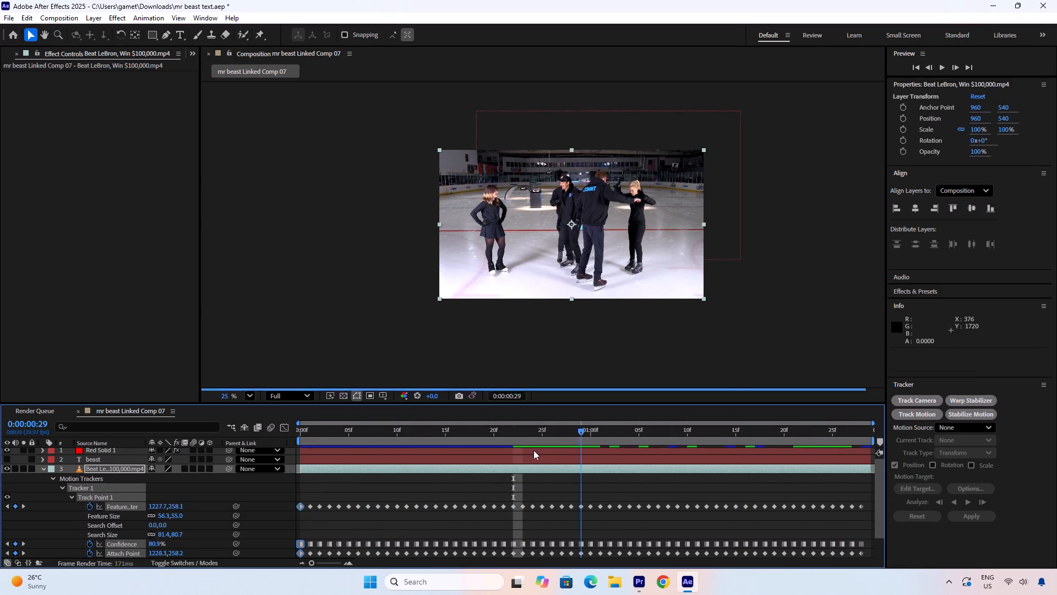
left_click_drag(533, 450, 281, 459)
key("space")
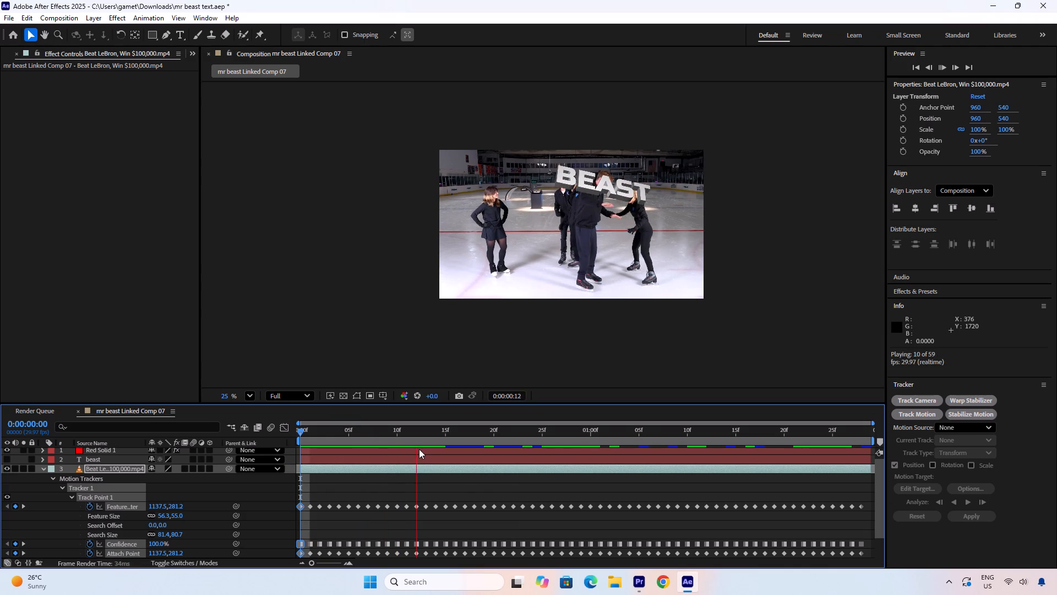
key("space")
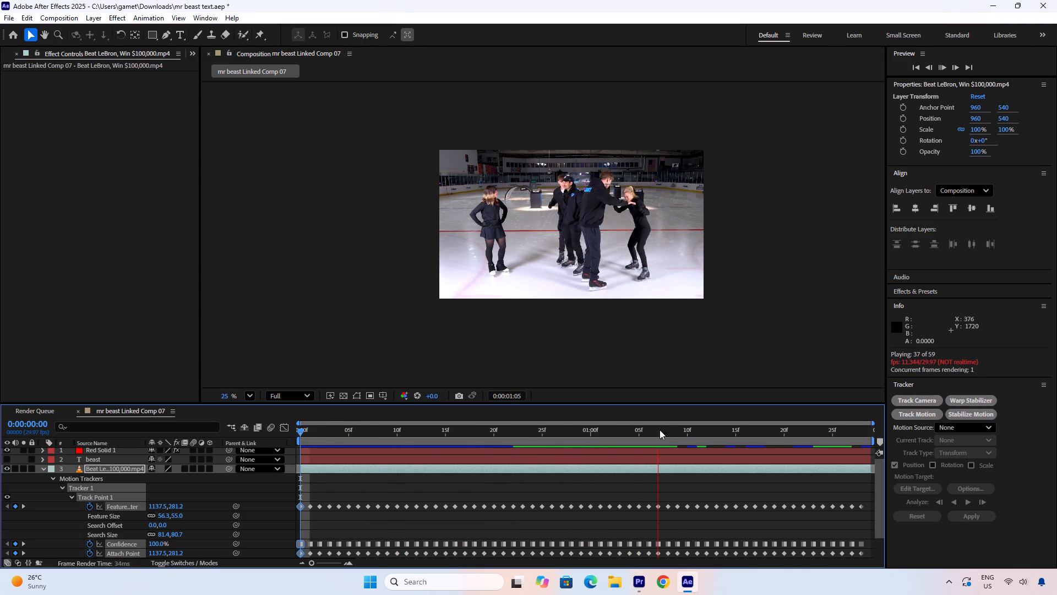
Return to 0:00:00:00, duplicate the Beat LeBron footage layer and select the upper copy.
left_click_drag(653, 426, 249, 445)
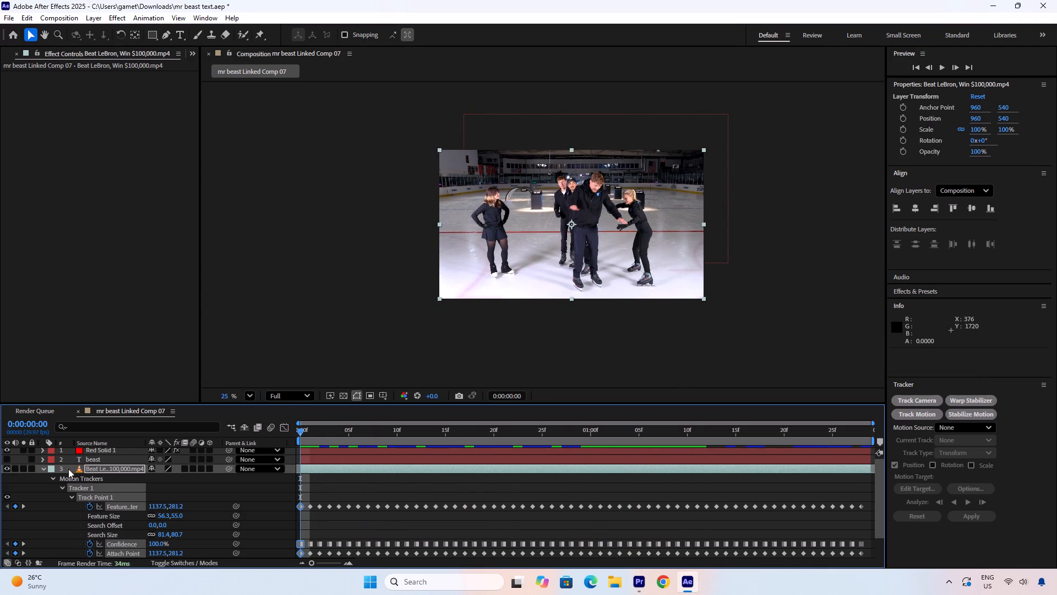
left_click(41, 468)
left_click(115, 470)
left_click(124, 487)
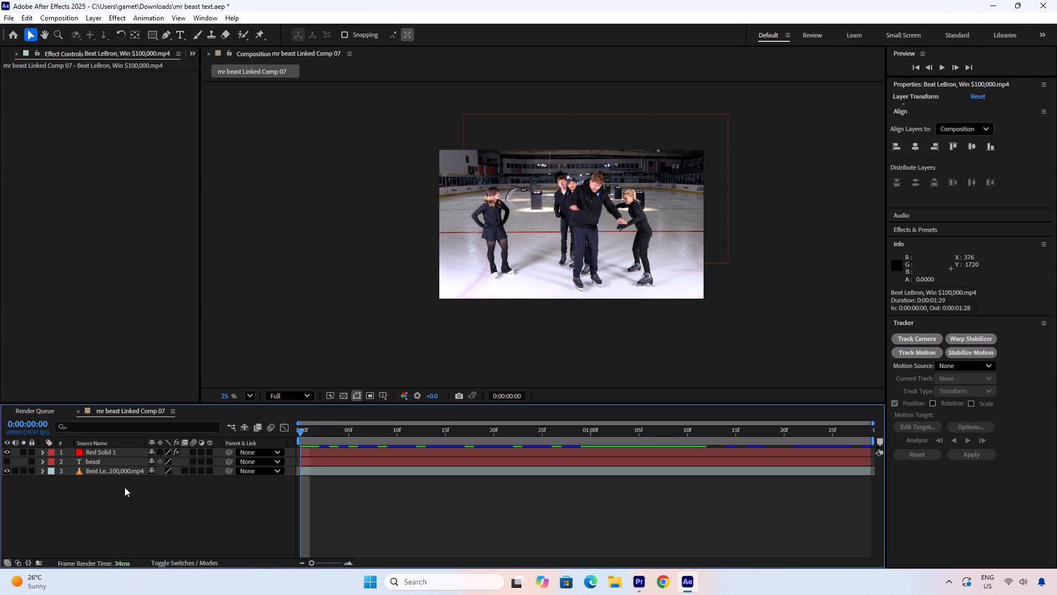
left_click(117, 474)
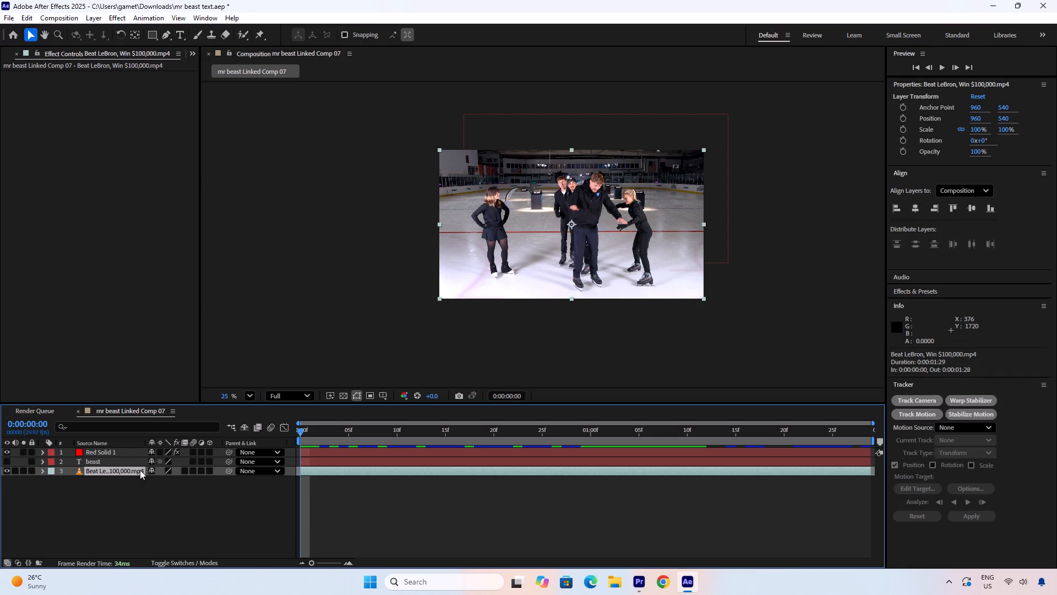
key("ctrl+d")
left_click(130, 480)
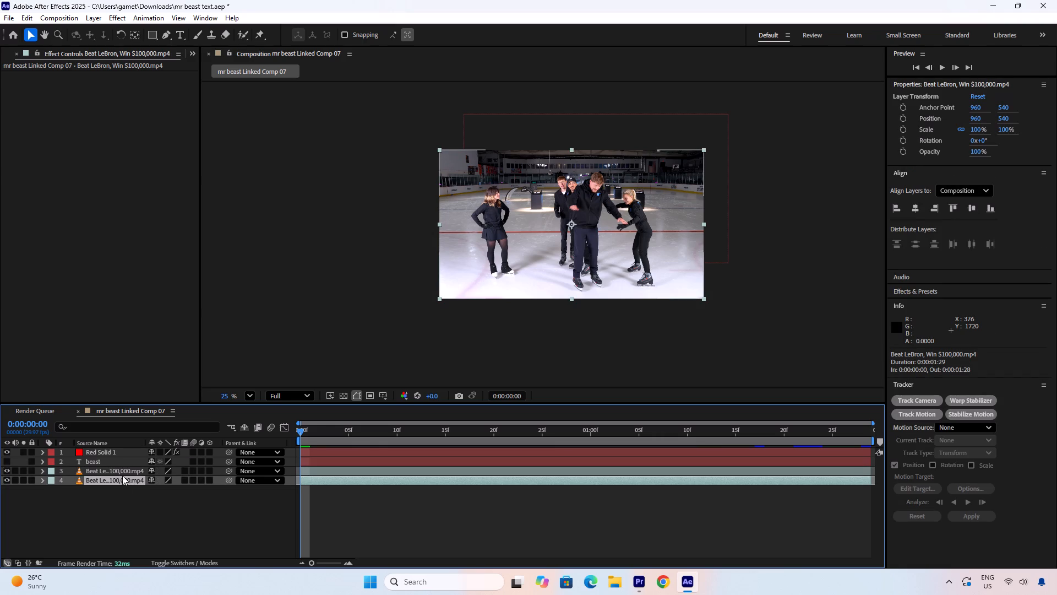
left_click(122, 475)
left_click(337, 467)
left_click(338, 473)
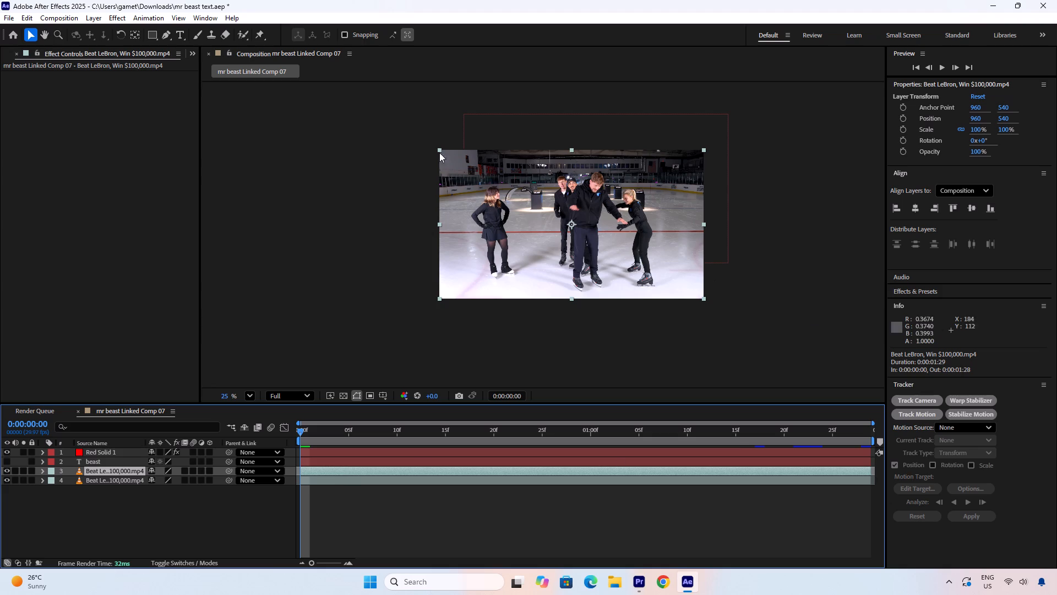
Mark the front skater from head to shoes as foreground on the upper Beat LeBron layer with the Roto Brush.
left_click(239, 30)
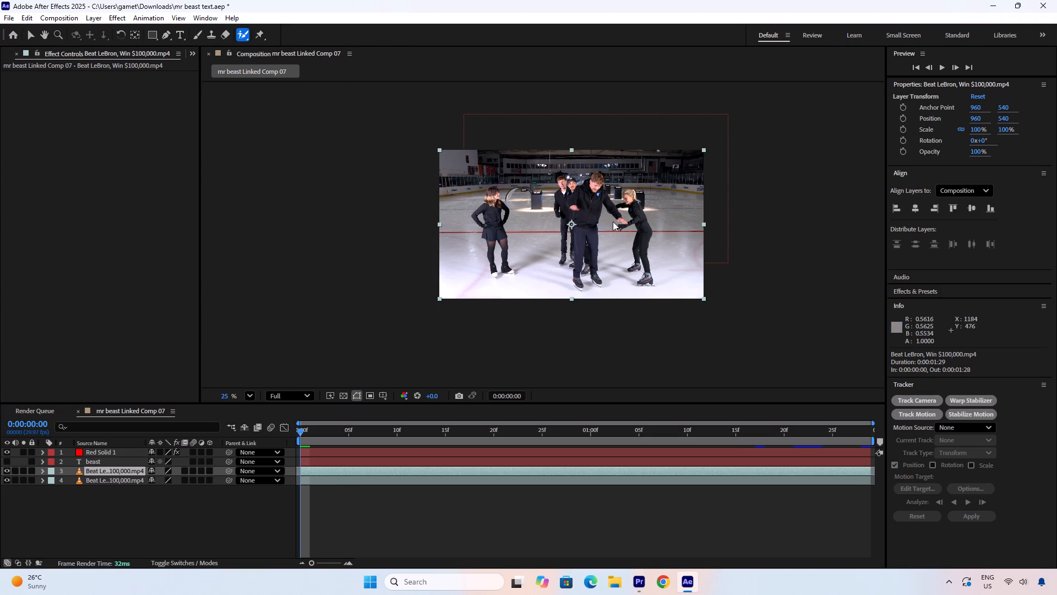
double_click(569, 240)
scroll(669, 159, "up", 4)
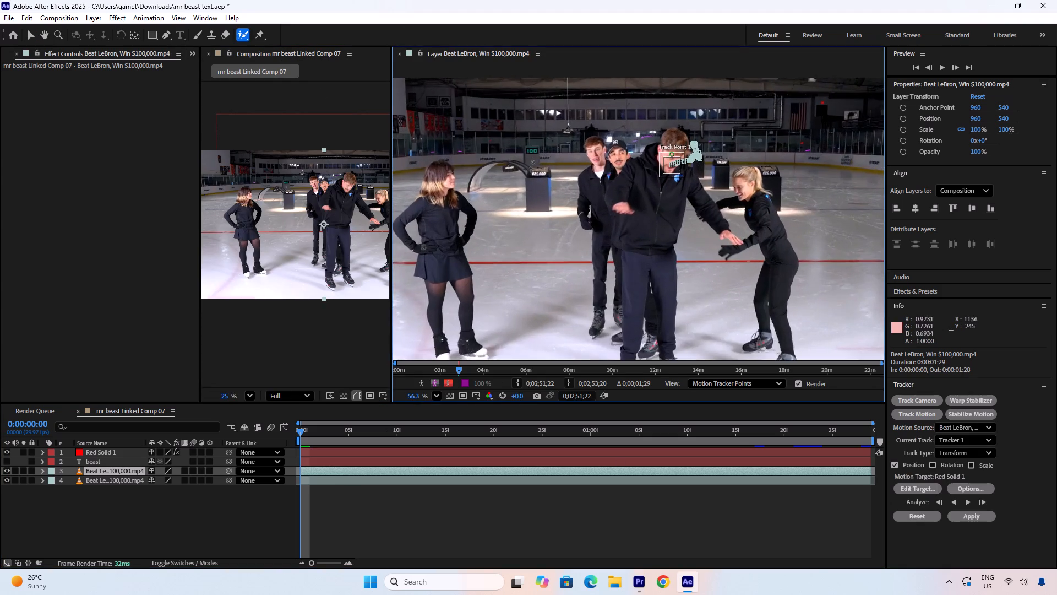
scroll(671, 154, "up", 2)
left_click_drag(677, 136, 622, 291)
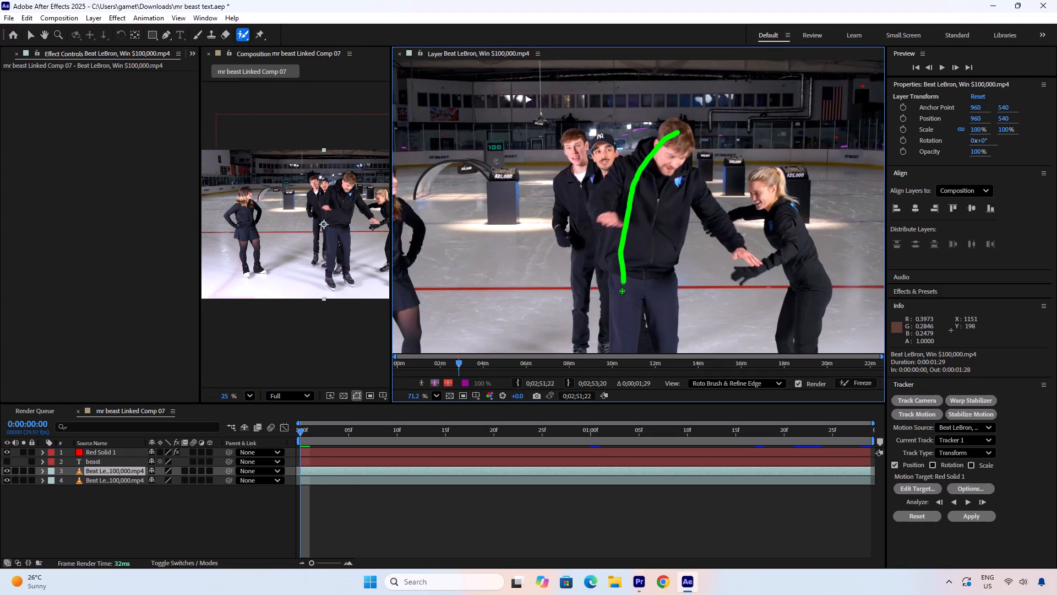
left_click_drag(622, 291, 620, 354)
scroll(632, 252, "down", 6)
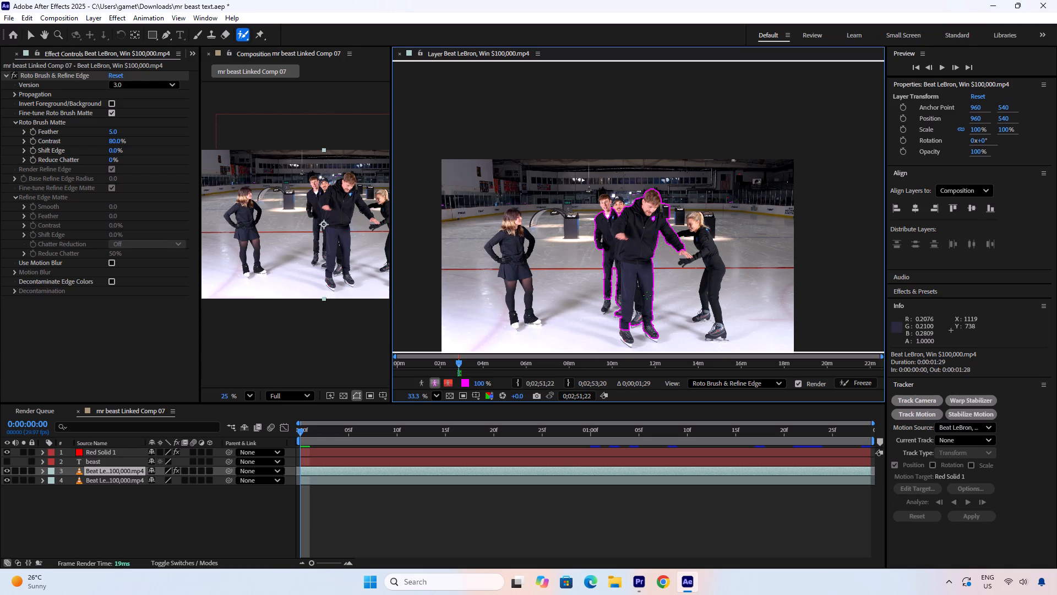
left_click_drag(628, 328, 628, 338)
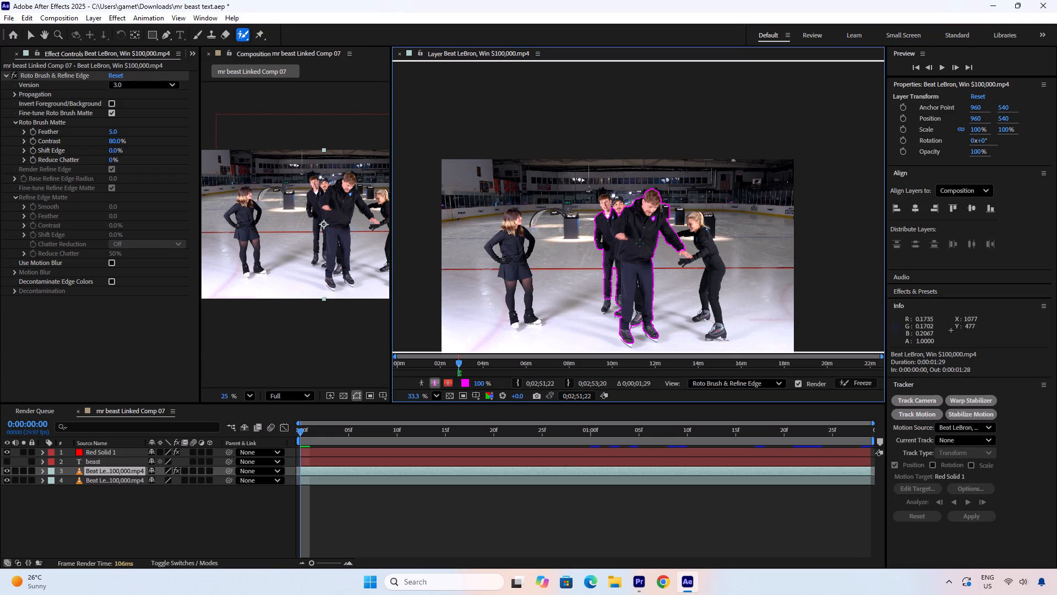
Subtract the two skaters behind and the gap between the front skater's legs from the roto selection.
left_click_drag(618, 199, 617, 214, "alt")
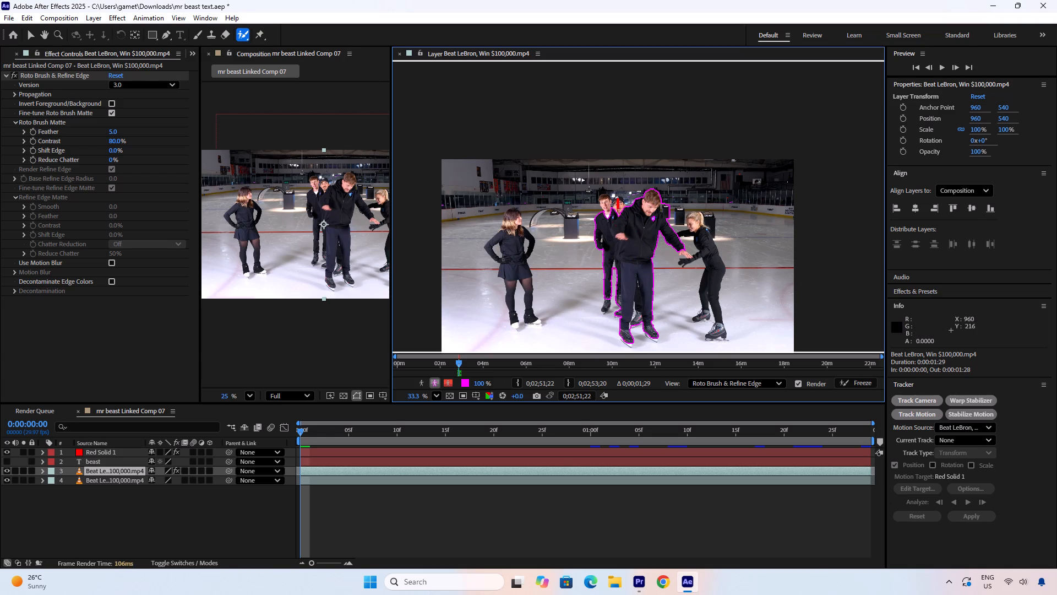
left_click_drag(617, 214, 611, 309, "alt")
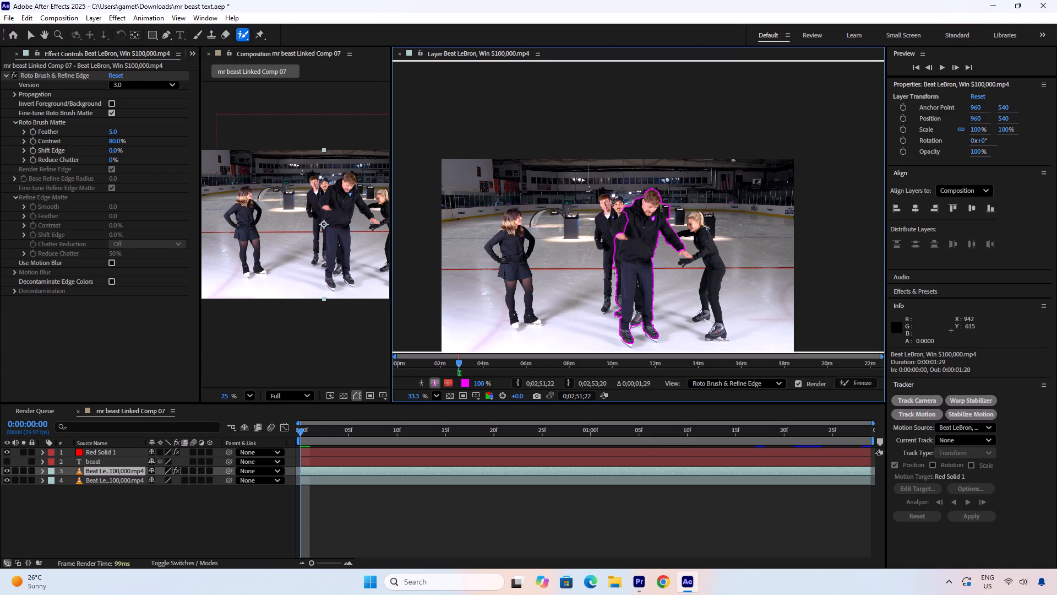
left_click_drag(611, 261, 615, 320, "alt")
left_click_drag(642, 338, 635, 309, "alt")
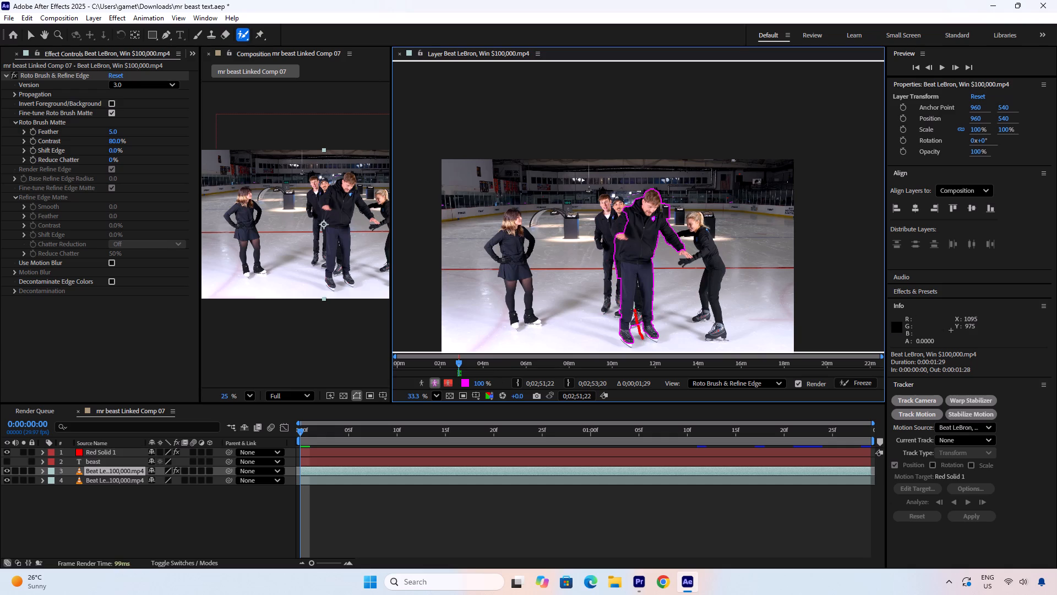
left_click_drag(637, 339, 639, 290, "alt")
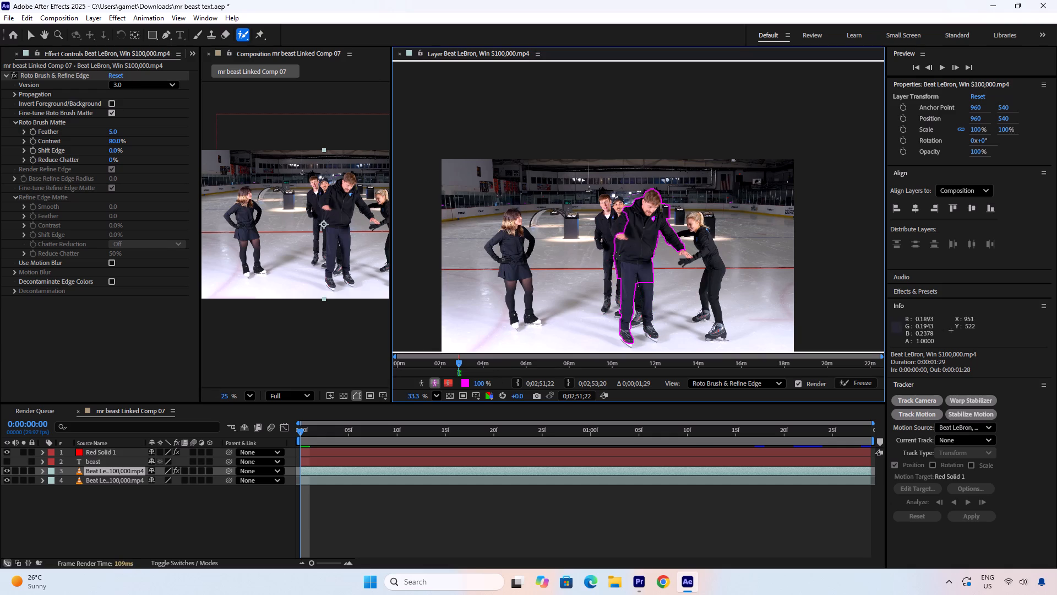
Refine the roto selection to include the front skater's bent arm and his outstretched arm down to the hand.
scroll(614, 214, "up", 5)
left_click_drag(633, 216, 619, 257)
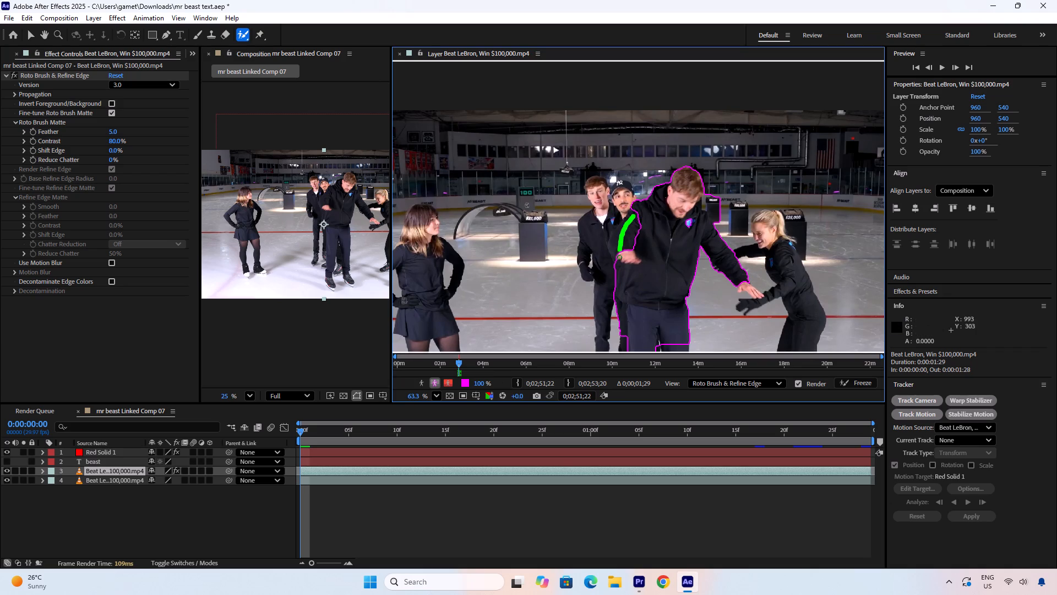
left_click_drag(619, 257, 632, 279)
scroll(673, 279, "down", 1)
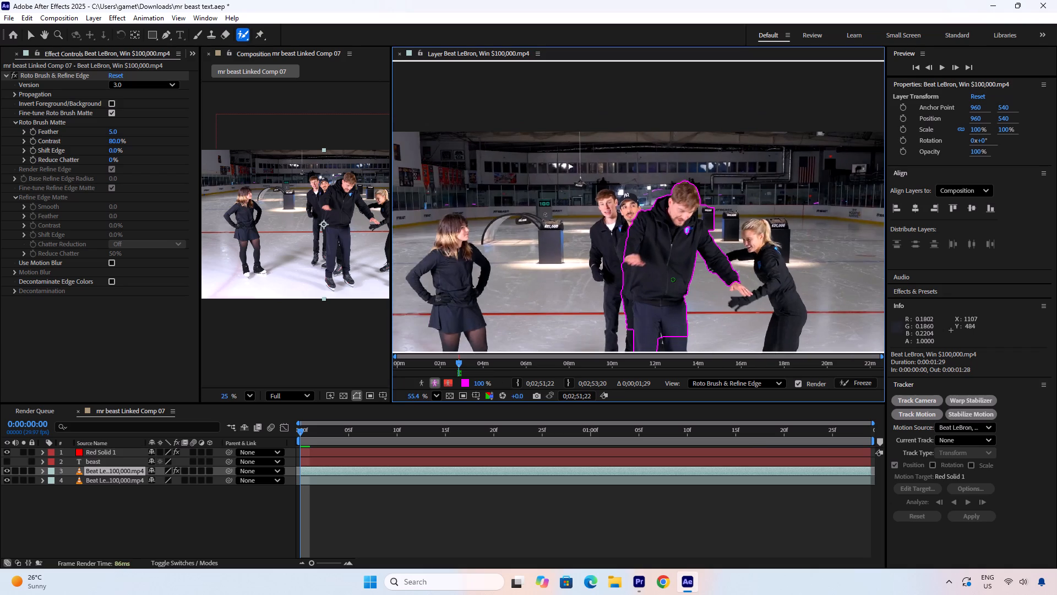
left_click_drag(705, 199, 726, 234, "alt")
left_click_drag(683, 225, 723, 245, "alt")
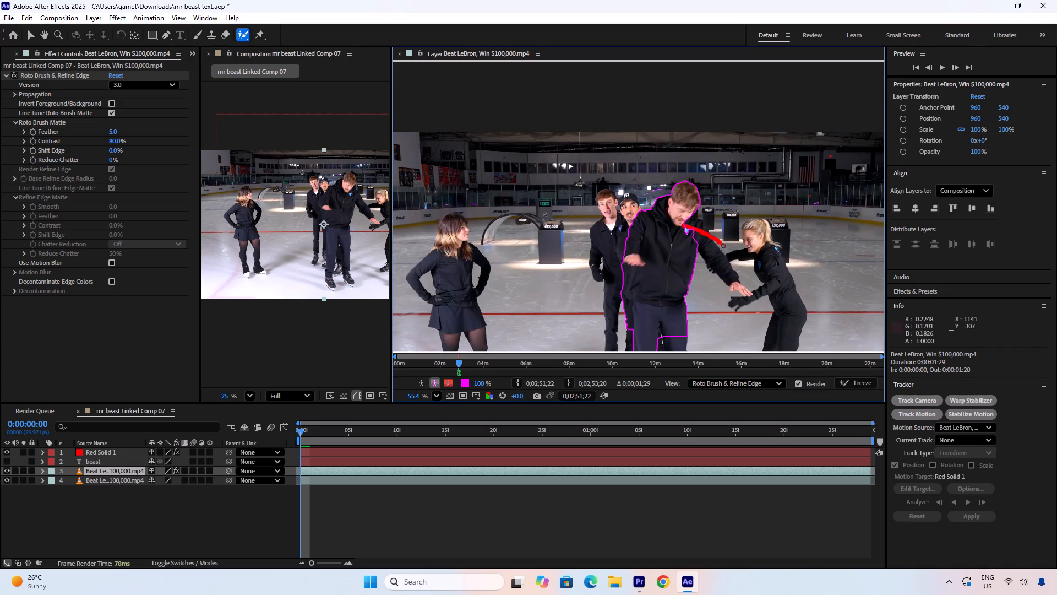
left_click_drag(723, 245, 732, 280, "alt")
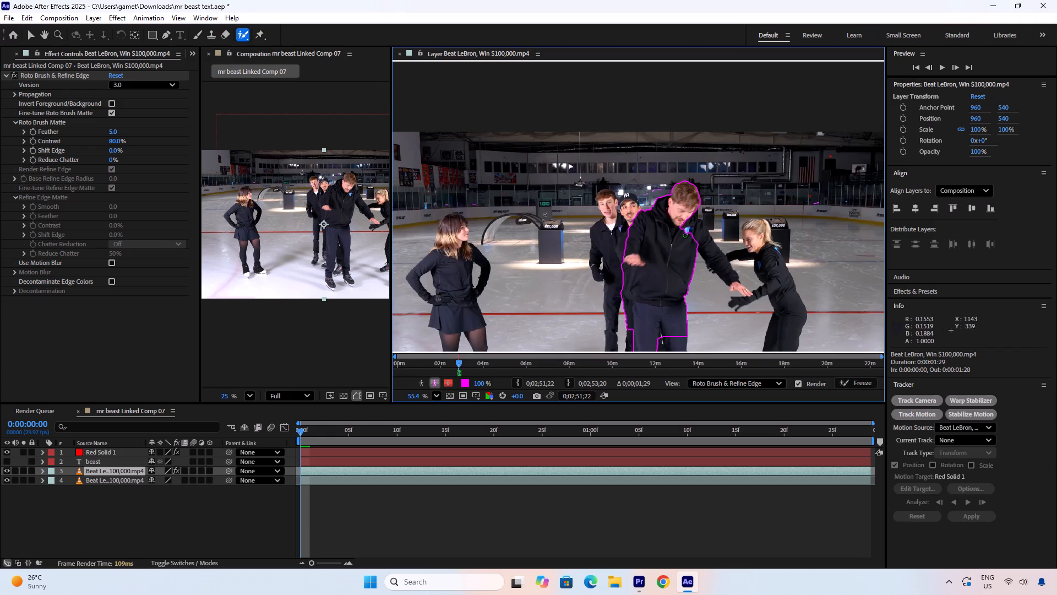
left_click_drag(680, 226, 733, 286)
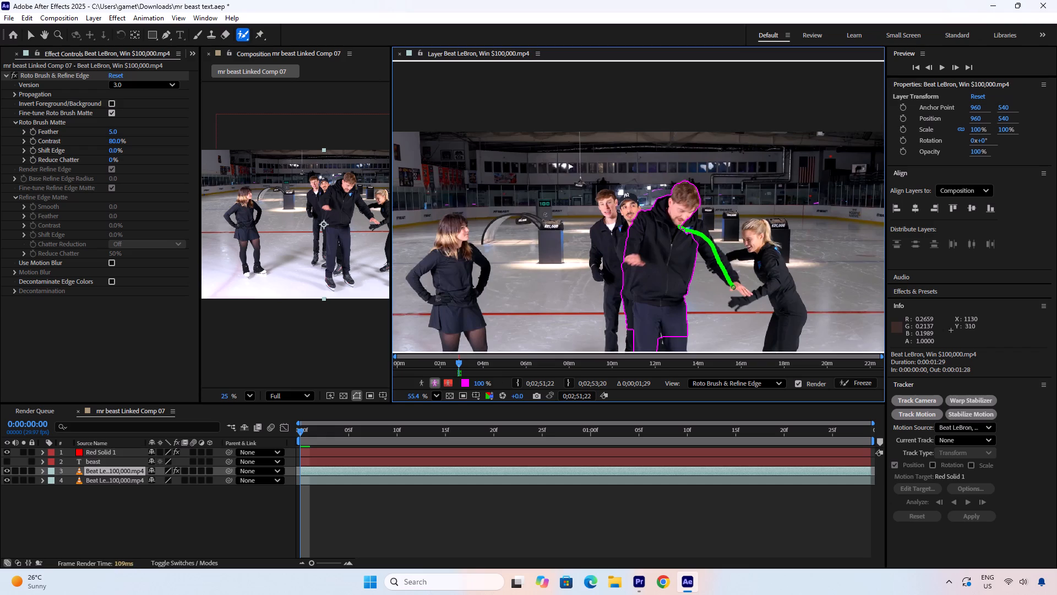
left_click_drag(733, 286, 741, 289)
left_click_drag(741, 289, 731, 270)
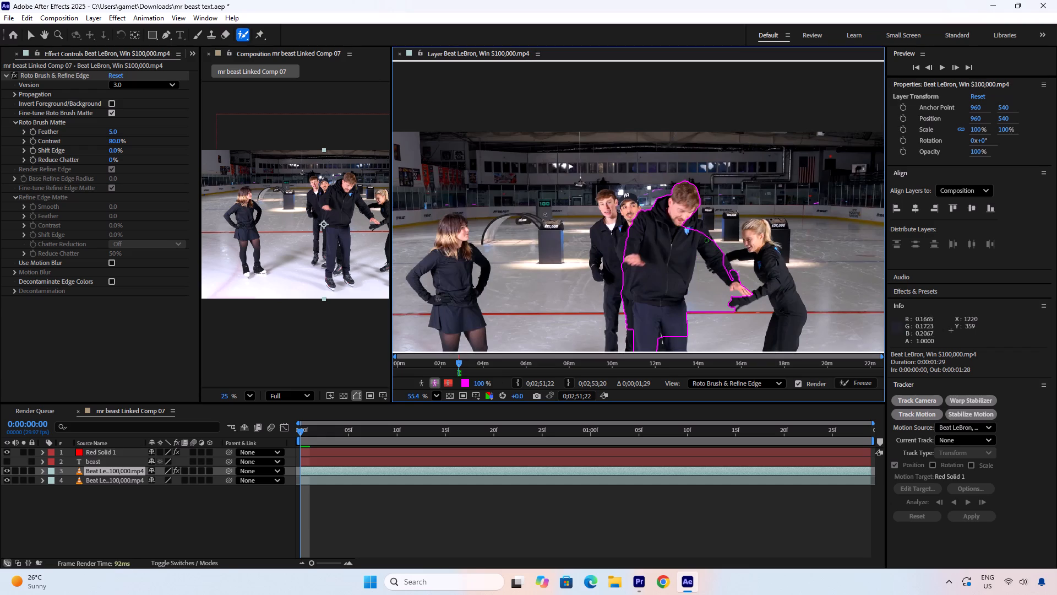
Clean up the roto selection around the front skater's neck, shoulder and forearm, and subtract the ice below his outstretched arm.
left_click_drag(693, 214, 710, 242)
left_click_drag(721, 262, 726, 268)
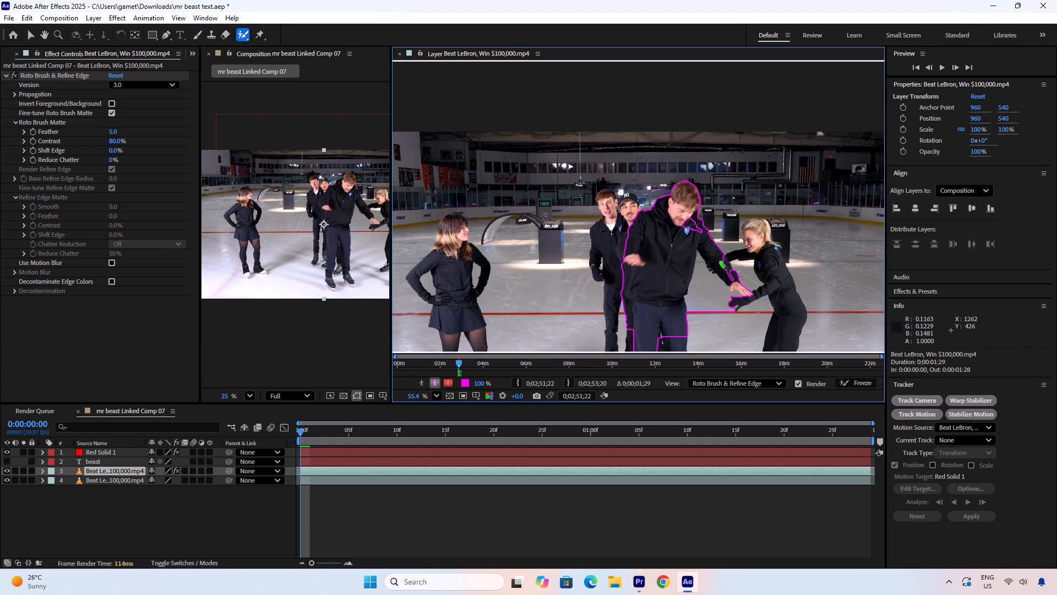
left_click_drag(726, 268, 733, 280)
left_click_drag(721, 258, 728, 268)
left_click_drag(697, 222, 690, 234)
left_click_drag(688, 217, 688, 229)
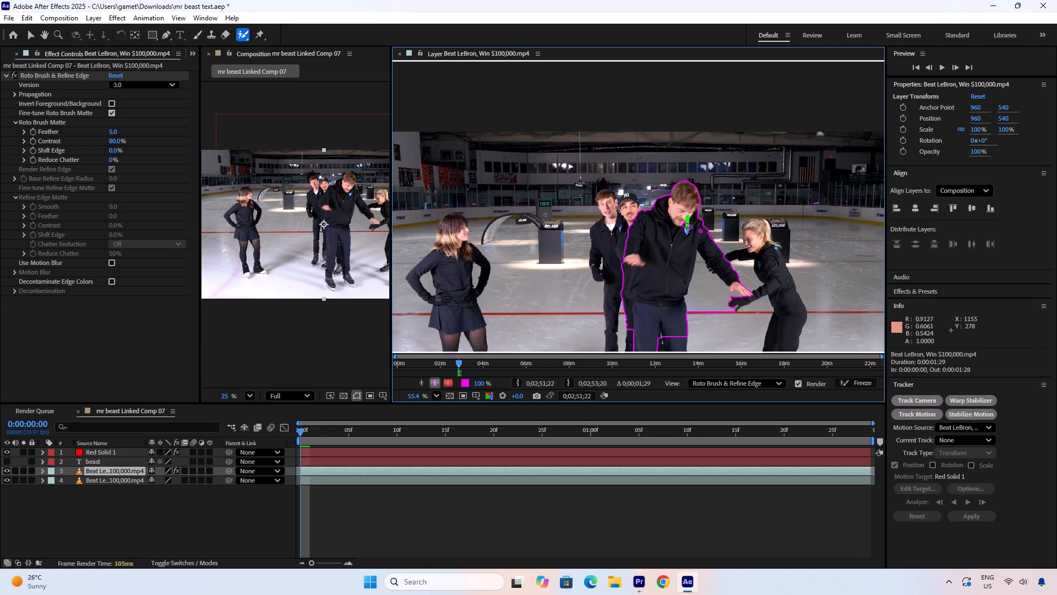
left_click_drag(688, 229, 688, 231)
left_click_drag(680, 225, 704, 231)
left_click_drag(694, 227, 693, 227)
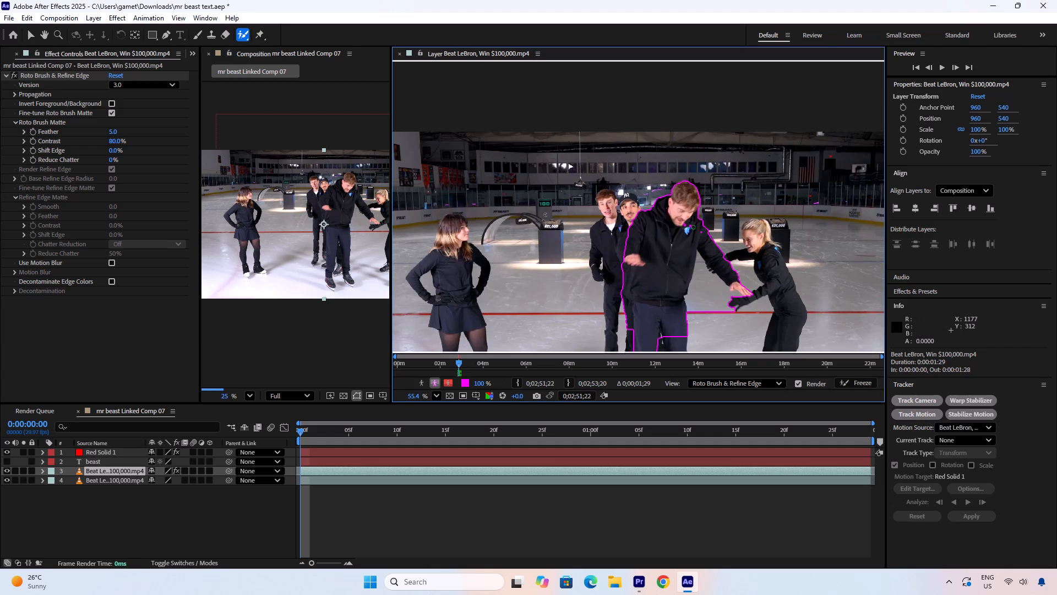
left_click_drag(693, 227, 682, 222)
left_click_drag(694, 227, 707, 237)
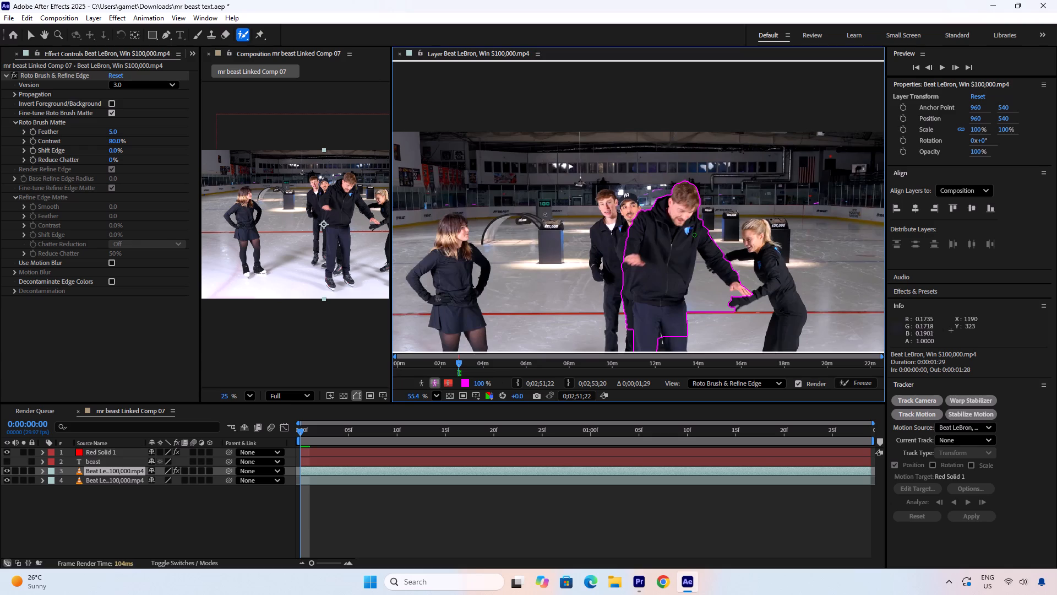
left_click_drag(707, 284, 717, 317, "alt")
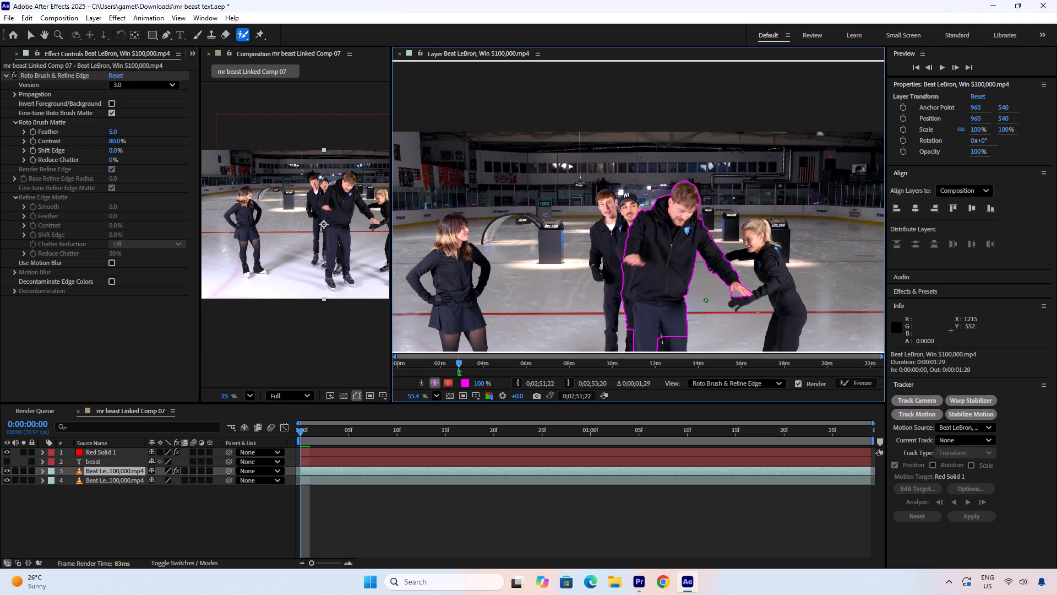
Add the front skater's missing leg and shoe to the roto selection.
scroll(690, 305, "down", 4)
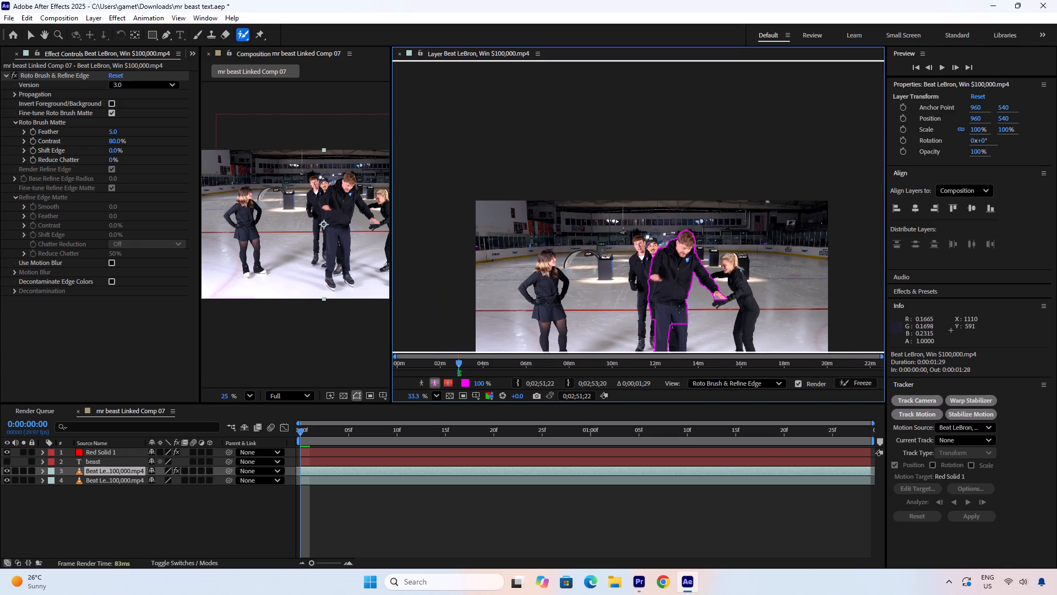
left_click_drag(680, 313, 680, 338)
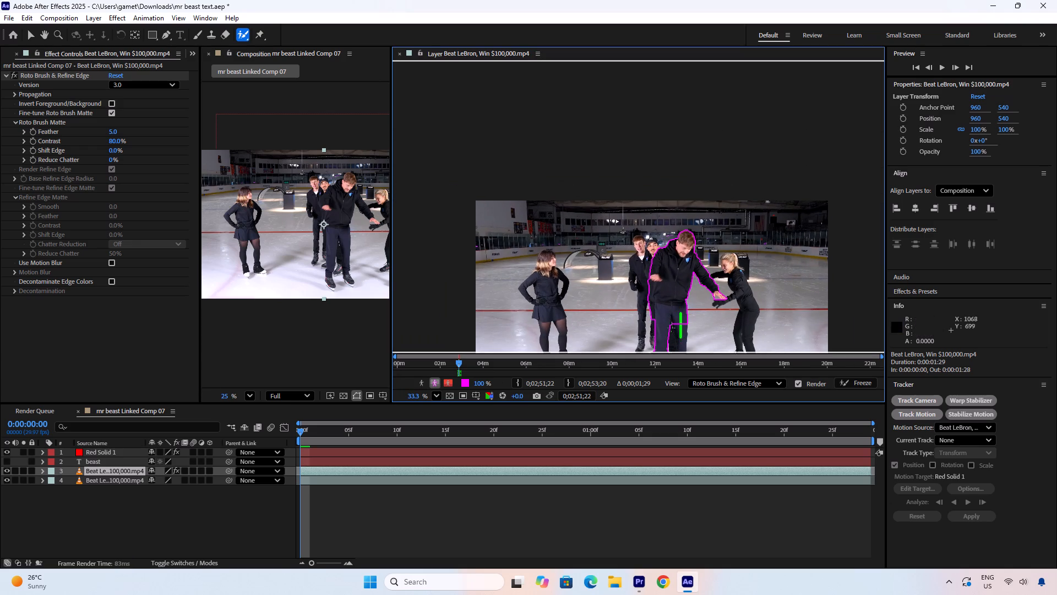
scroll(666, 308, "down", 4)
left_click_drag(673, 315, 679, 342)
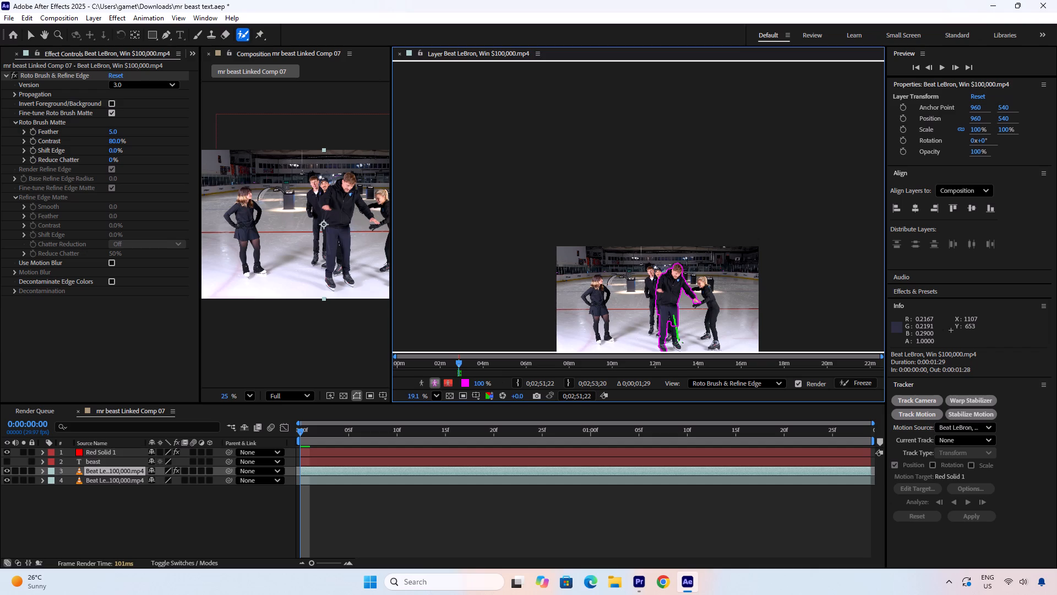
left_click_drag(679, 342, 679, 344)
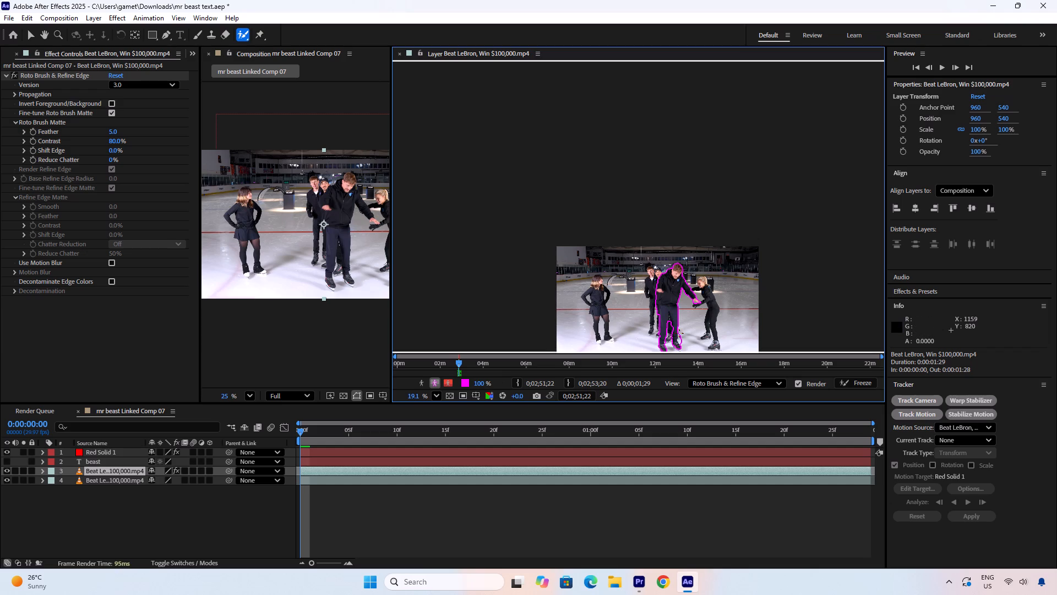
left_click_drag(682, 334, 680, 342, "alt")
Freeze the Roto Brush & Refine Edge matte for the upper Beat LeBron layer.
left_click(851, 379)
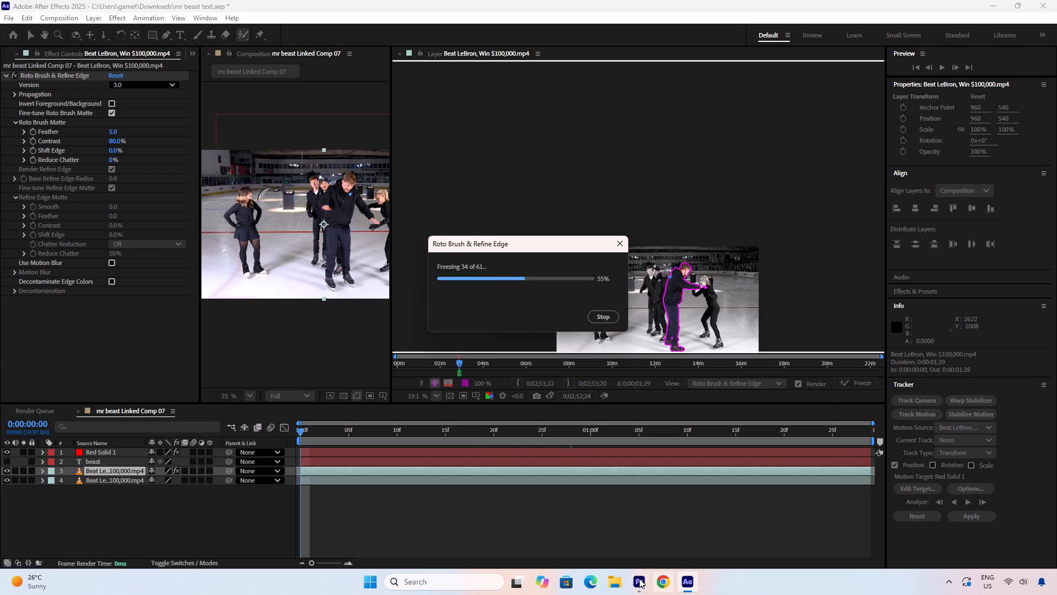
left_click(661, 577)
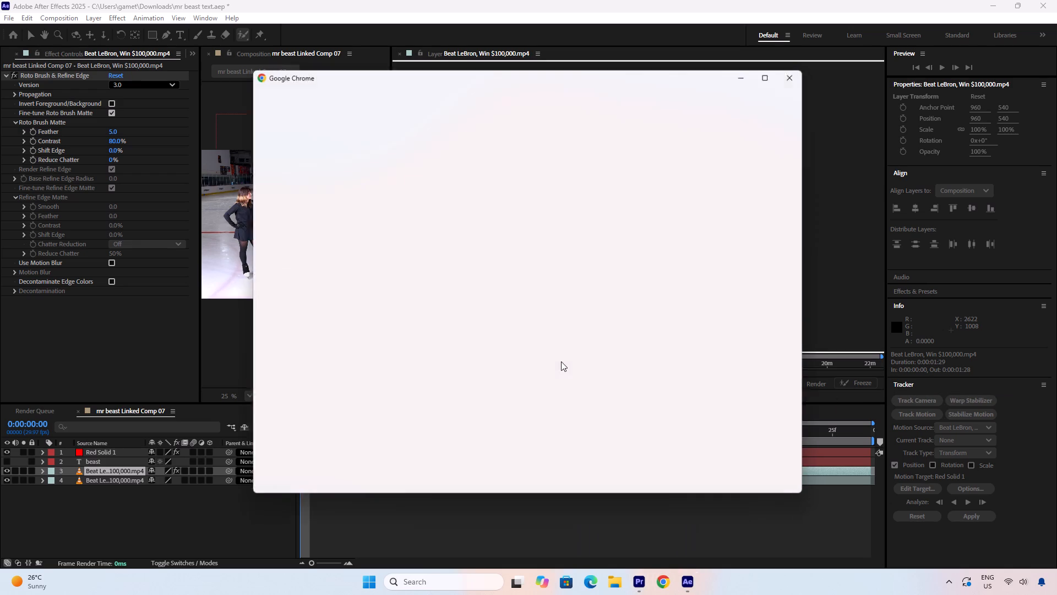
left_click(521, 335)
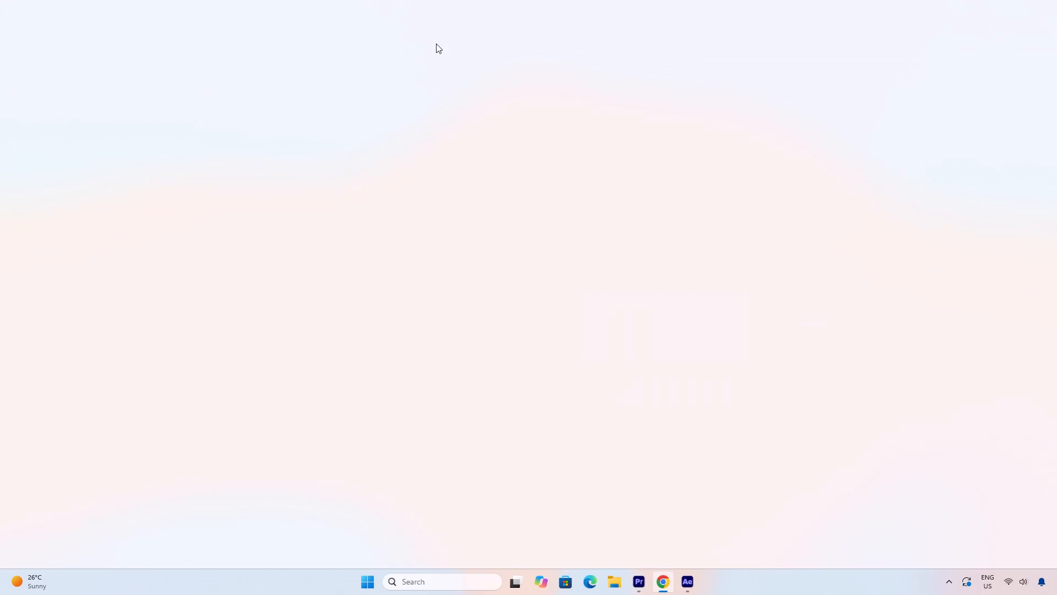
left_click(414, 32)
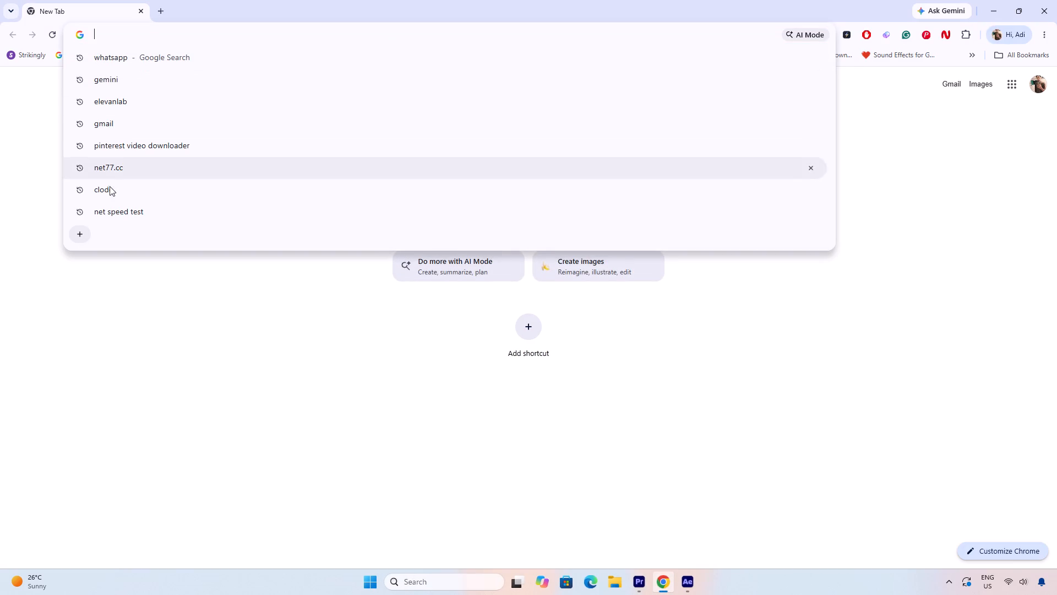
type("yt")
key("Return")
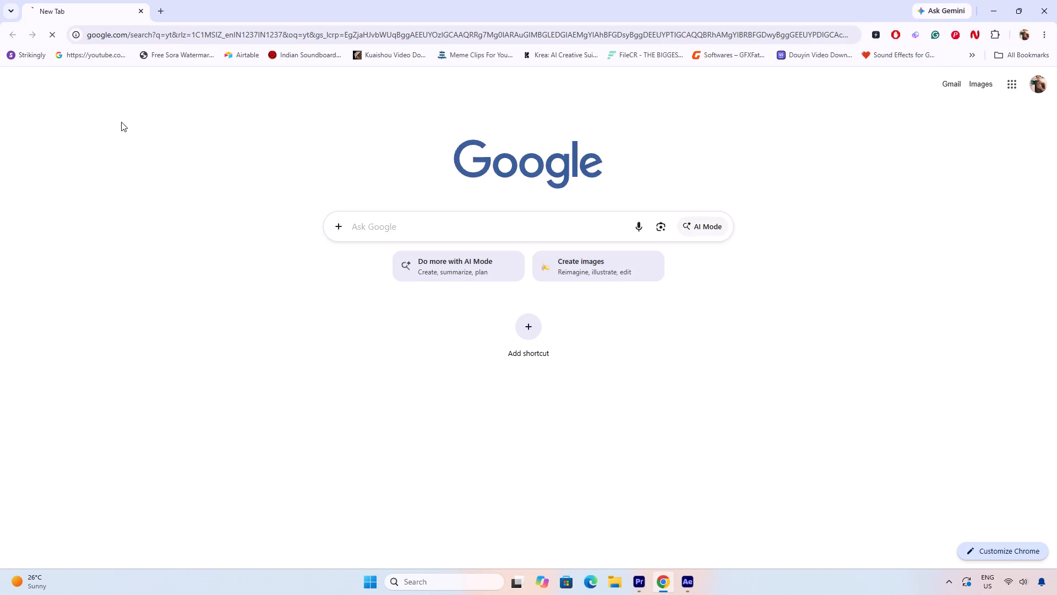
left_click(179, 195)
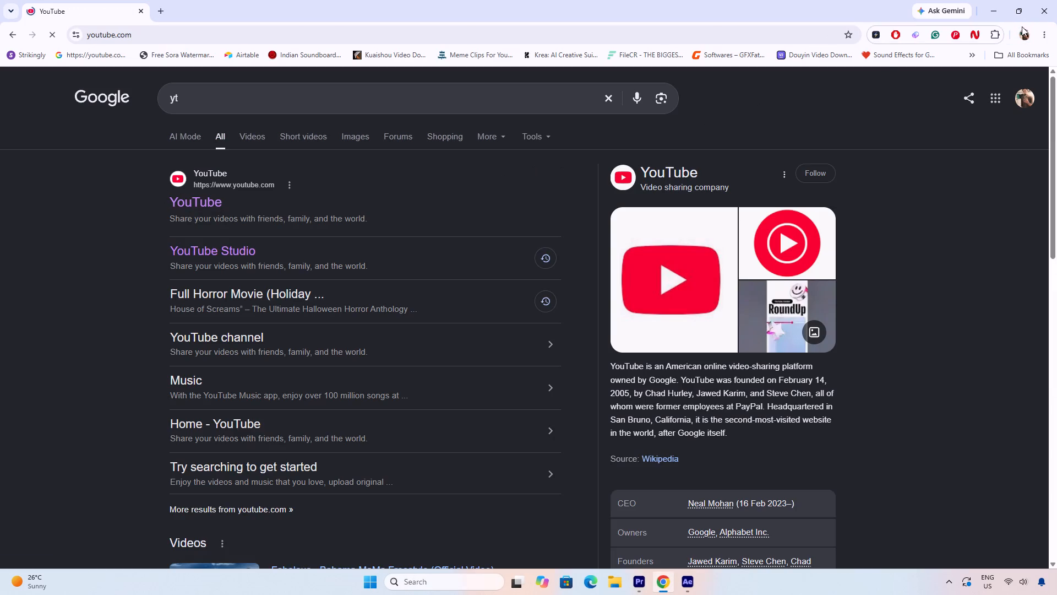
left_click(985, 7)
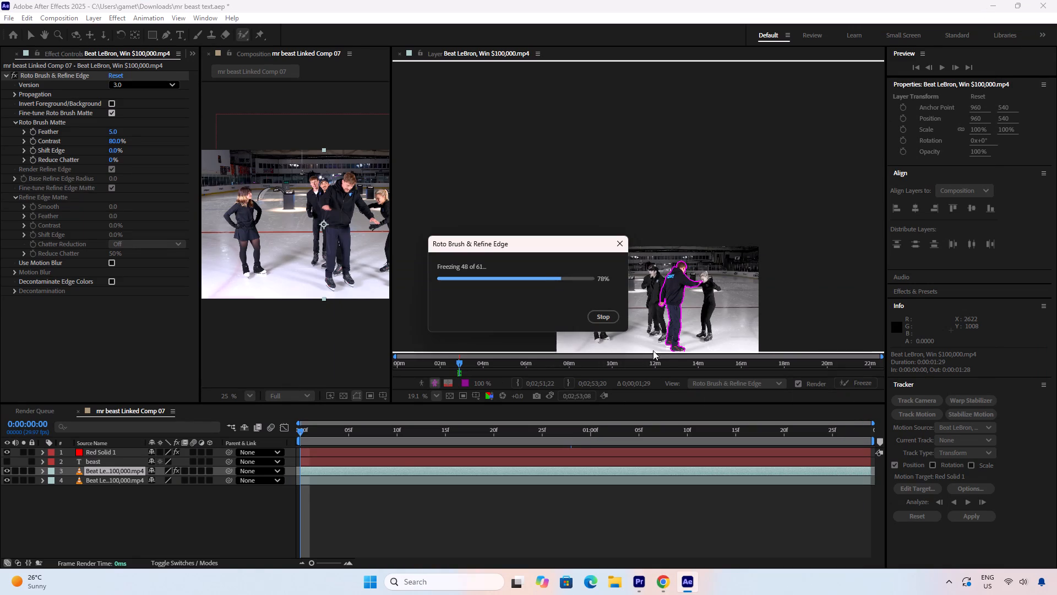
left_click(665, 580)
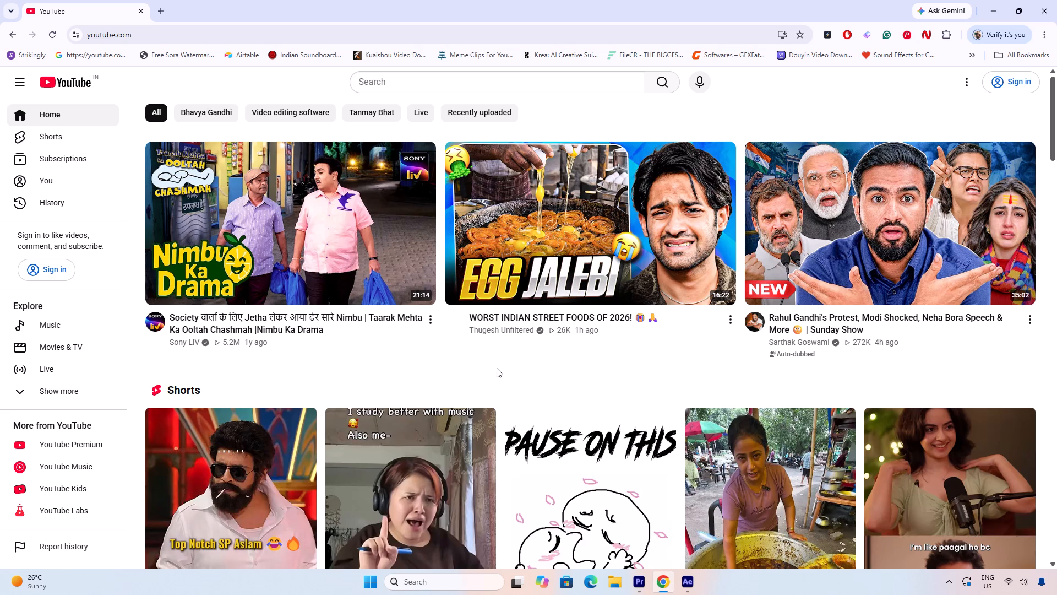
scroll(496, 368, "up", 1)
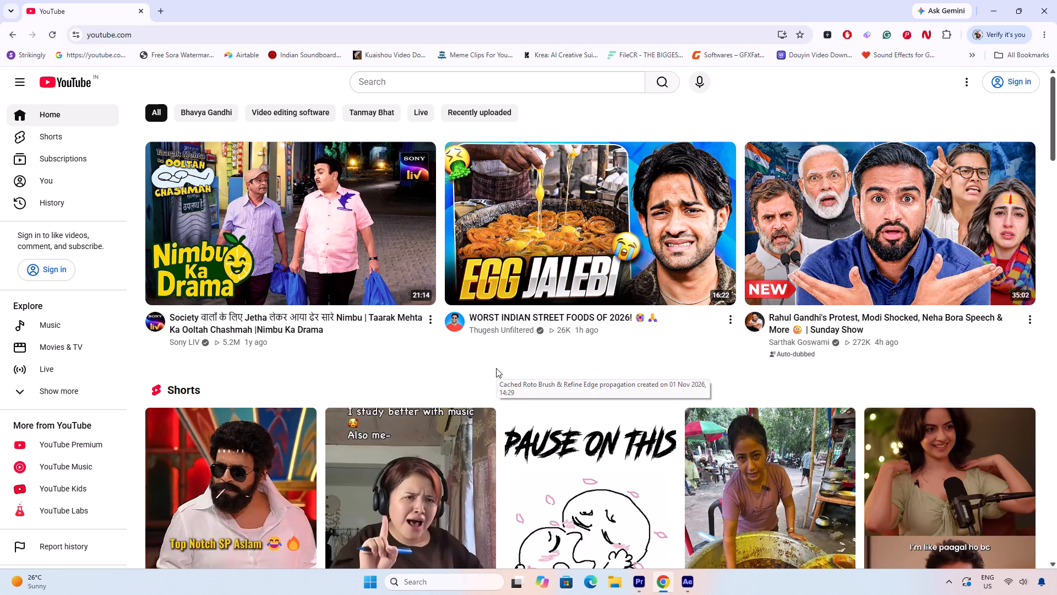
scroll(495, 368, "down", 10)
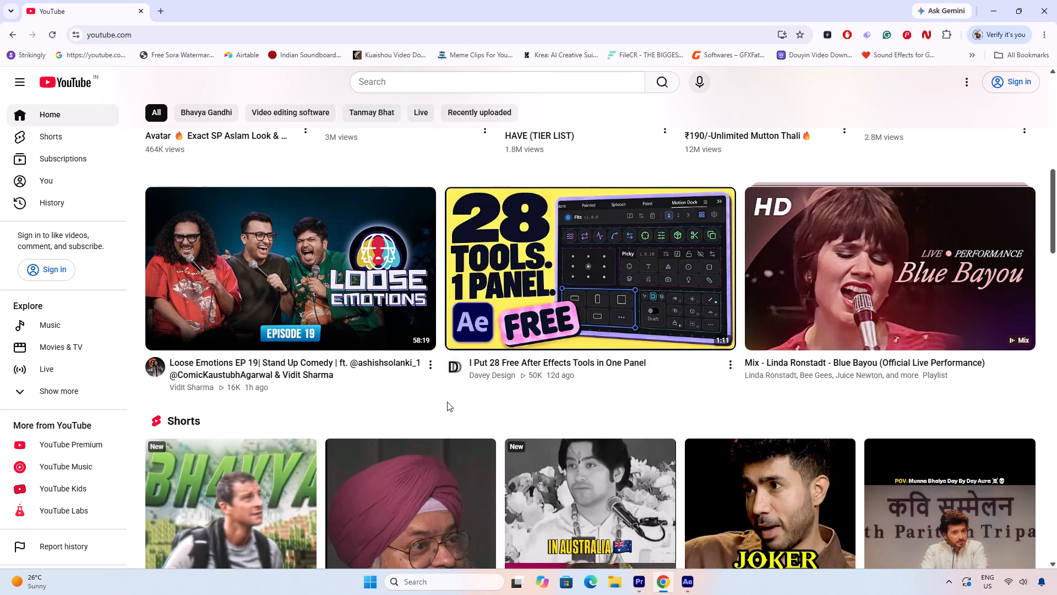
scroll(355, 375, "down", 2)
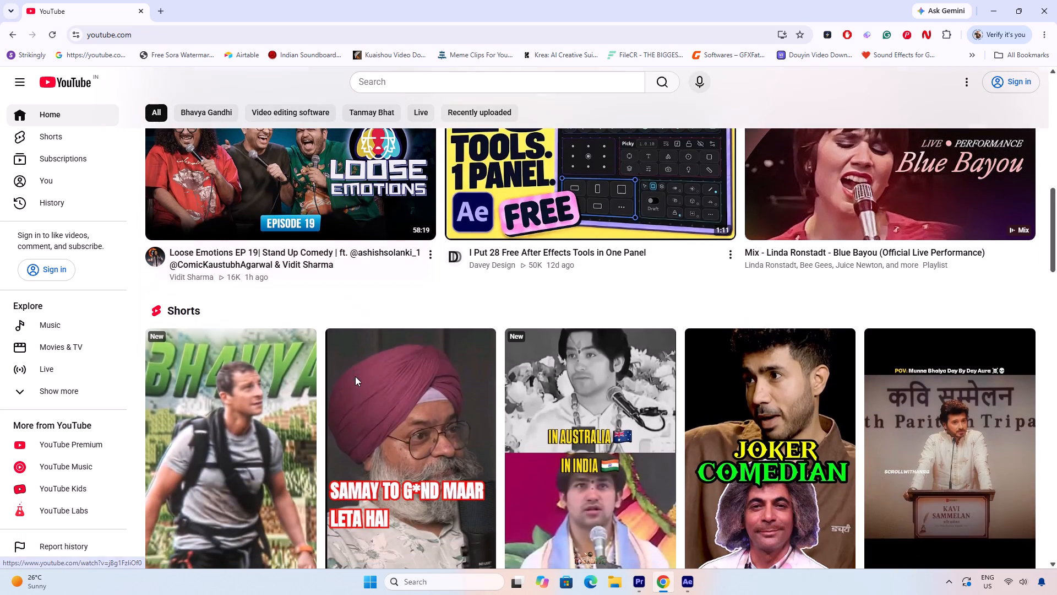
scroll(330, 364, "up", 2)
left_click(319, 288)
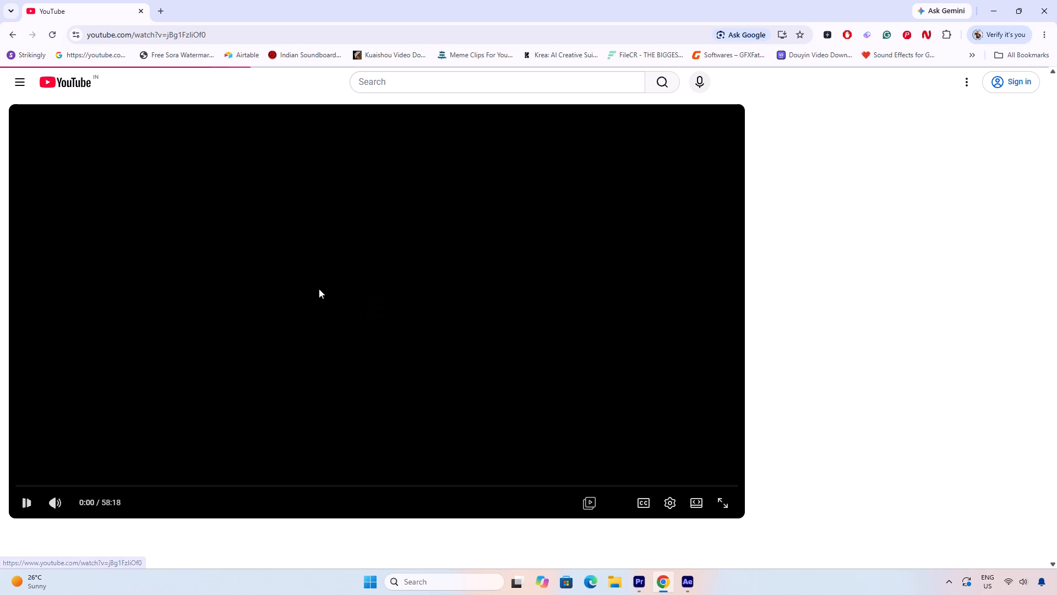
Switch back to After Effects, close the rotoscoped footage's layer view and play through the composition.
left_click(681, 593)
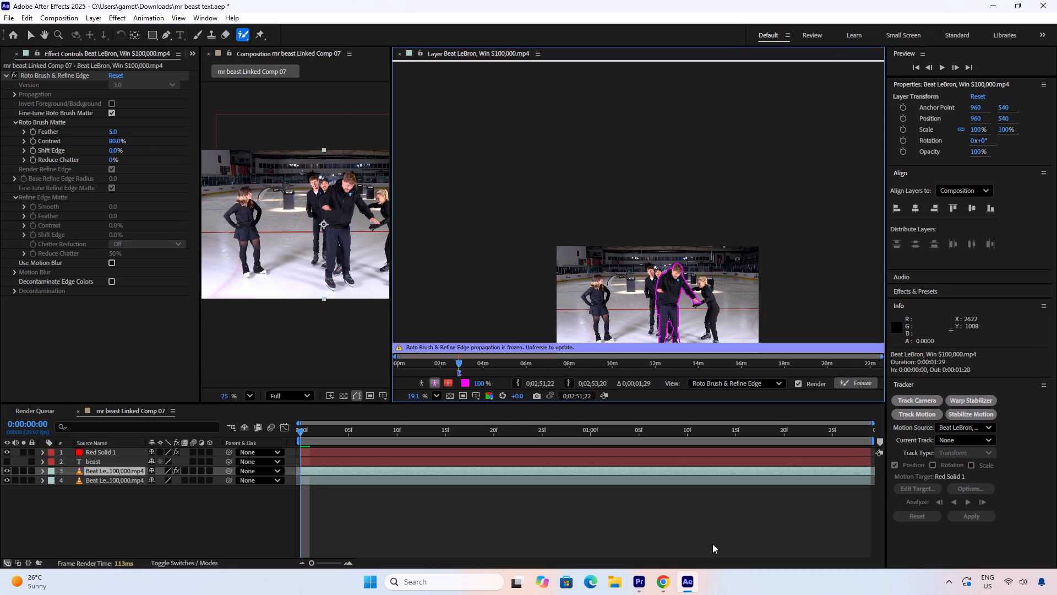
left_click(401, 56)
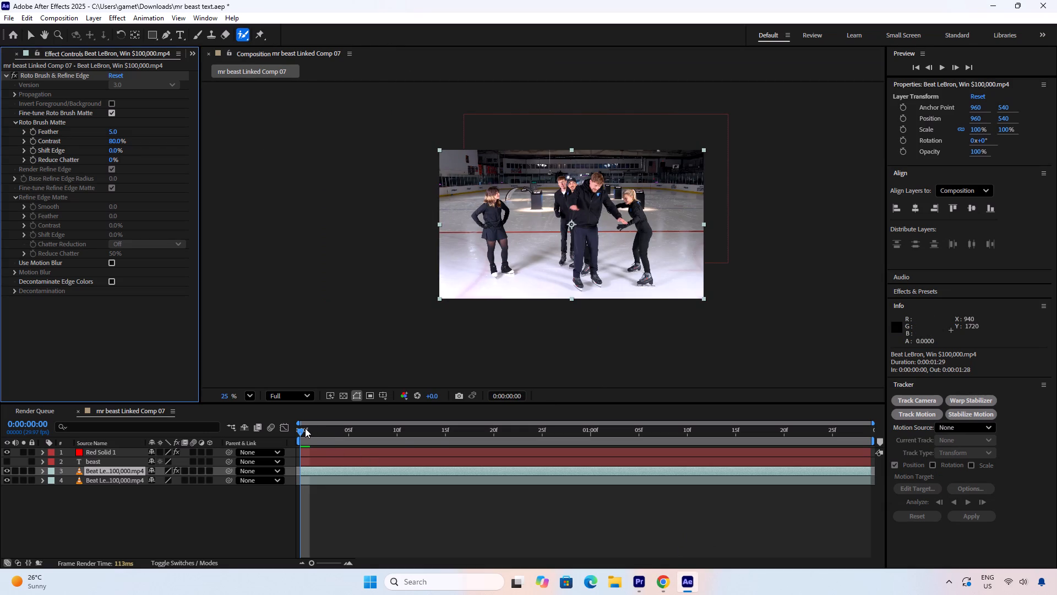
key("space")
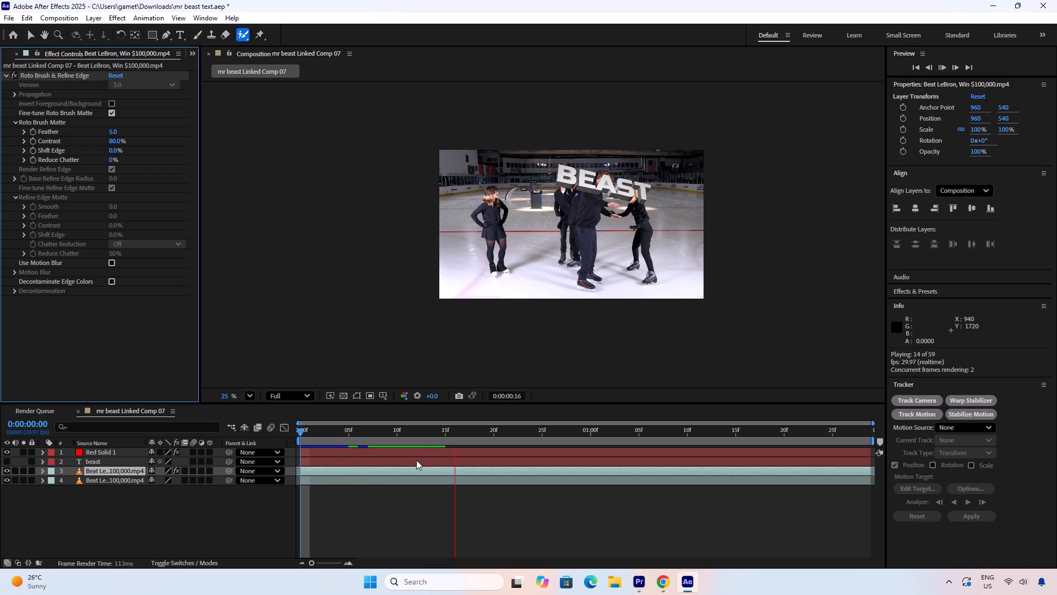
key("space")
left_click_drag(347, 431, 319, 424)
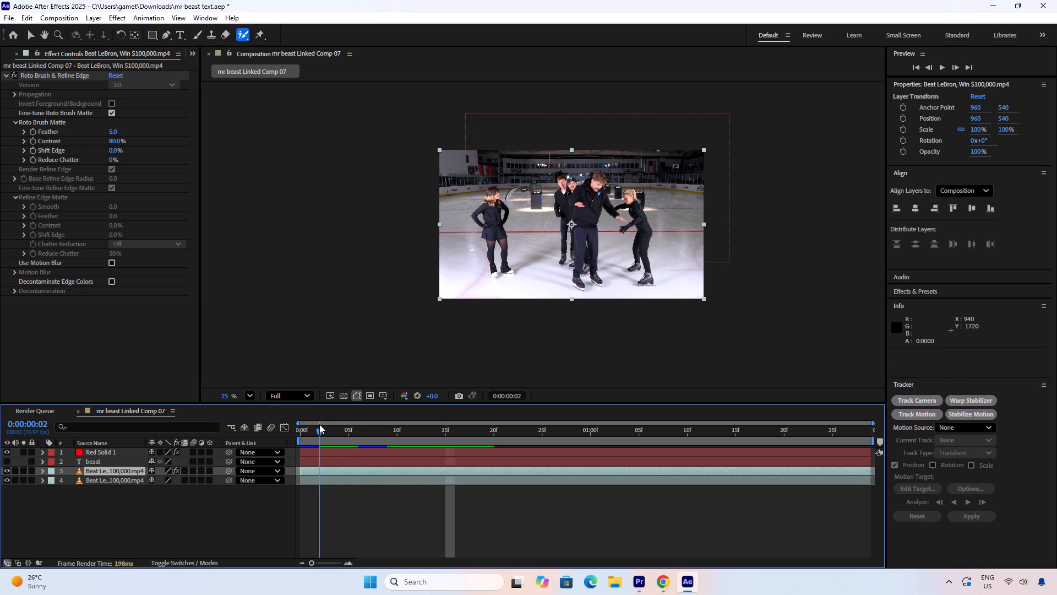
left_click_drag(319, 424, 412, 428)
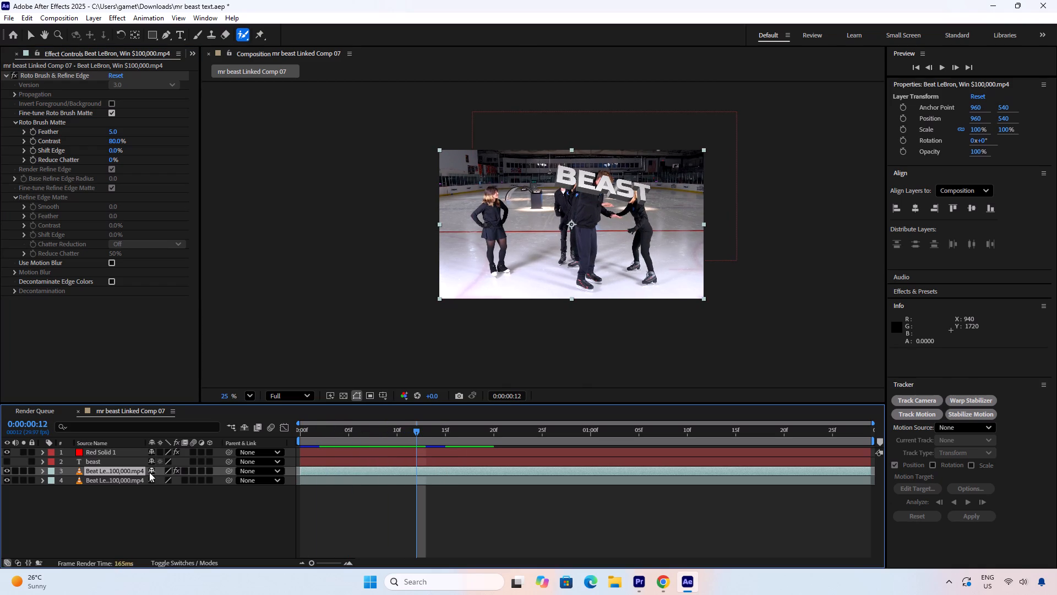
Move the rotoscoped Beat LeBron layer above Red Solid 1 and preview the composition from its start.
left_click(123, 466)
left_click(124, 470)
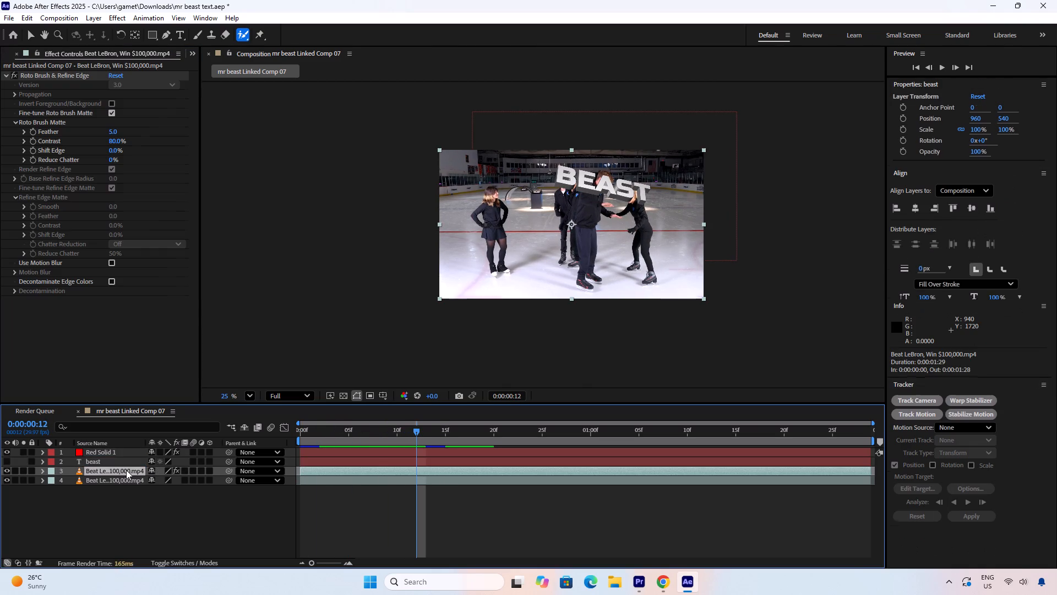
left_click_drag(128, 470, 132, 448)
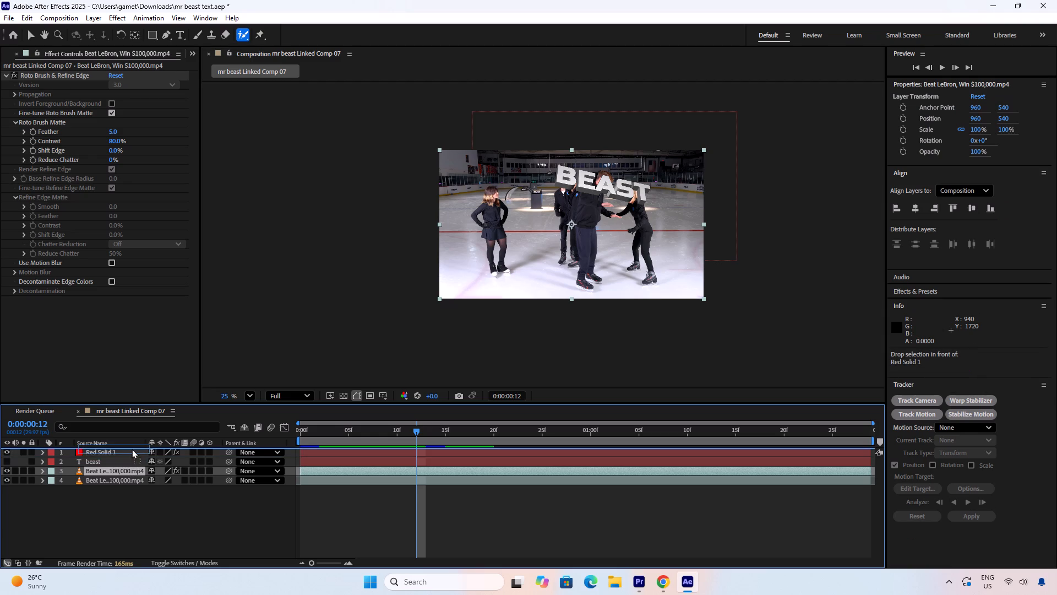
left_click_drag(132, 448, 132, 449)
left_click_drag(402, 433, 296, 439)
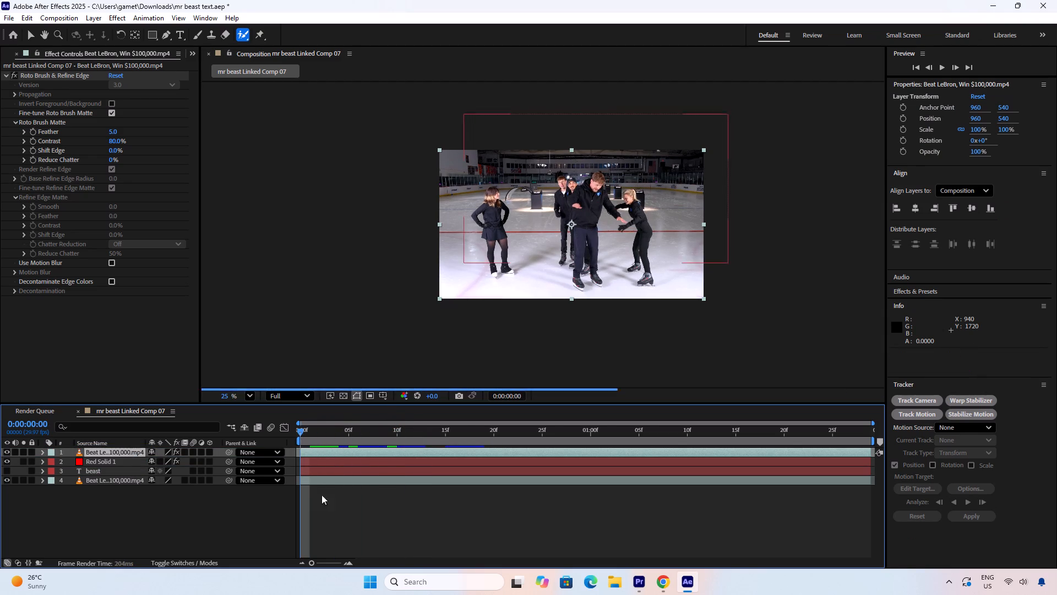
left_click(328, 538)
key("space")
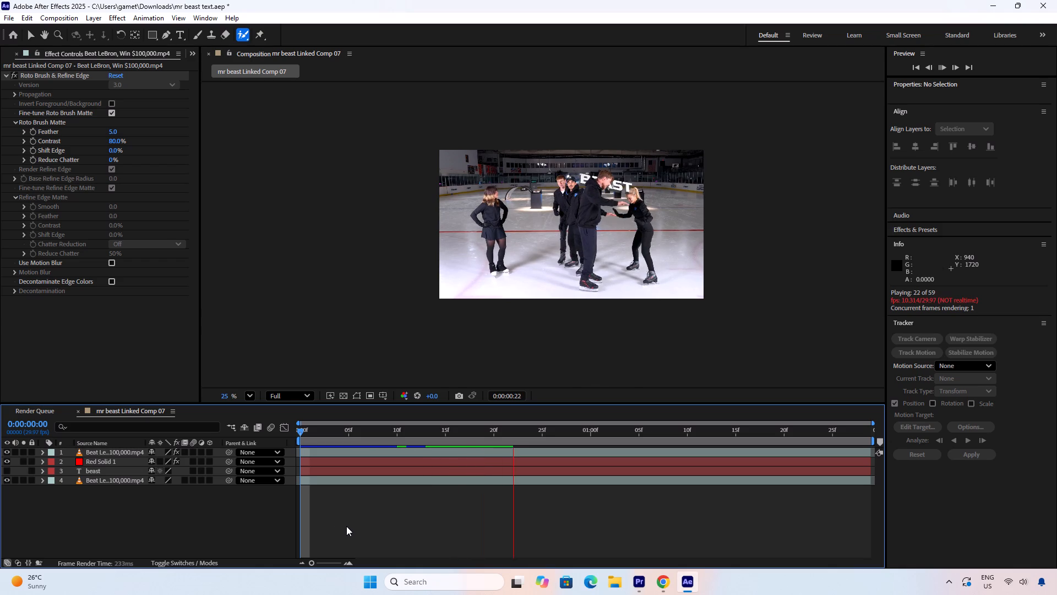
key("space")
At frame 12, find the Deep Glow 2 effect and apply it to the Red Solid 1 title layer.
left_click_drag(468, 432, 423, 433)
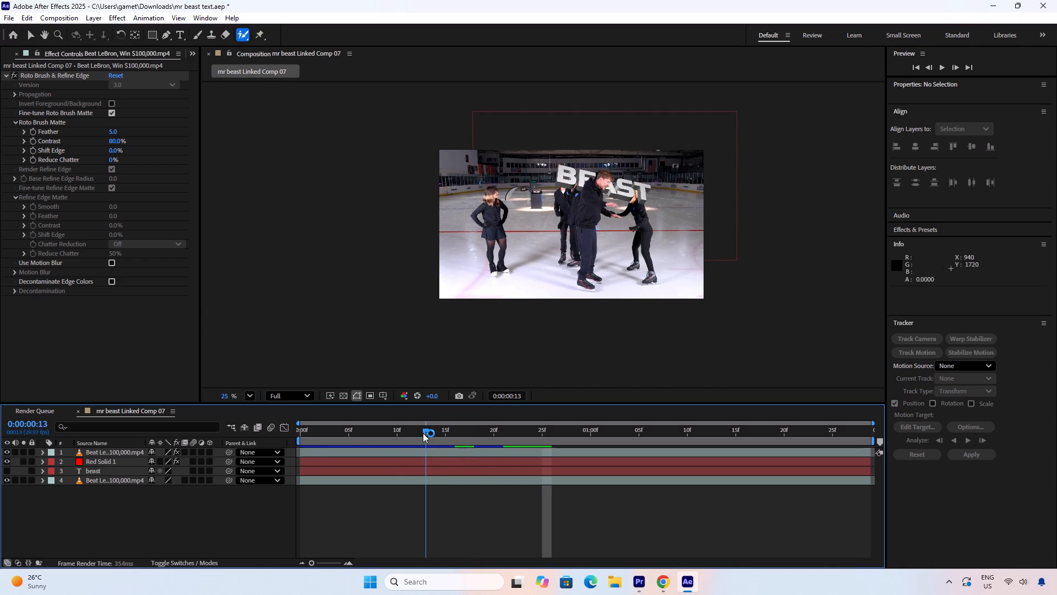
left_click_drag(423, 433, 415, 435)
left_click(394, 461)
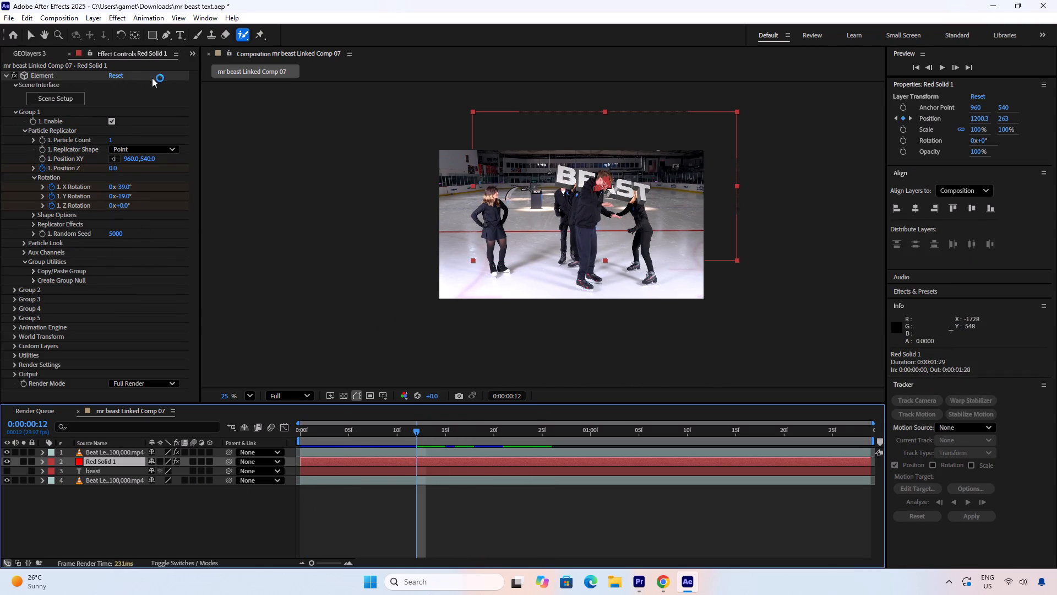
scroll(1049, 428, "down", 4)
scroll(1051, 445, "up", 3)
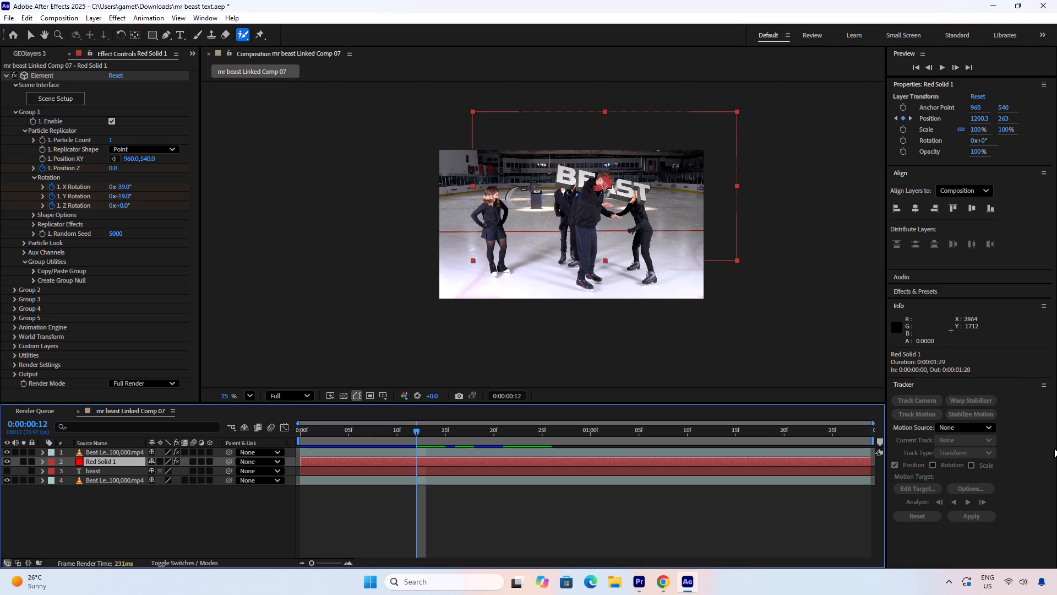
left_click(925, 289)
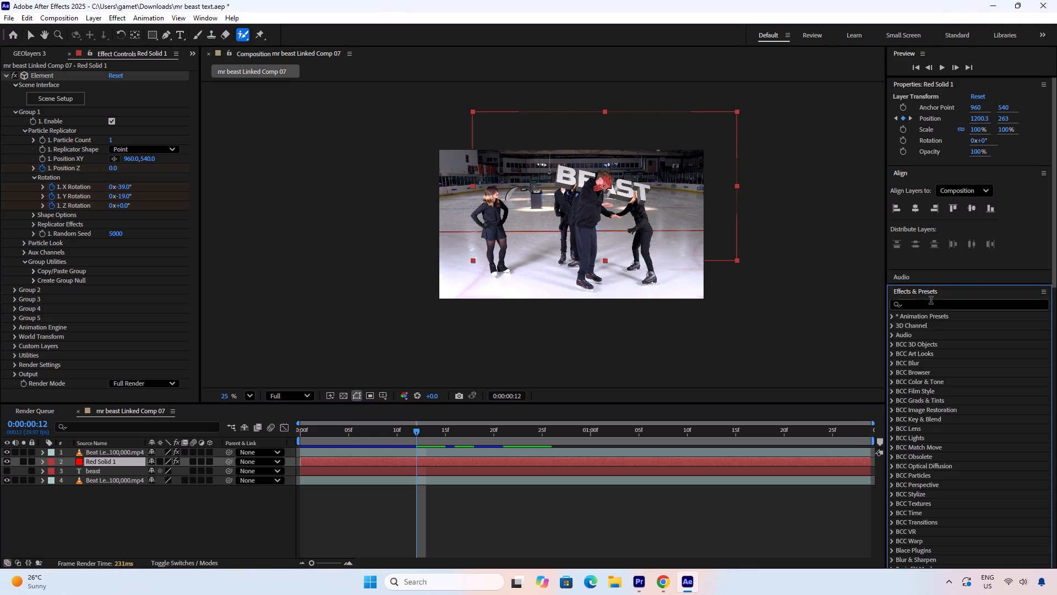
left_click(931, 302)
type("deep")
left_click(937, 352)
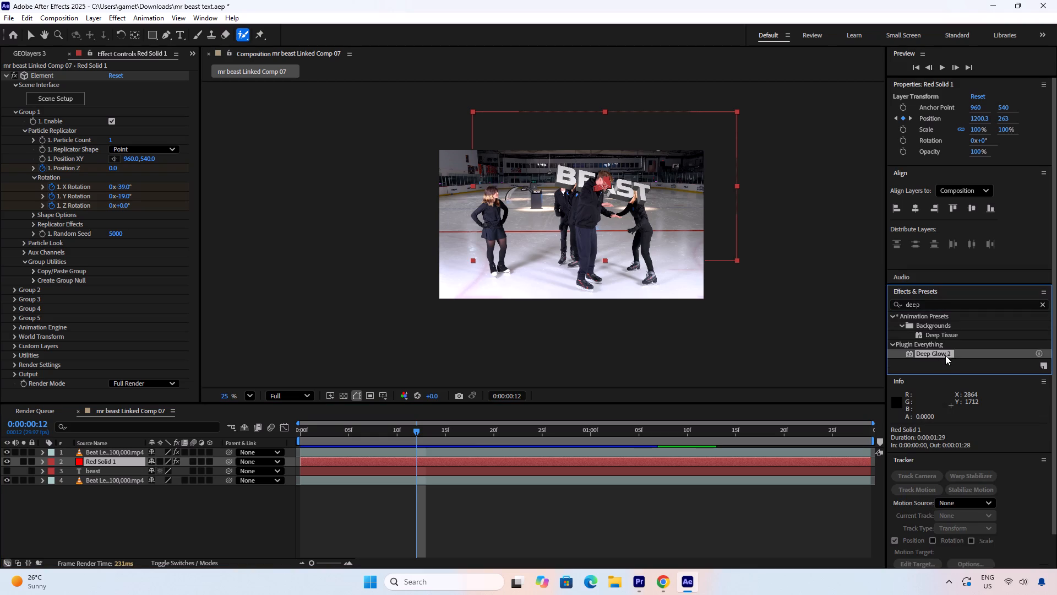
left_click_drag(945, 355, 466, 461)
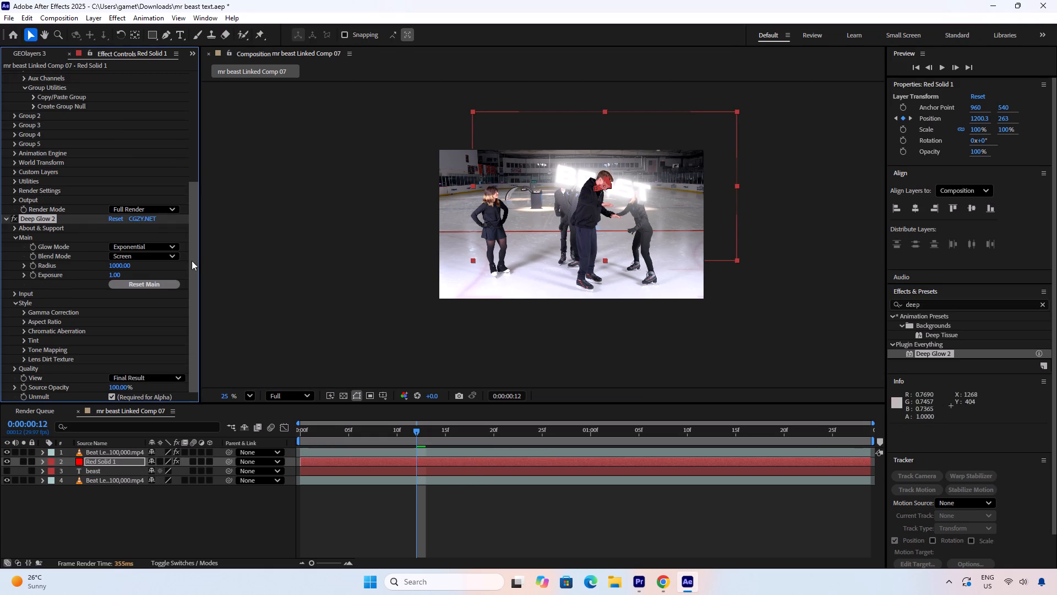
Reduce the Deep Glow 2 exposure on Red Solid 1 to 0.32.
scroll(120, 324, "up", 1)
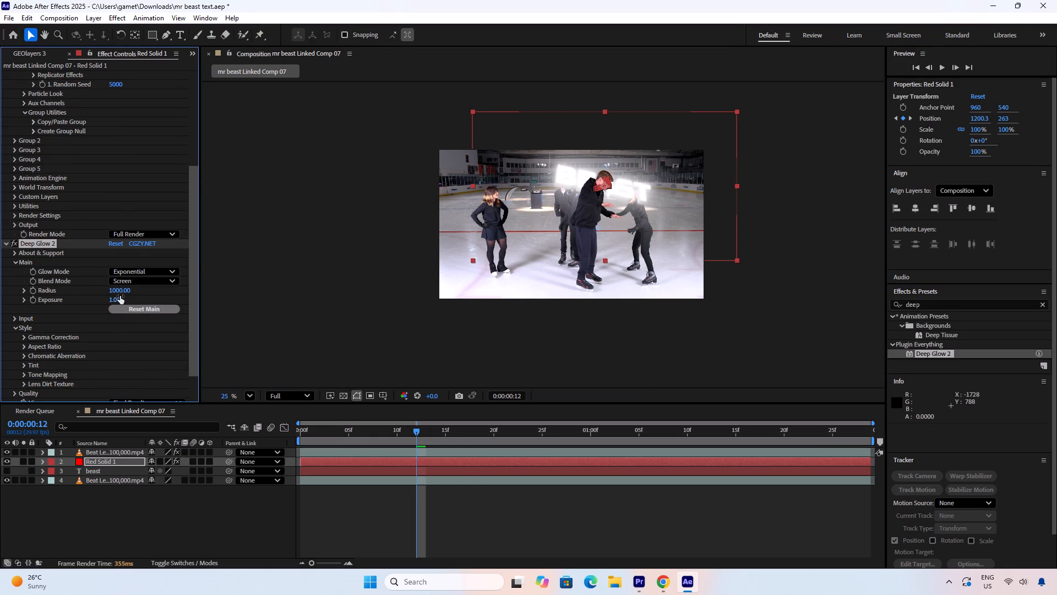
left_click_drag(113, 299, 81, 511)
left_click_drag(81, 511, 75, 583)
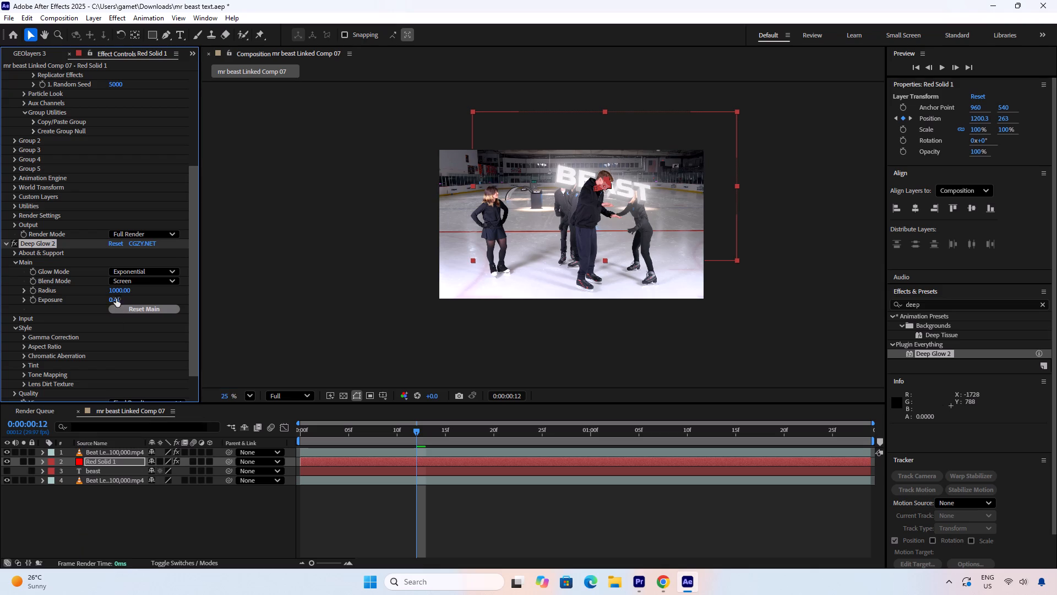
left_click_drag(116, 296, 128, 360)
Tint the title's Deep Glow 2 in Duocolor mode and set its inner color to yellow.
scroll(134, 349, "down", 3)
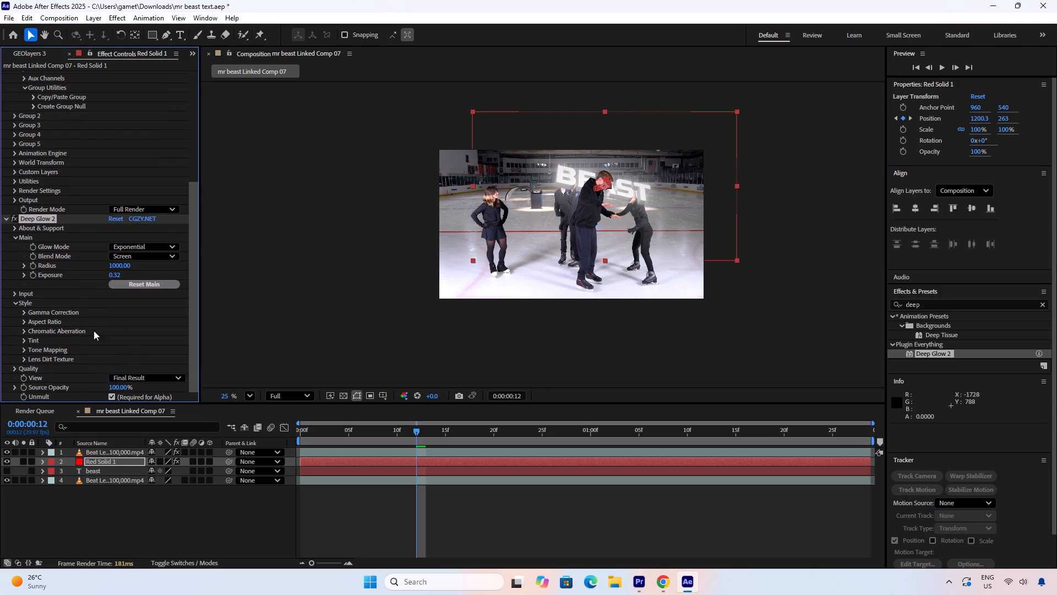
left_click(24, 338)
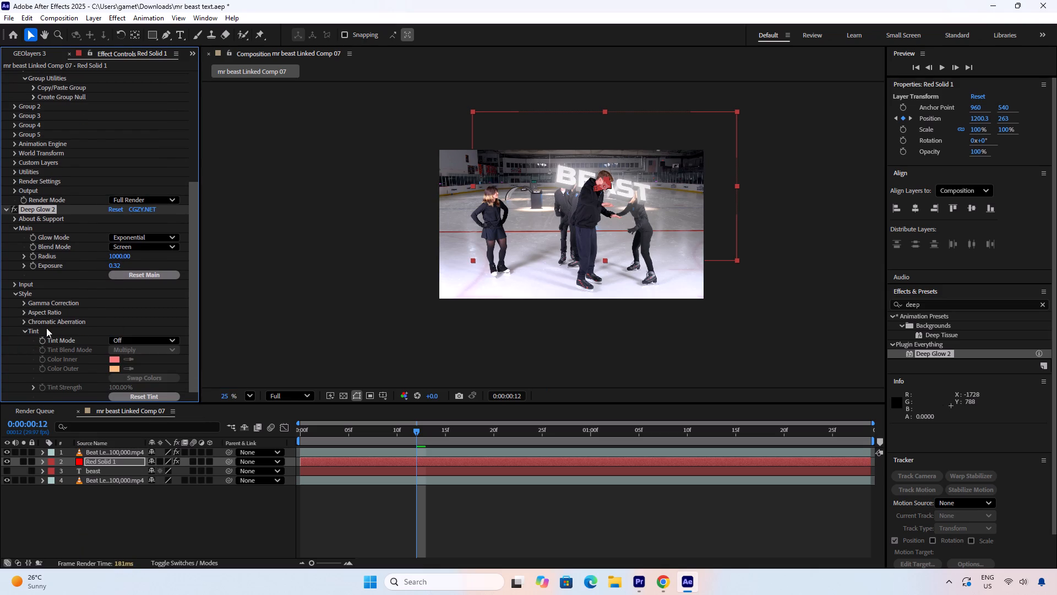
left_click(132, 337)
left_click(145, 367)
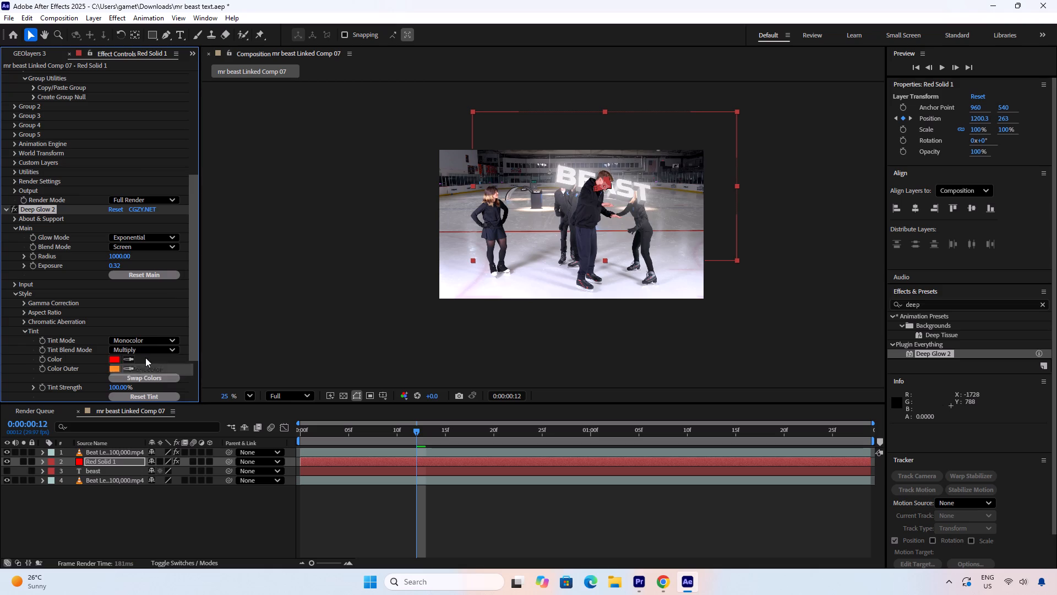
left_click(143, 342)
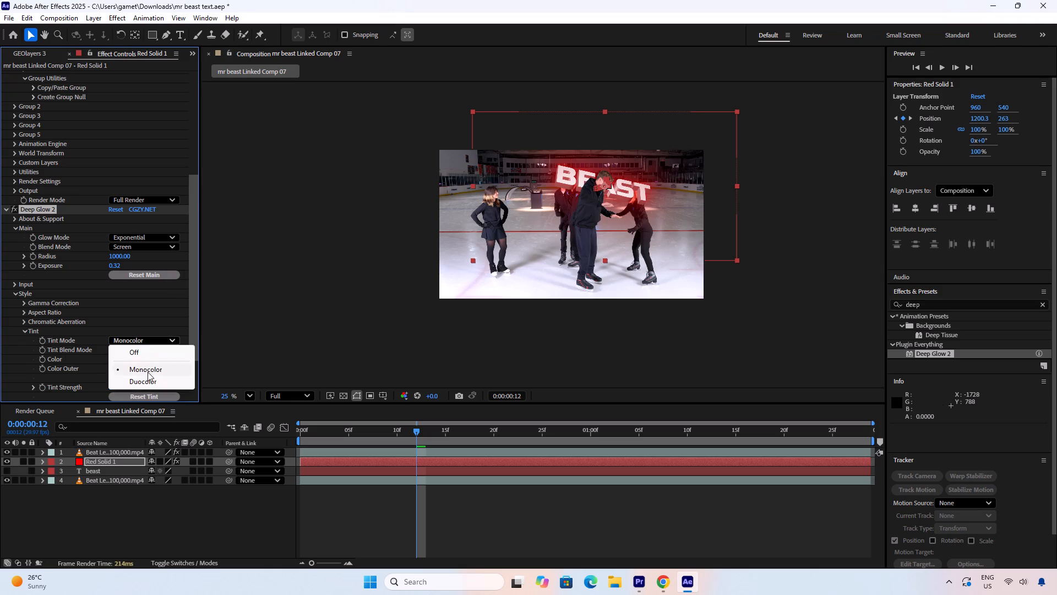
left_click(147, 378)
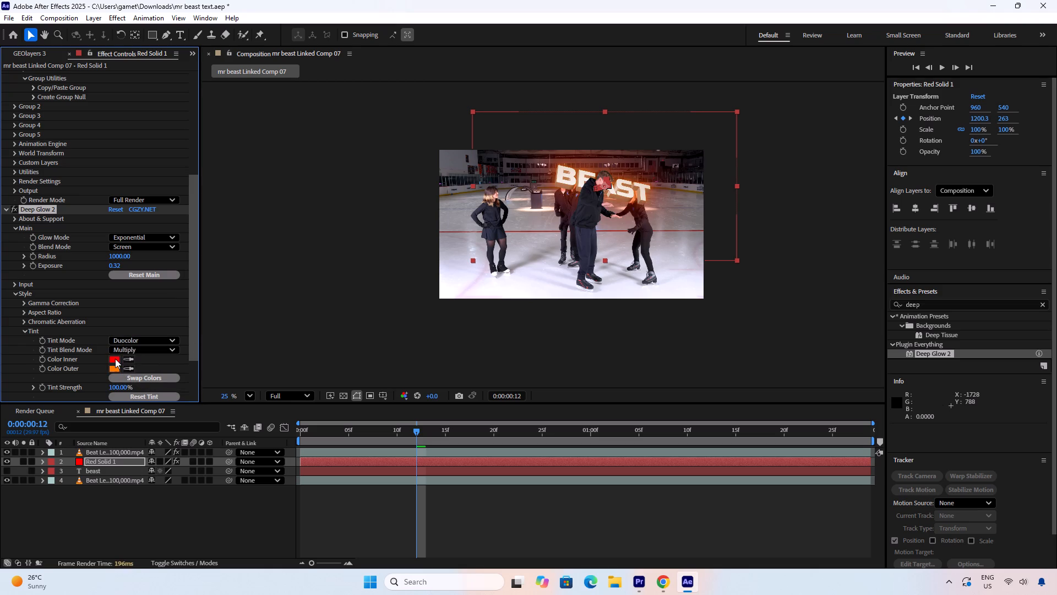
left_click(115, 359)
left_click_drag(552, 309, 556, 340)
left_click(643, 222)
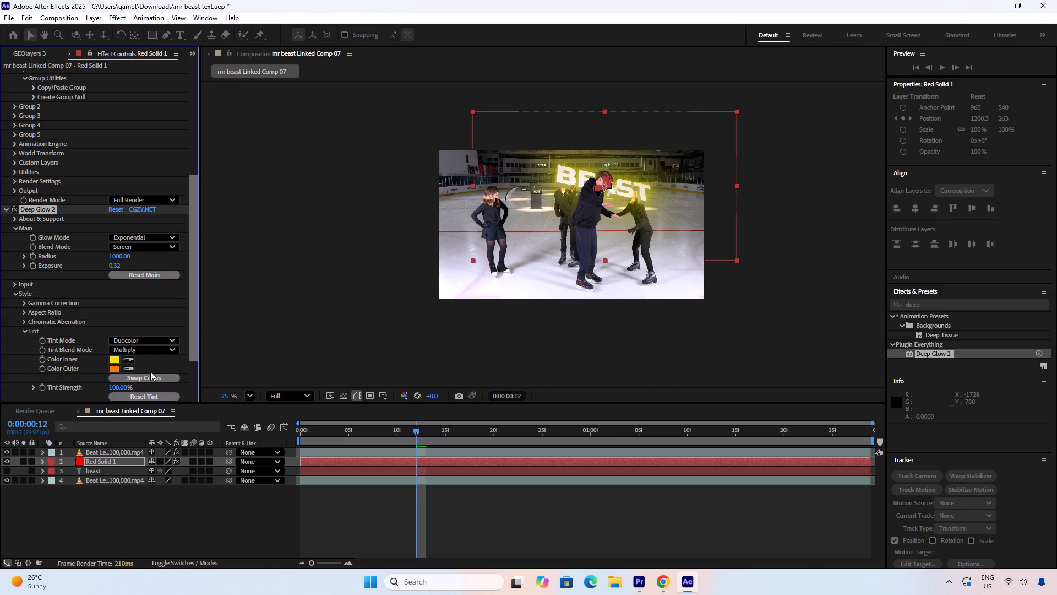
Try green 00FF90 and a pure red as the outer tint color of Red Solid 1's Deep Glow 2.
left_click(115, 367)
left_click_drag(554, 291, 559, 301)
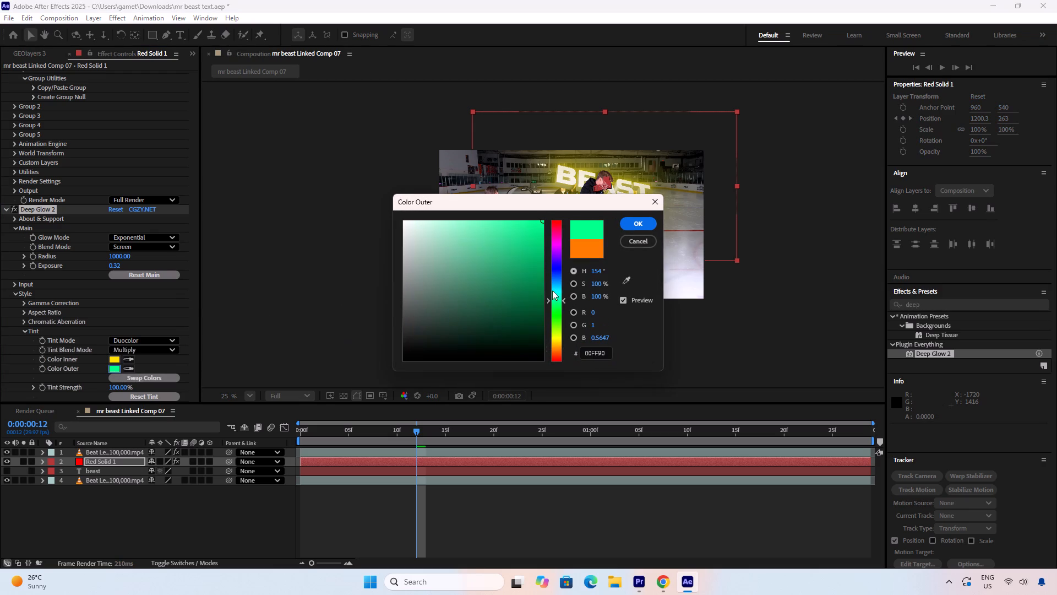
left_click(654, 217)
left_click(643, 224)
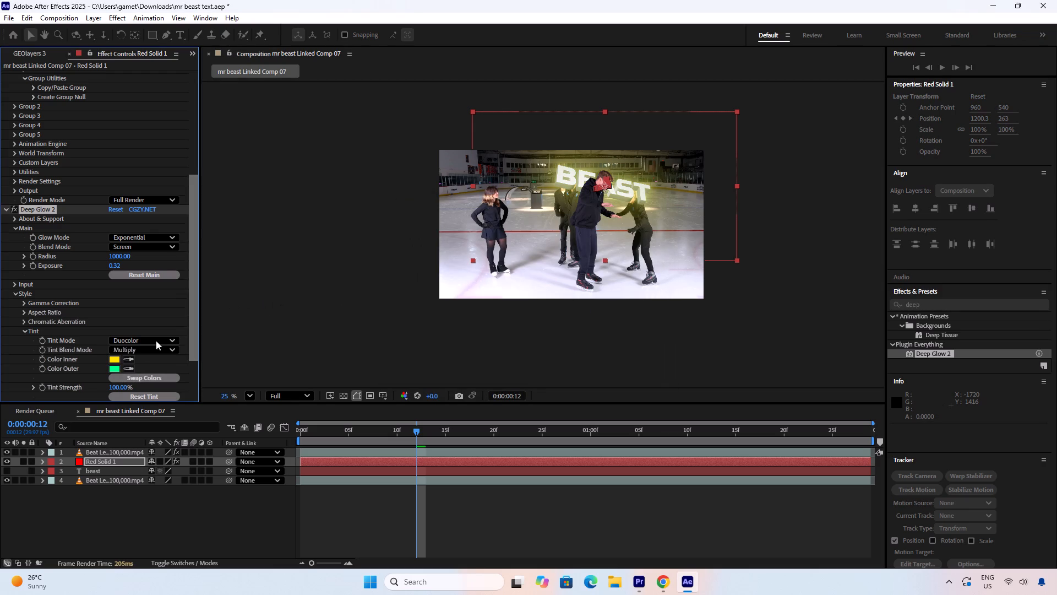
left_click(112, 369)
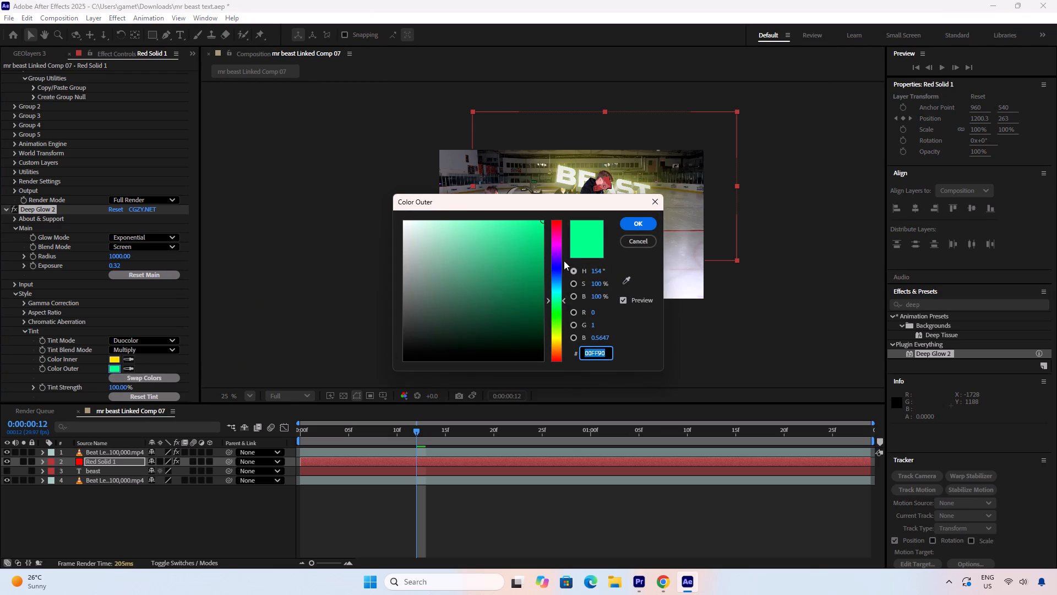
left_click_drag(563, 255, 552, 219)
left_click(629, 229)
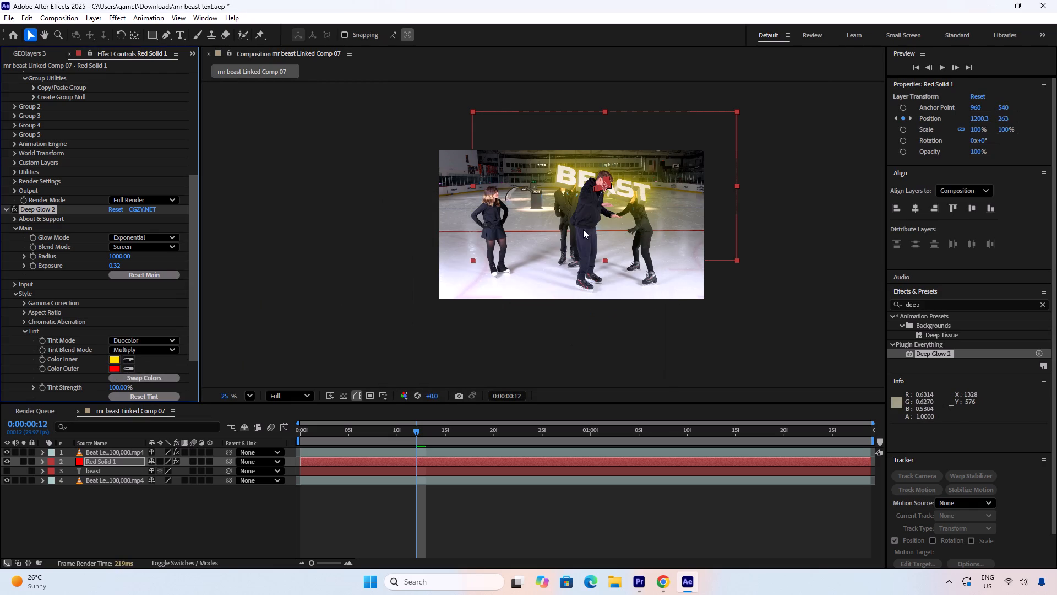
Set the outer tint color of Red Solid 1's Deep Glow 2 to white (FFFFFF).
left_click(116, 370)
left_click_drag(468, 247, 354, 217)
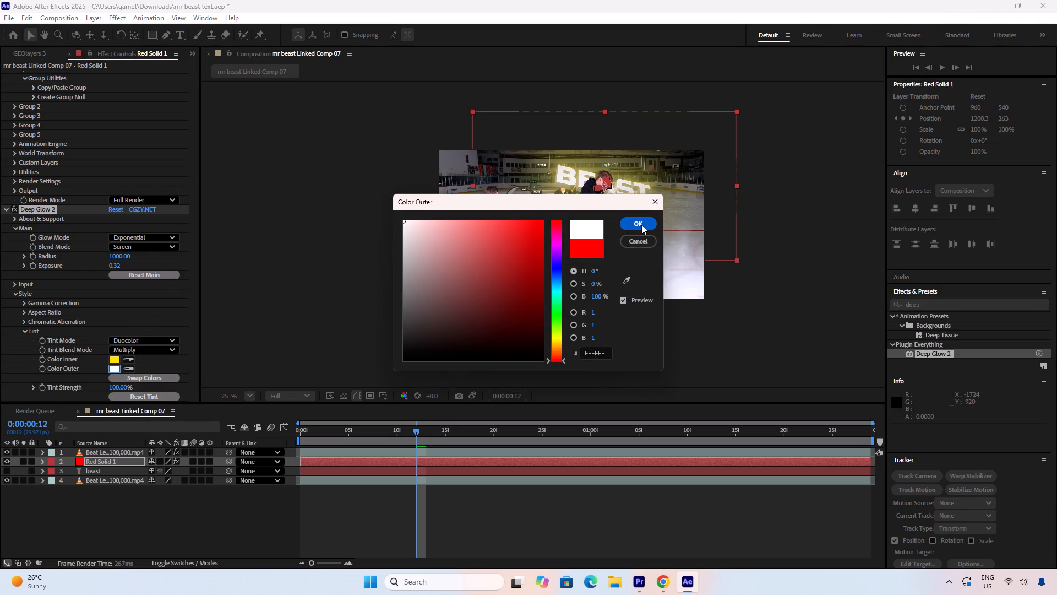
left_click(641, 225)
scroll(615, 188, "up", 5)
scroll(613, 193, "down", 5)
Preview the composition from its first frame to check the retinted title glow.
left_click(464, 518)
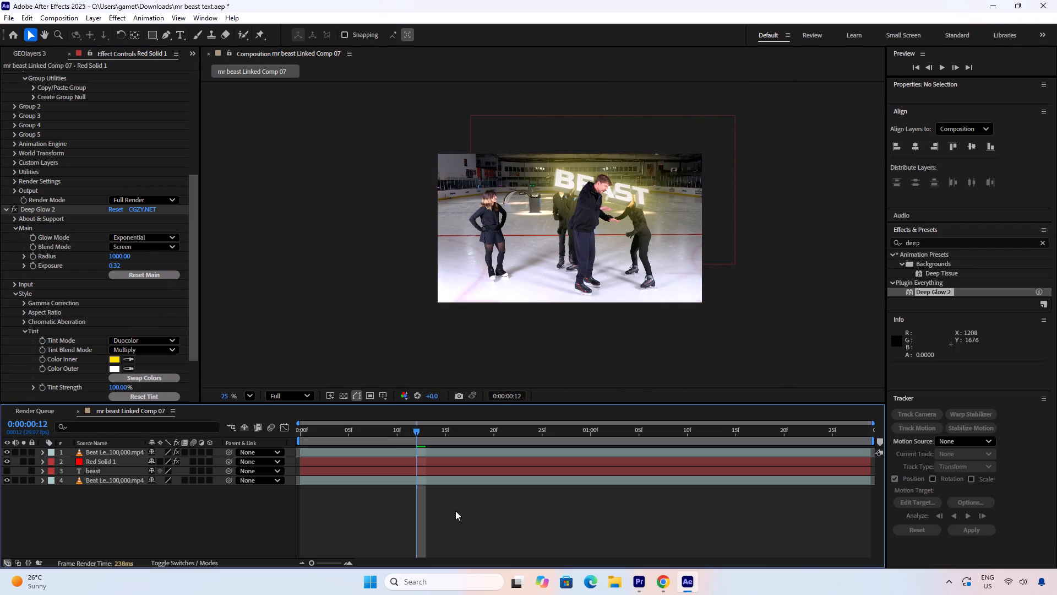
left_click_drag(400, 430, 296, 439)
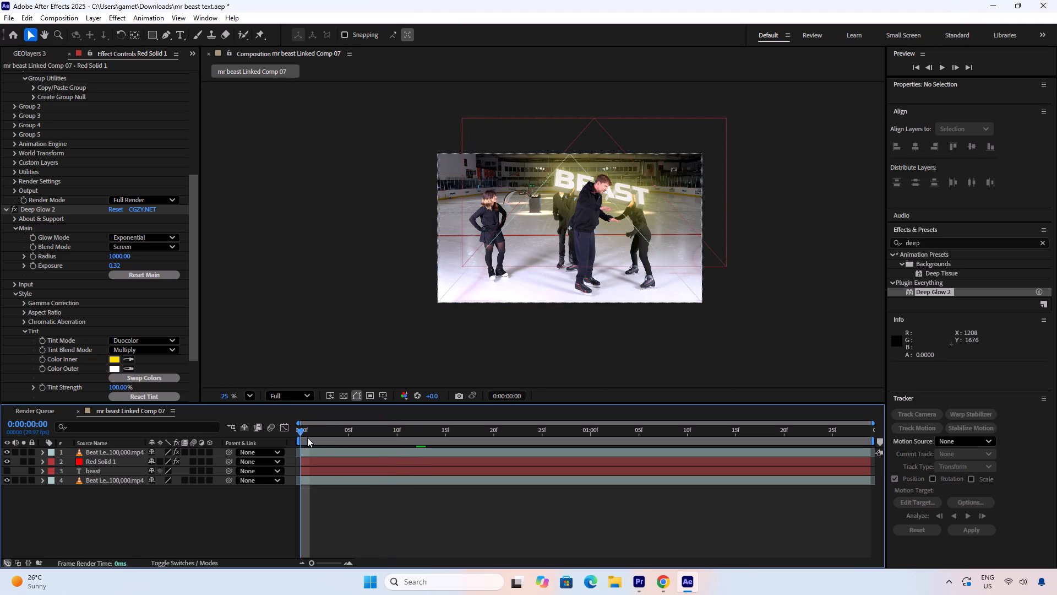
key("space")
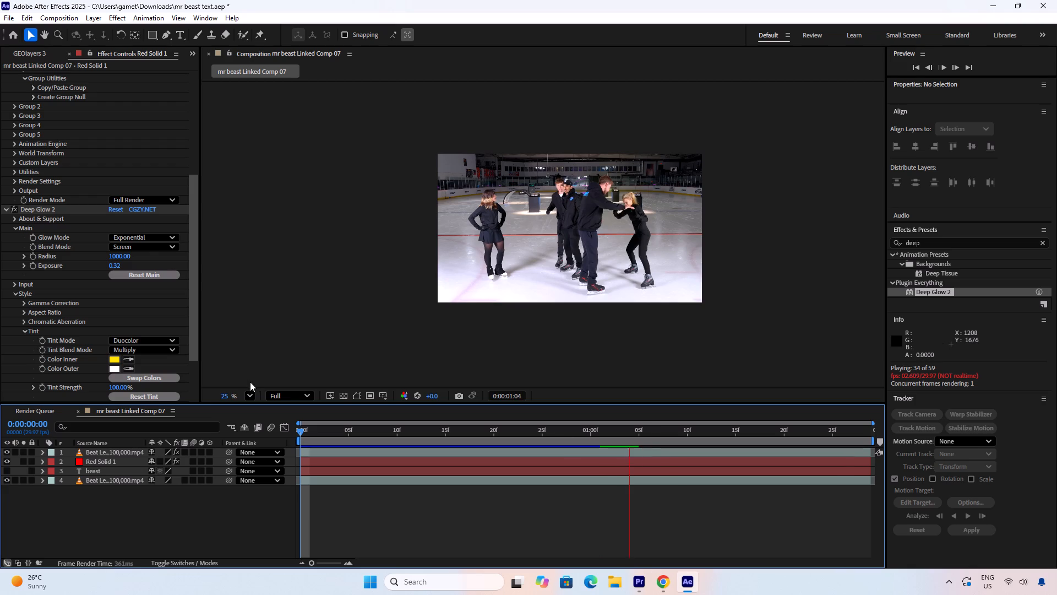
Lower the composition's preview resolution to Third.
left_click(298, 390)
left_click(297, 398)
left_click(295, 460)
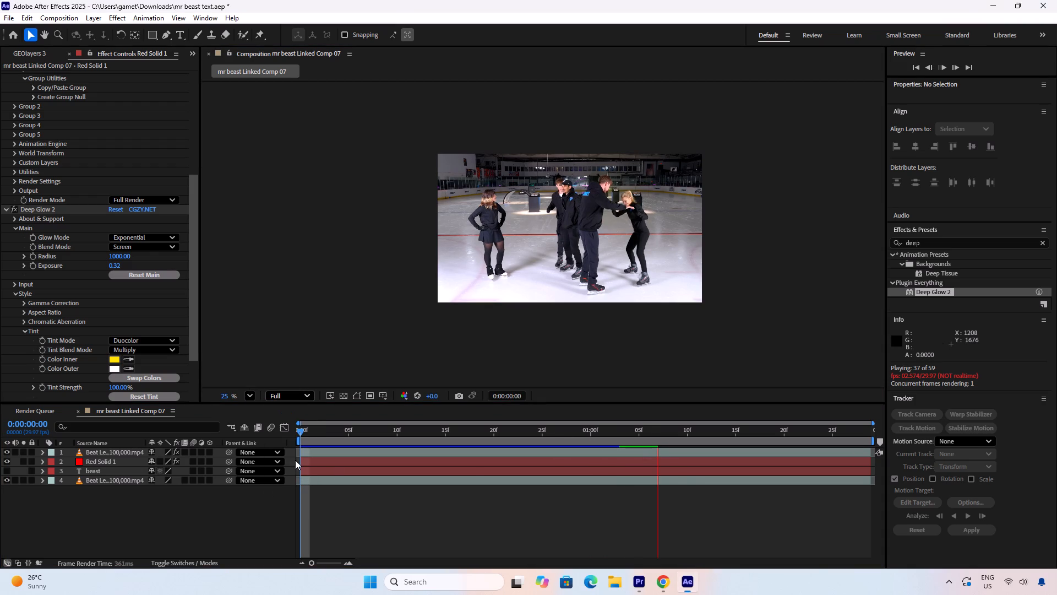
Play the composition from its start at the reduced resolution and scrub around frames 17 to 22 to check the title.
left_click_drag(636, 432, 253, 440)
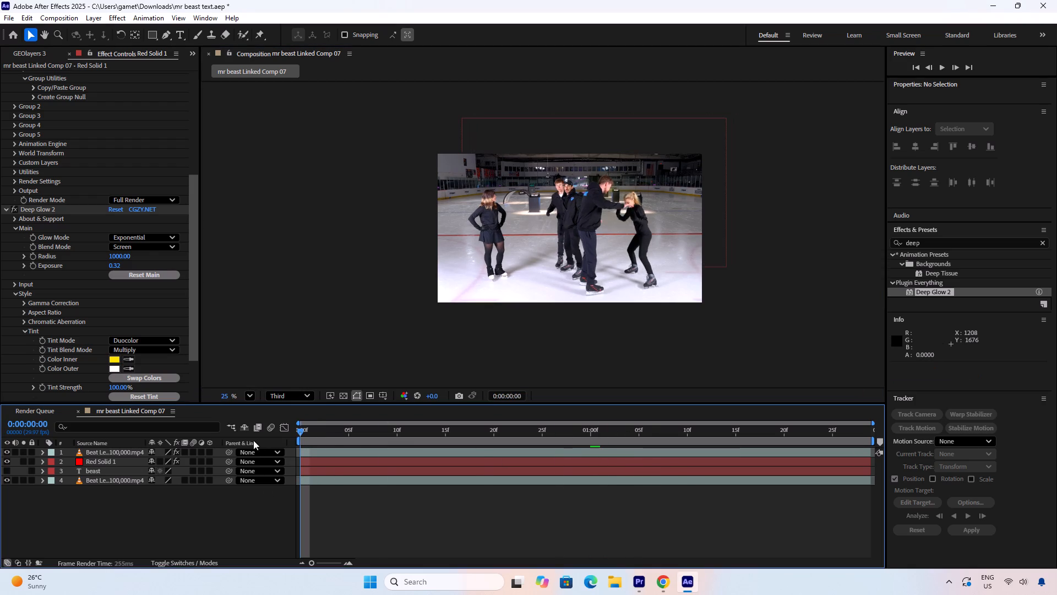
left_click_drag(253, 440, 243, 440)
key("space")
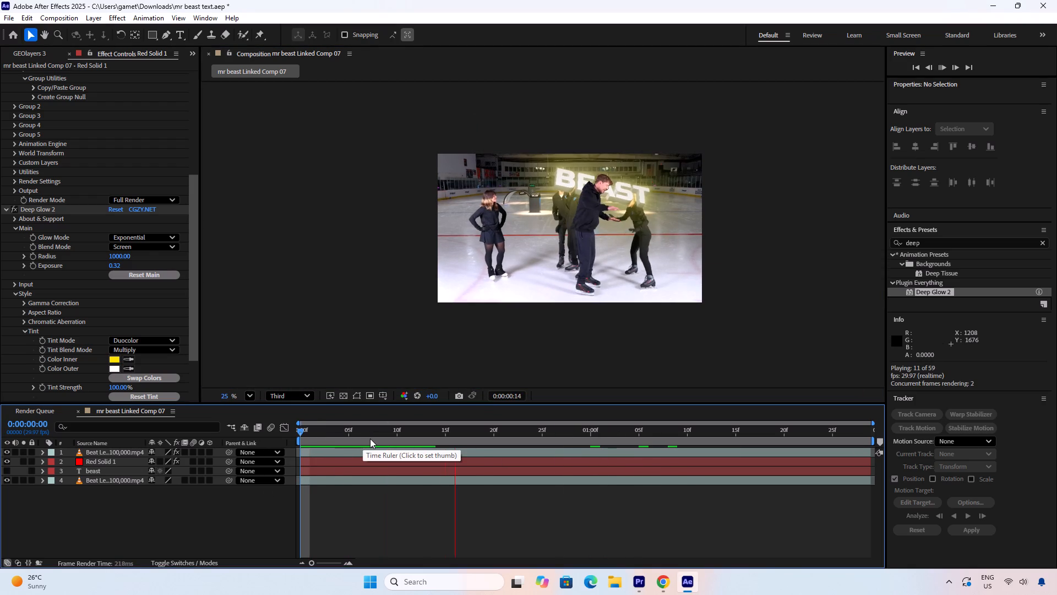
key("space")
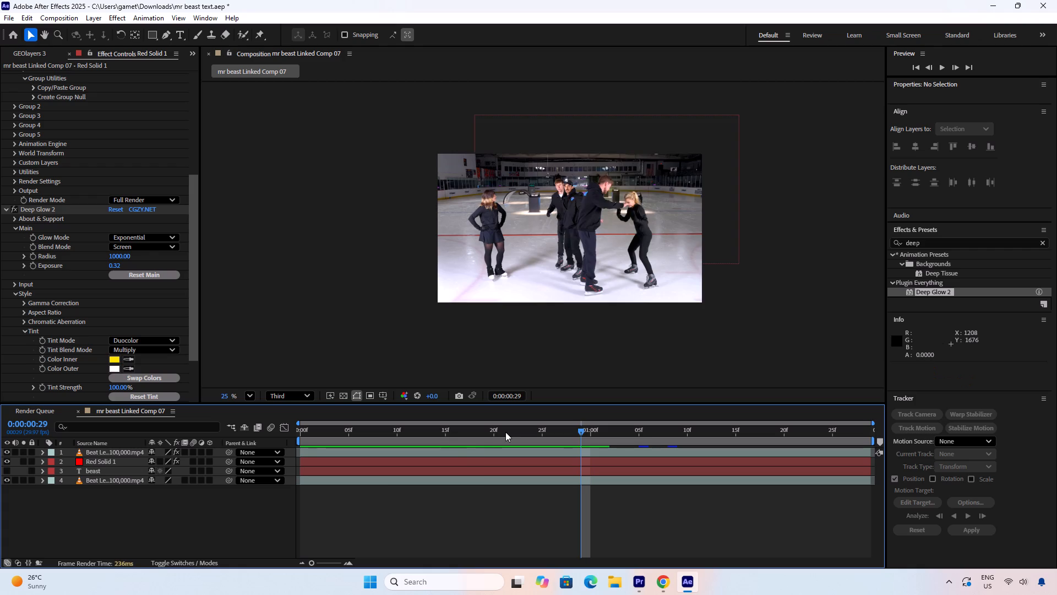
left_click_drag(505, 432, 517, 434)
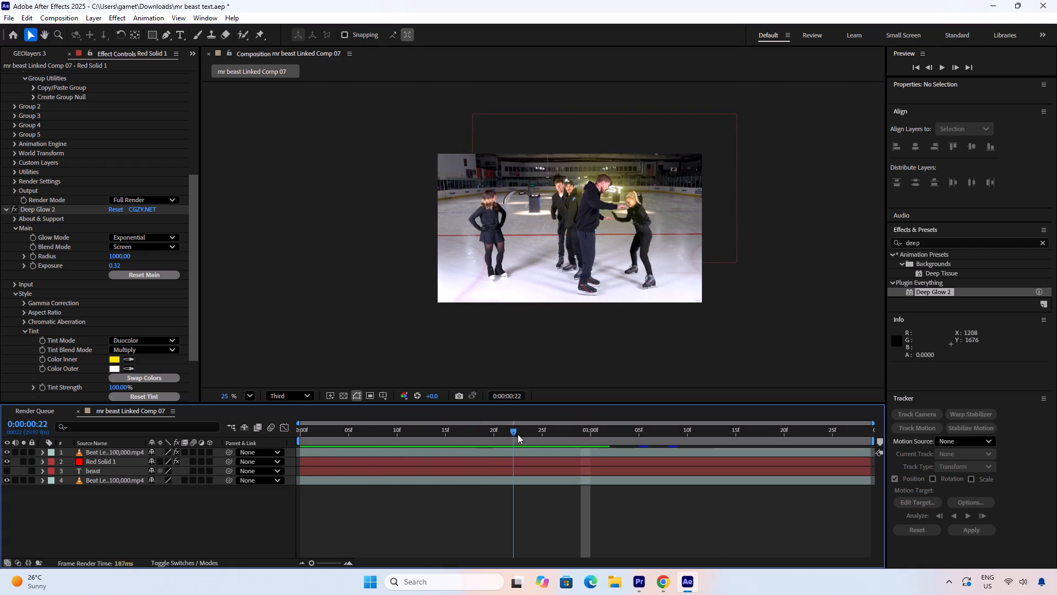
left_click_drag(517, 434, 470, 439)
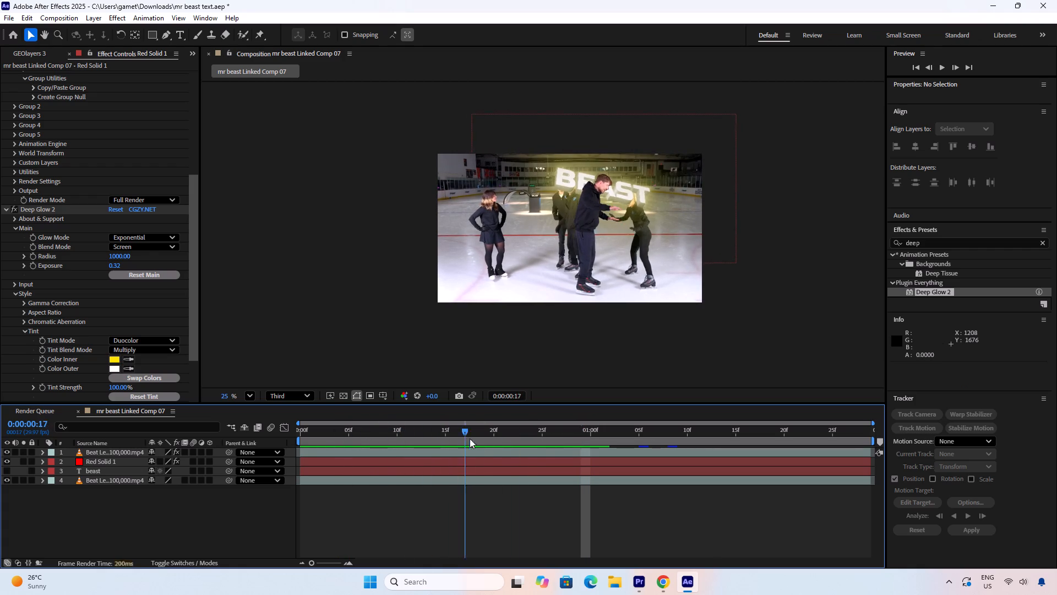
left_click_drag(470, 439, 488, 436)
With Red Solid 1 selected, search the effects and presets for "slide", look through the matches, and clear the search.
left_click(476, 452)
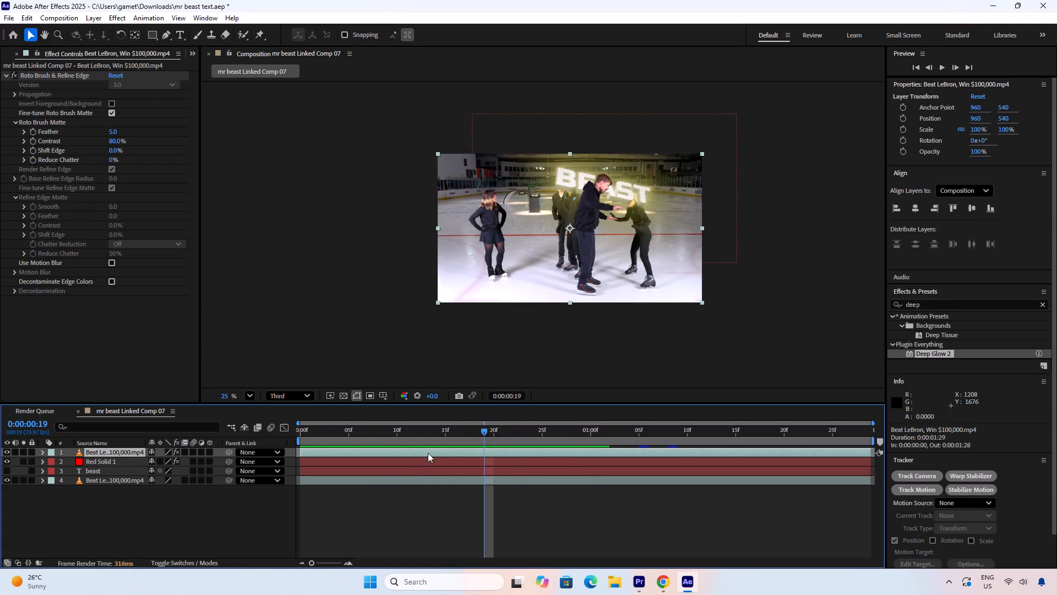
left_click(406, 458)
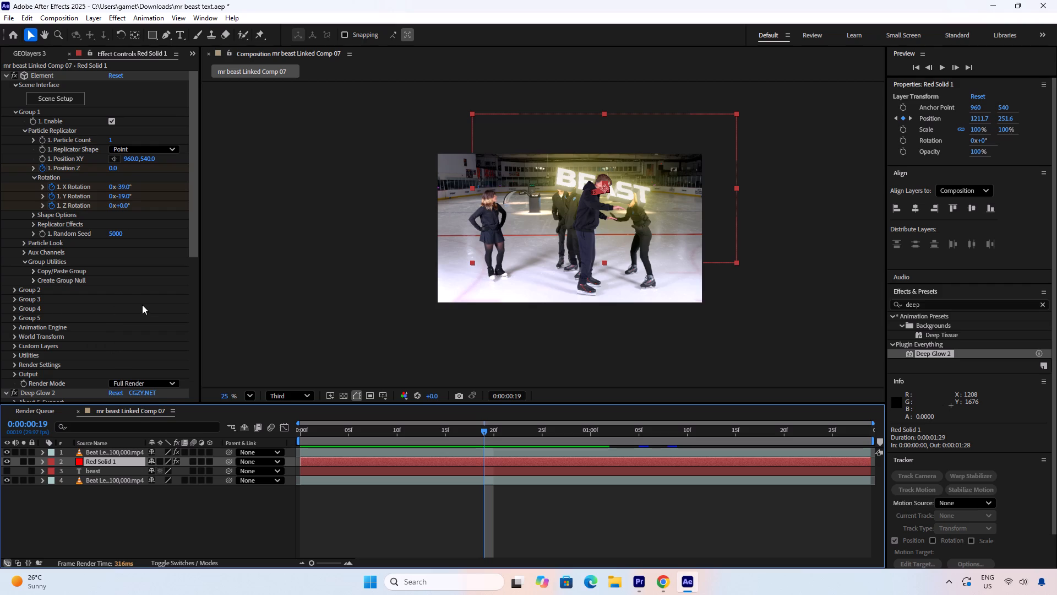
scroll(118, 291, "down", 5)
scroll(118, 291, "up", 9)
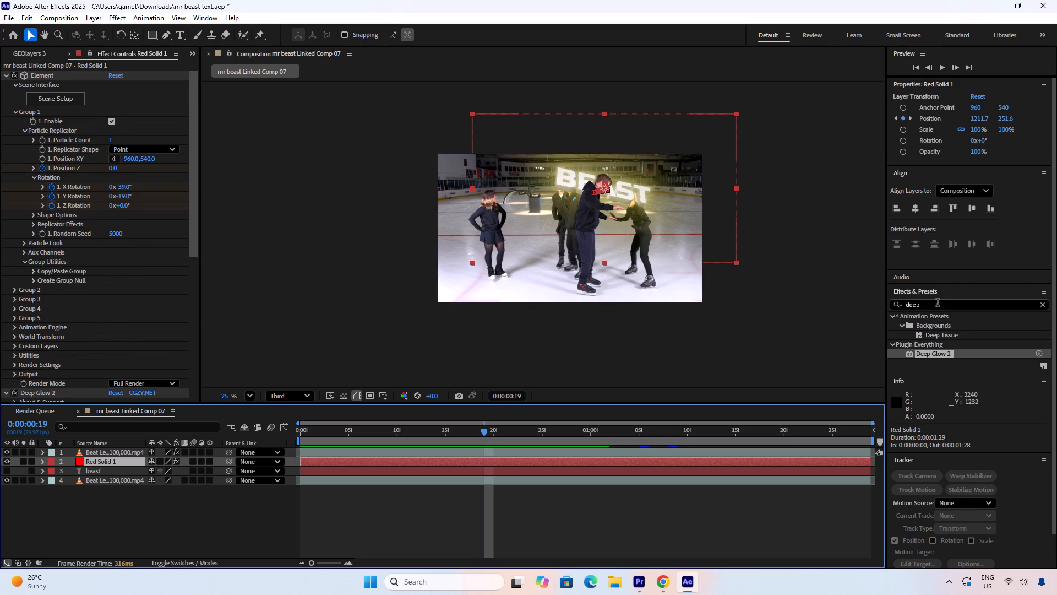
left_click_drag(938, 304, 849, 309)
key("BackSpace")
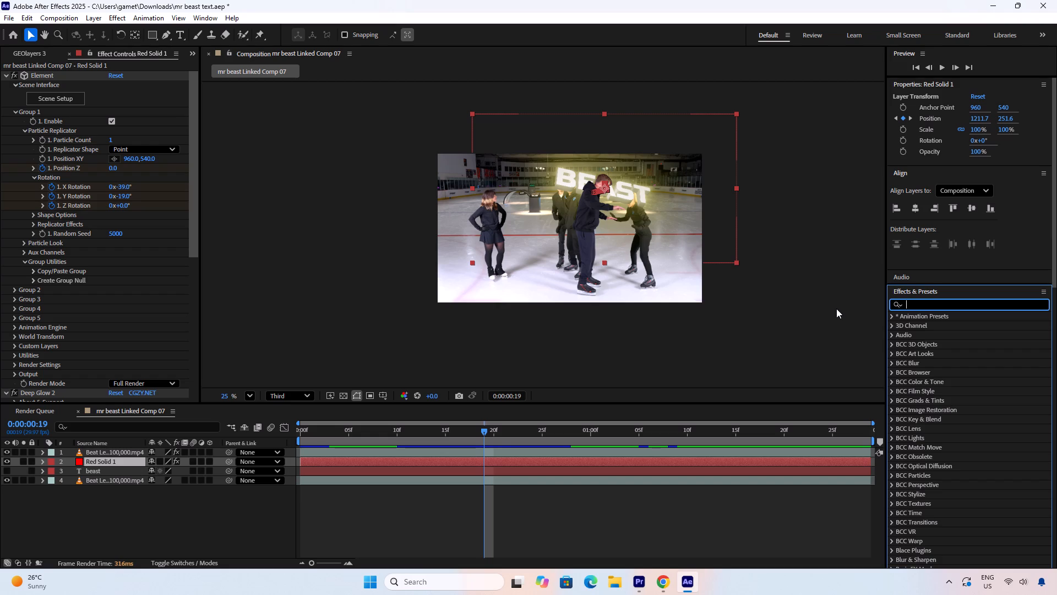
type("slic")
key("BackSpace")
type("de")
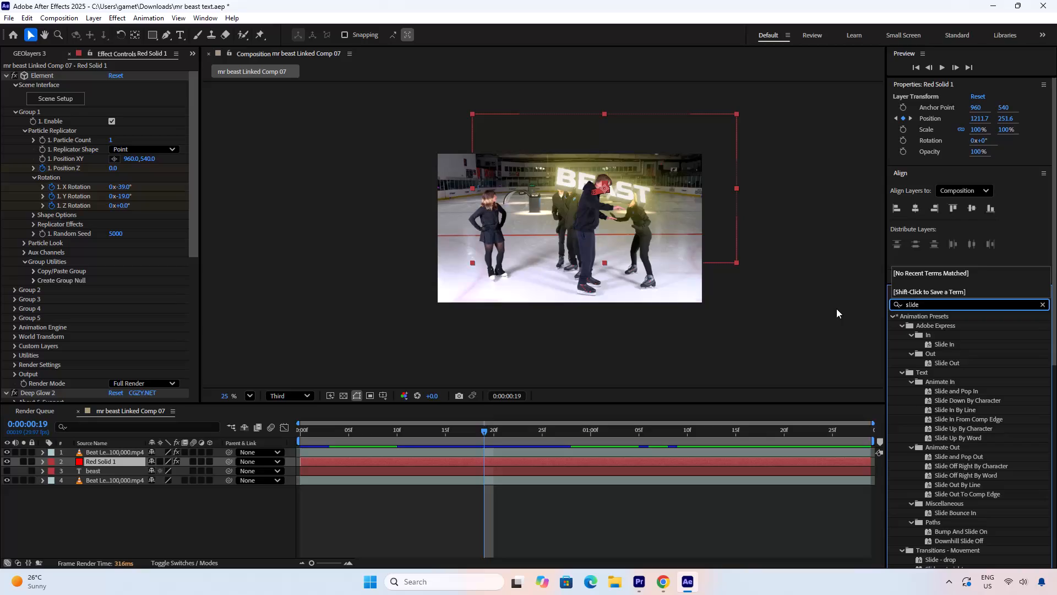
scroll(947, 394, "down", 3)
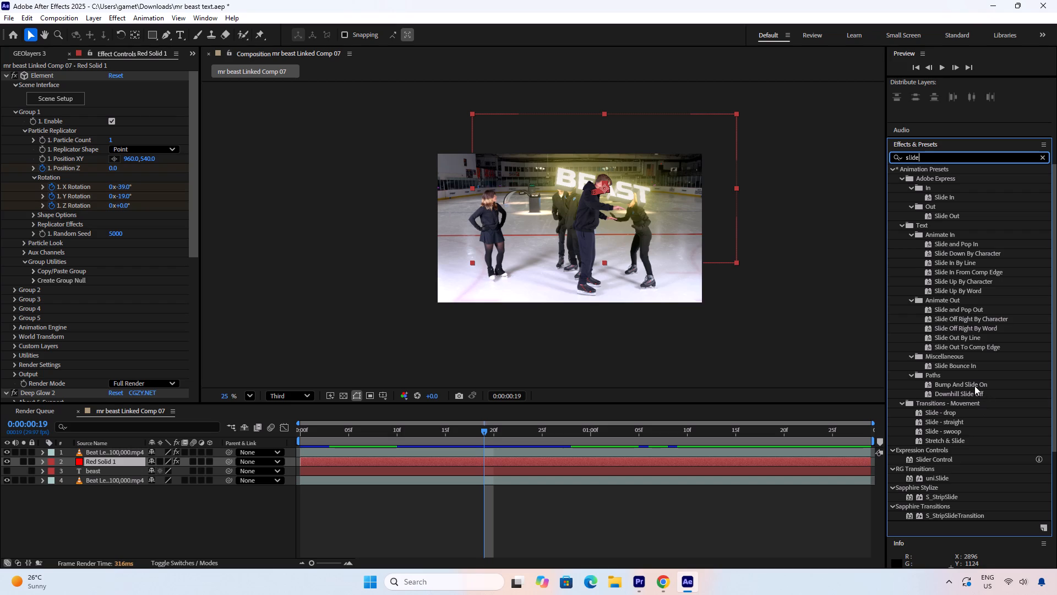
left_click_drag(936, 156, 886, 159)
key("BackSpace")
key("BackSpace")
key("BackSpace")
key("BackSpace")
key("BackSpace")
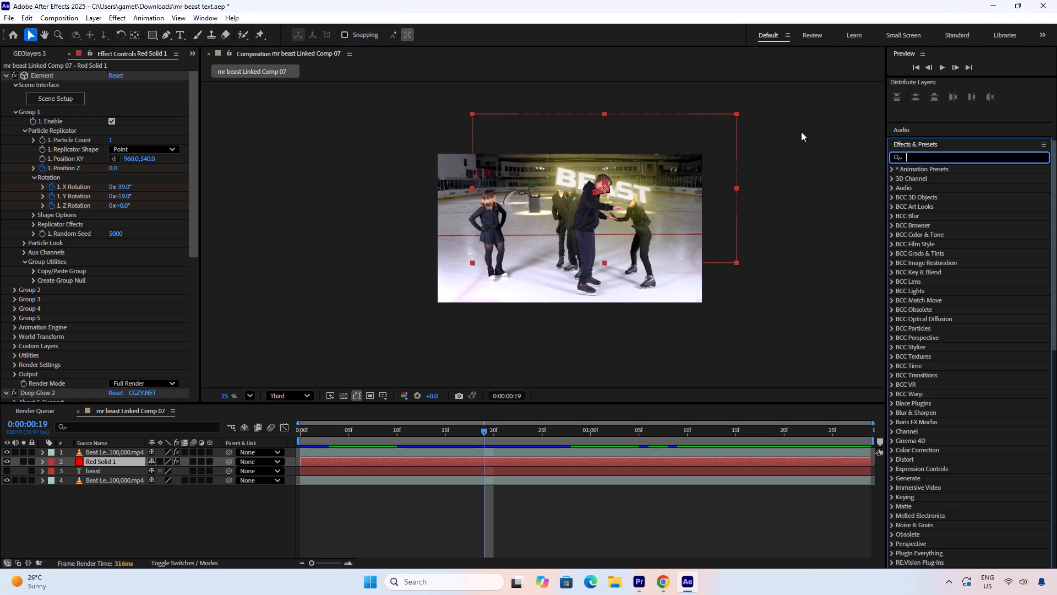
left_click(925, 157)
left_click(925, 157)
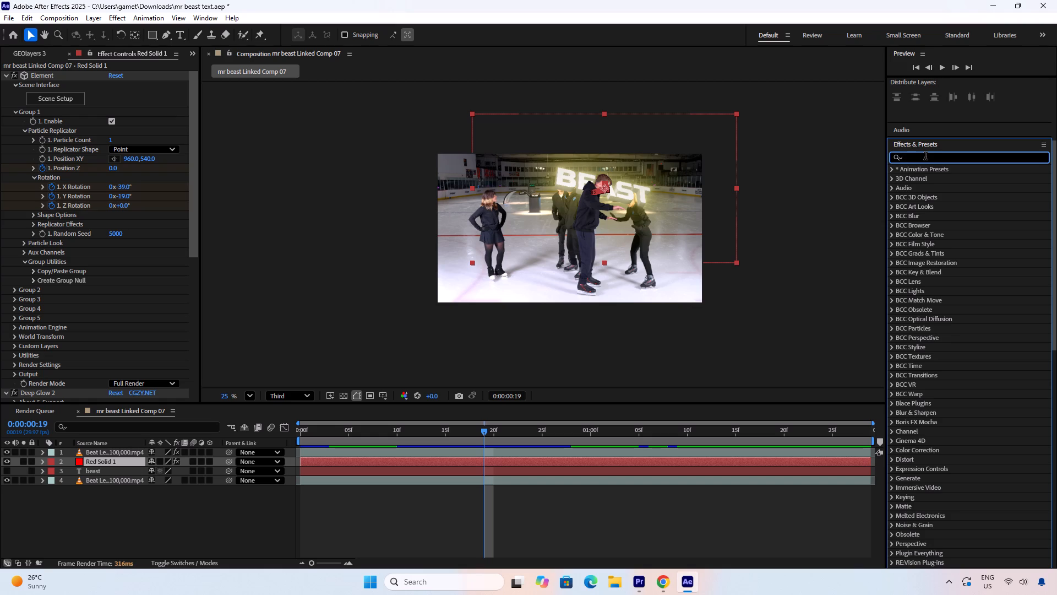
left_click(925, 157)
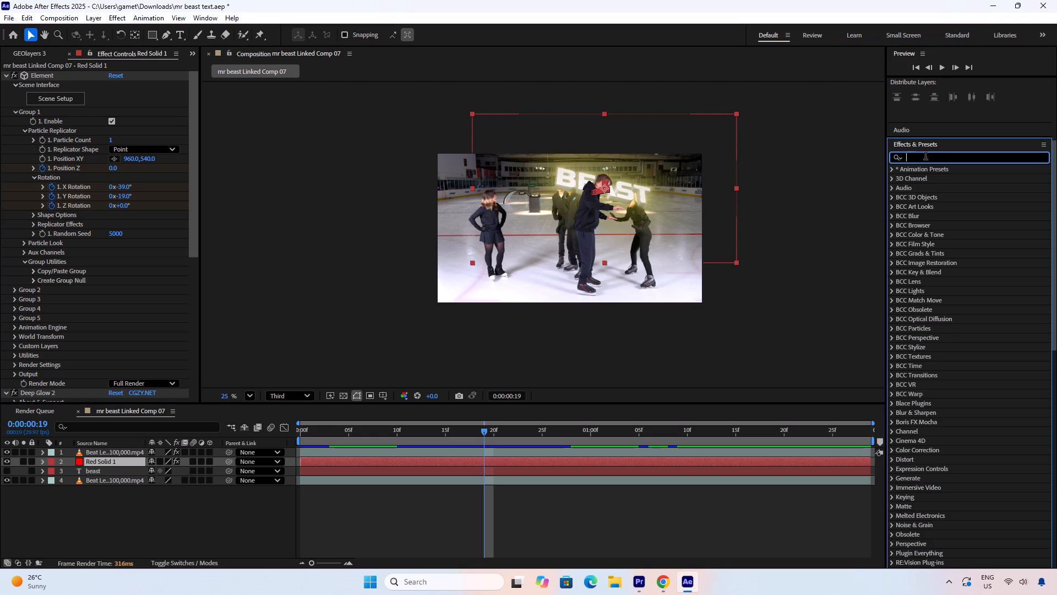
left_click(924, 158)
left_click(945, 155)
Play the composition from near its start and scrub to frame 21 to examine the title's exit motion.
left_click_drag(480, 429, 311, 439)
key("space")
key("space")
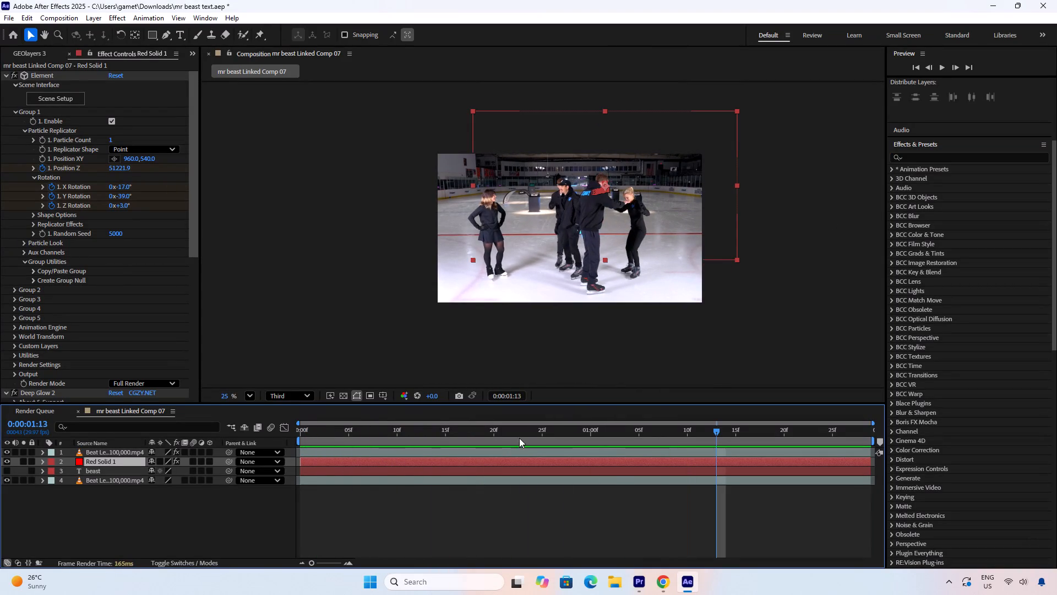
left_click_drag(515, 425, 452, 430)
left_click_drag(476, 430, 499, 443)
Reveal Red Solid 1's keyframes and move its Element Position Z and X, Y and Z Rotation keyframes from frame 20 to frame 25.
left_click(503, 455)
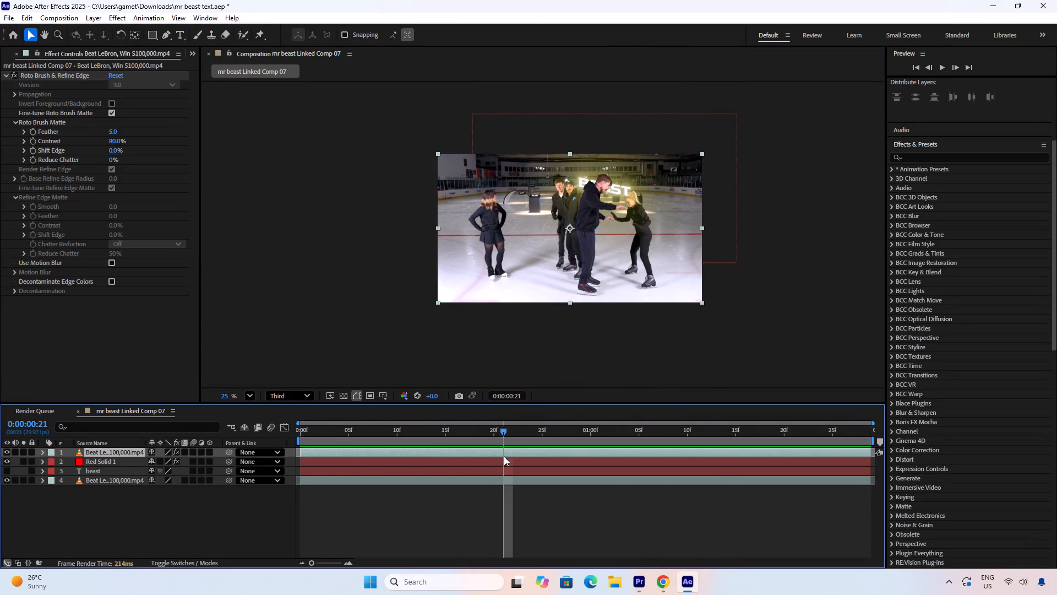
left_click(504, 459)
key("u")
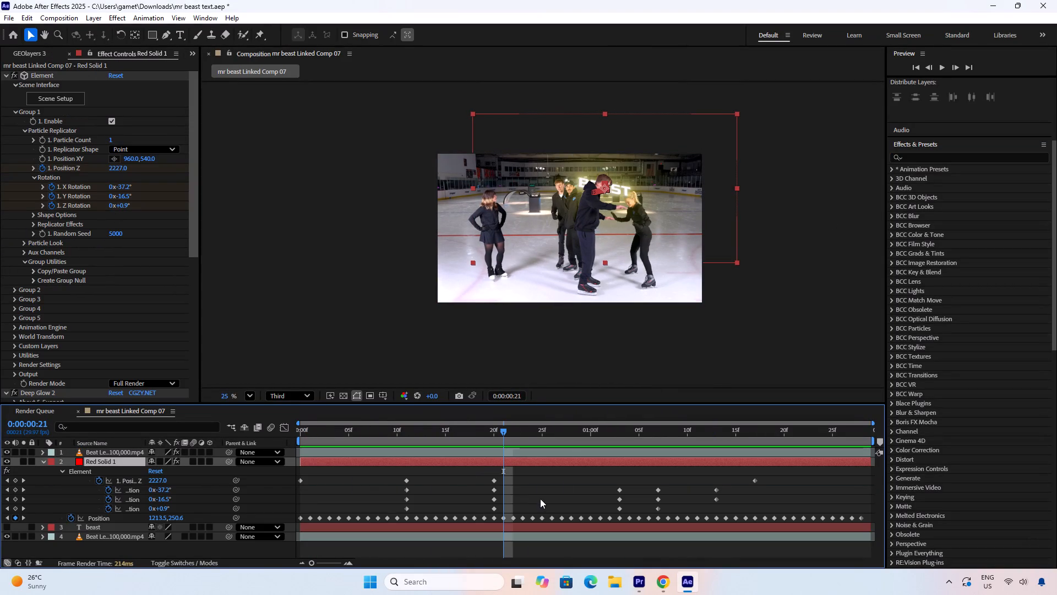
left_click_drag(500, 430, 538, 432)
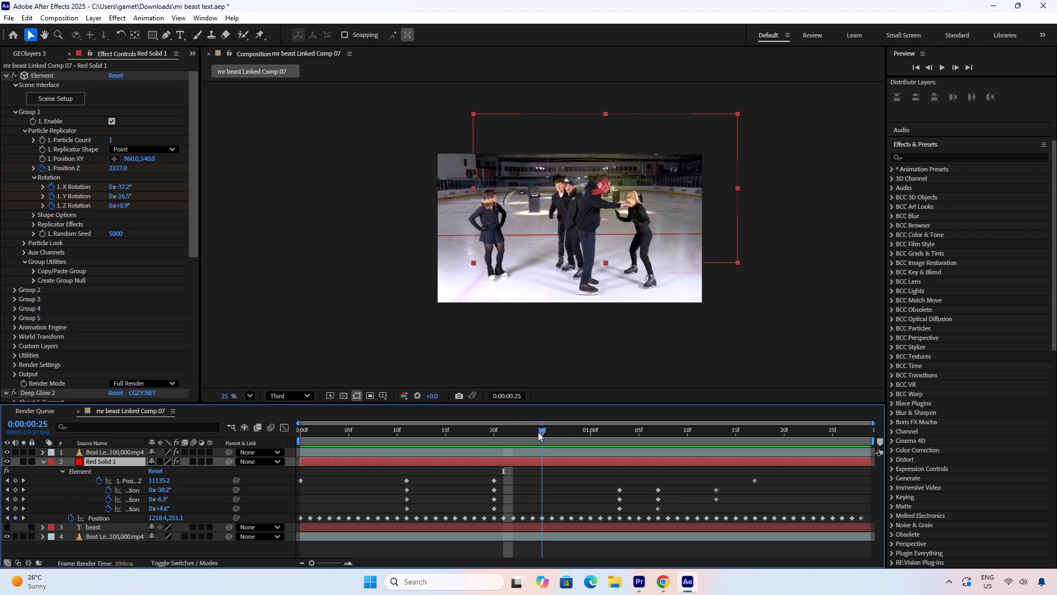
left_click_drag(538, 432, 434, 440)
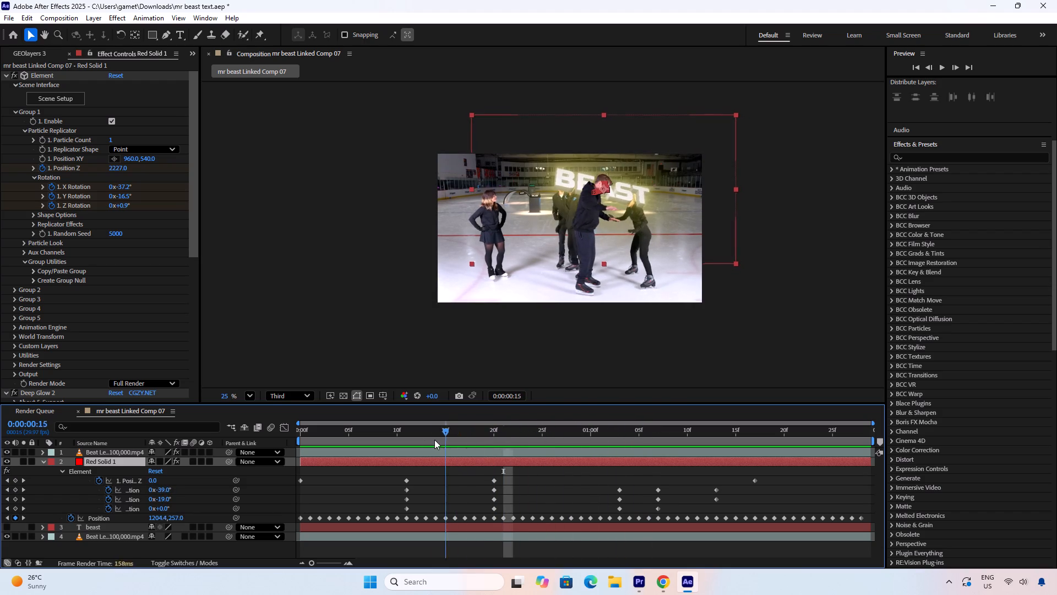
left_click_drag(434, 440, 441, 439)
left_click_drag(471, 476, 472, 476)
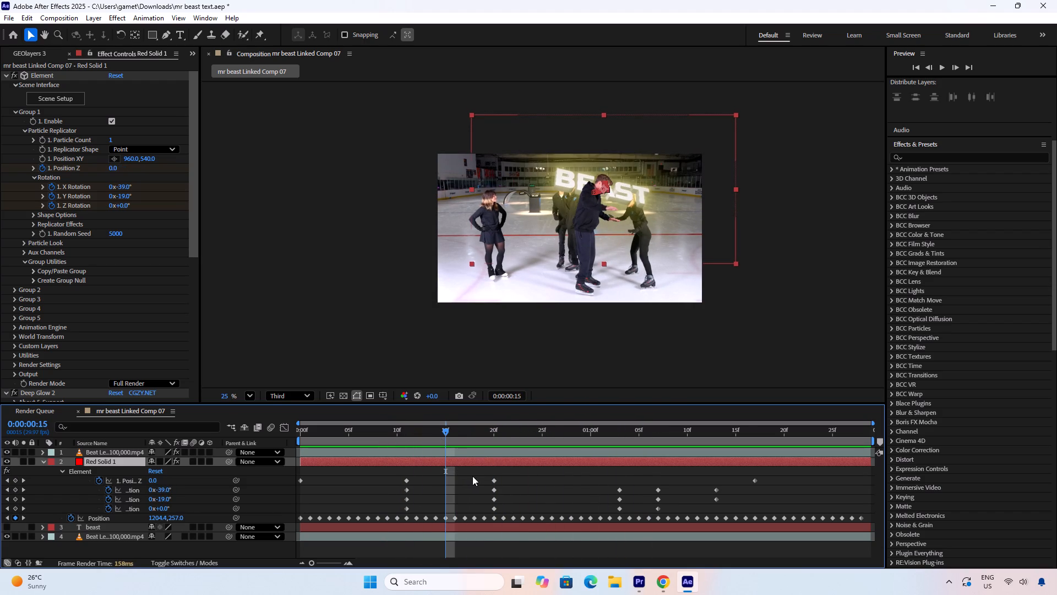
left_click_drag(472, 476, 487, 485)
left_click_drag(488, 471, 495, 523)
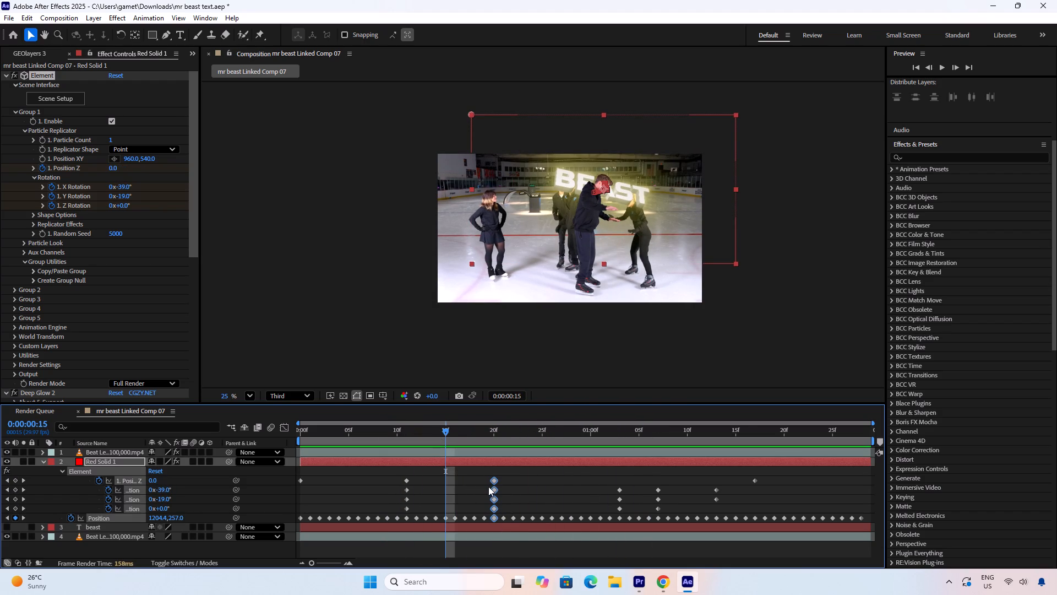
left_click_drag(491, 482, 509, 483)
left_click_drag(481, 475, 506, 499)
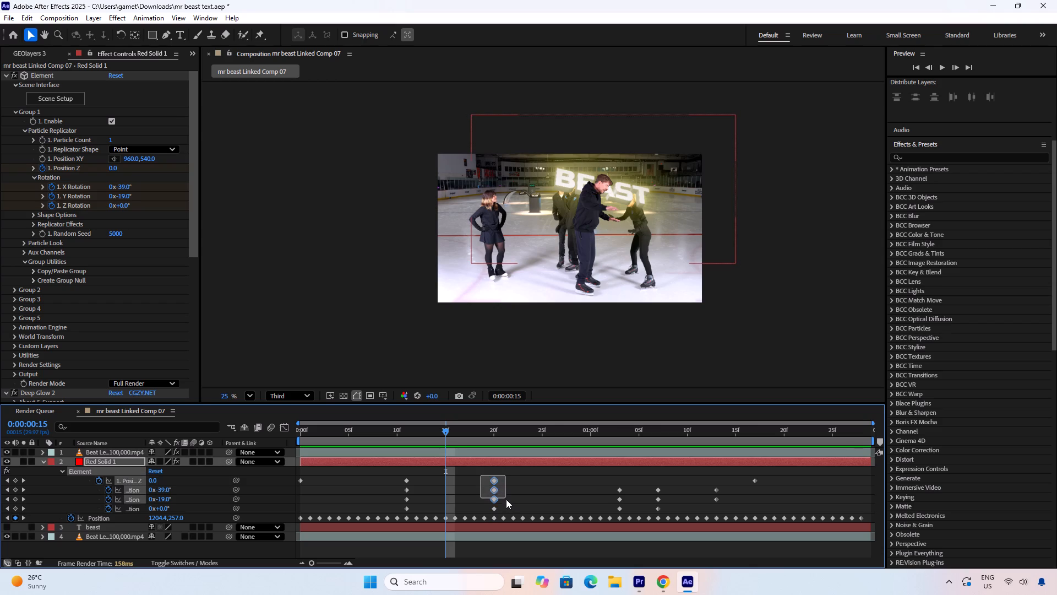
left_click_drag(506, 499, 505, 507)
left_click_drag(493, 480, 546, 489)
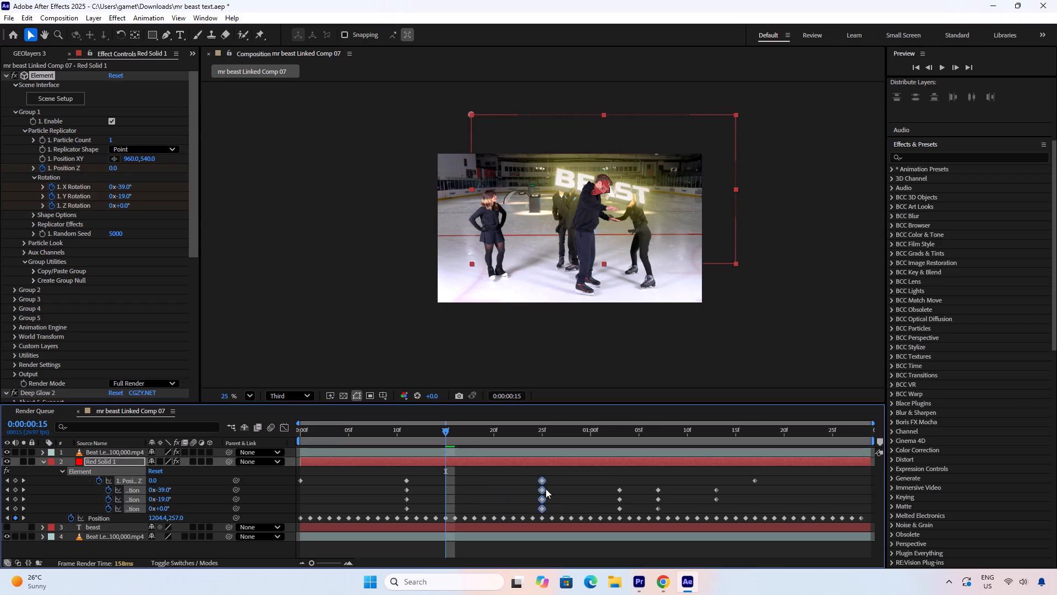
Move Red Solid 1's Element Position Z and X, Y and Z Rotation keyframes from frame 25 to 0:00:01:01.
left_click_drag(546, 489, 596, 489)
left_click(461, 481)
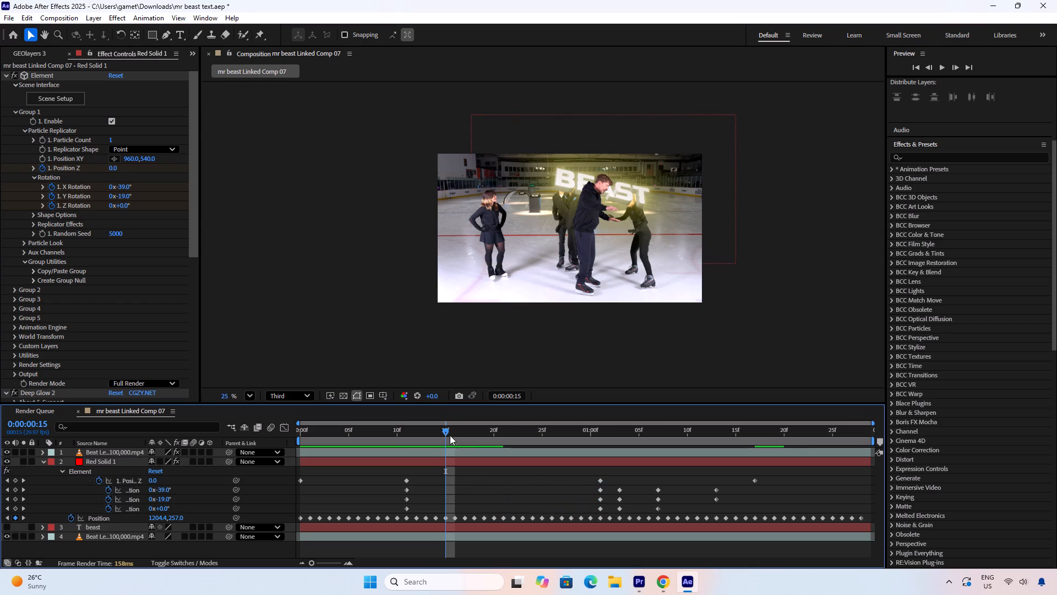
Play the composition from frame 6 and from its start, and scrub to frame 21 to check the title's timing.
left_click_drag(438, 430, 356, 430)
key("space")
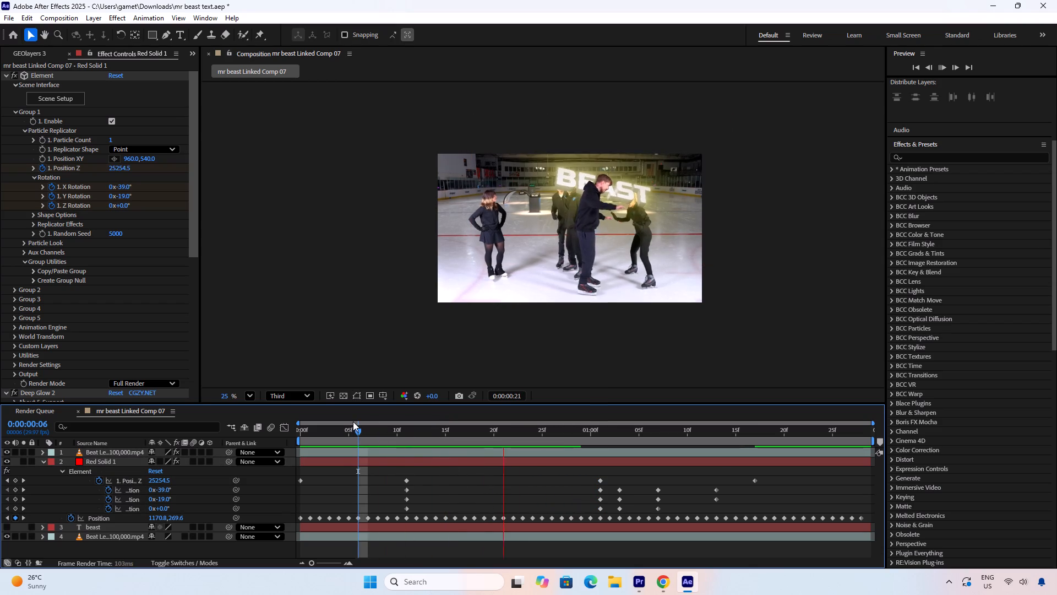
key("space")
left_click_drag(509, 430, 302, 432)
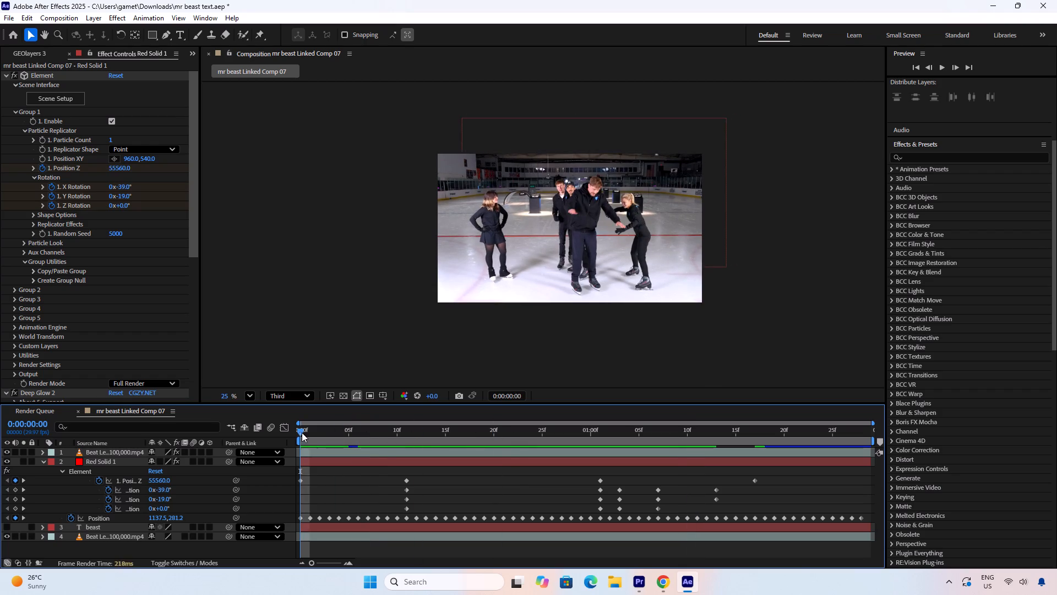
key("space")
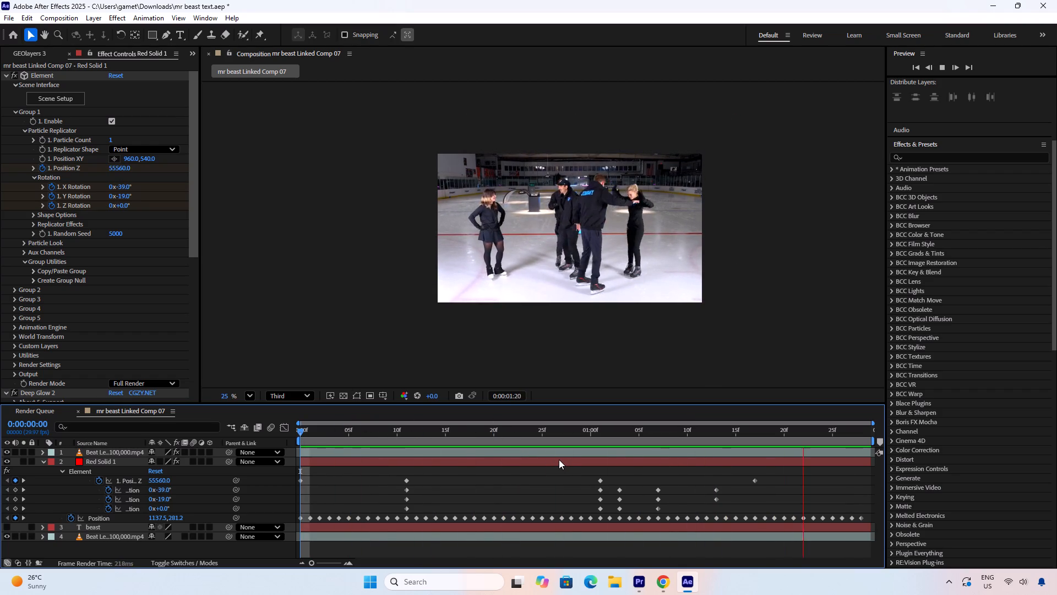
key("space")
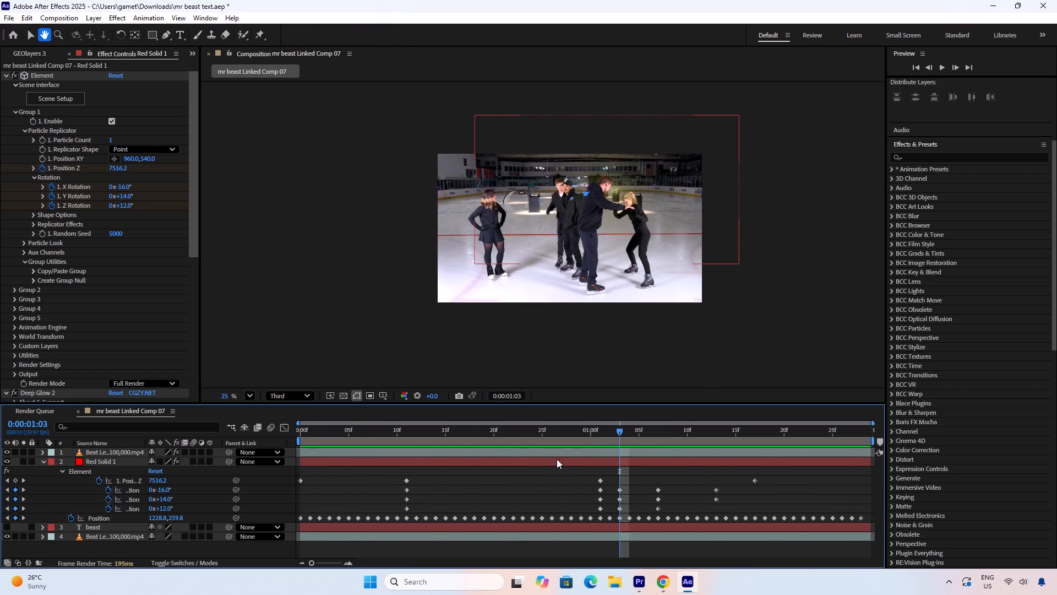
left_click_drag(603, 437, 510, 443)
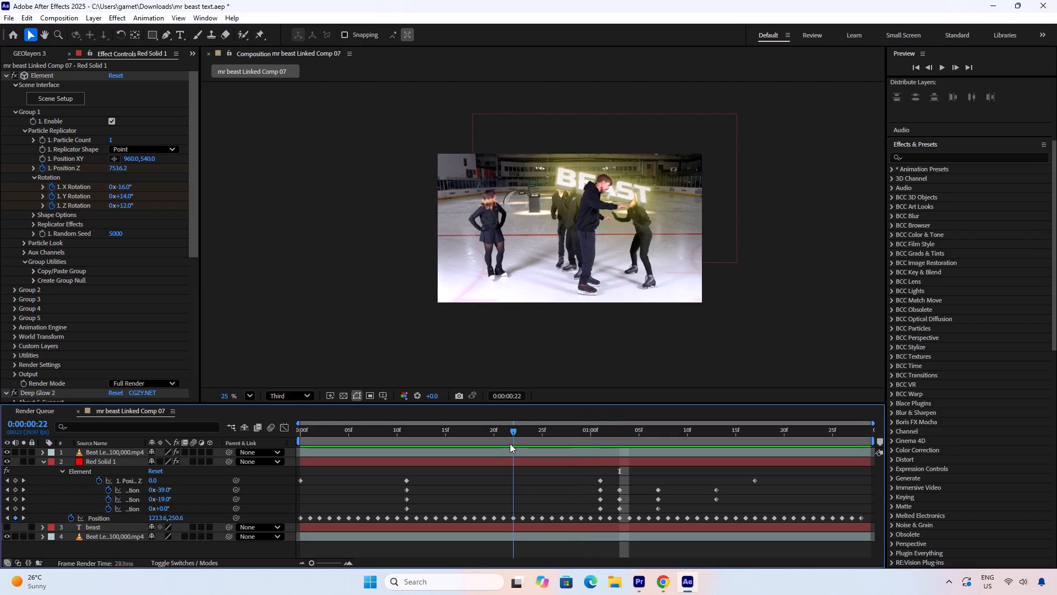
left_click_drag(510, 443, 506, 443)
Search the effects for "glow" and apply Deep Glow 2 to the rotoscoped Beat LeBron video layer above Red Solid 1.
left_click(341, 453)
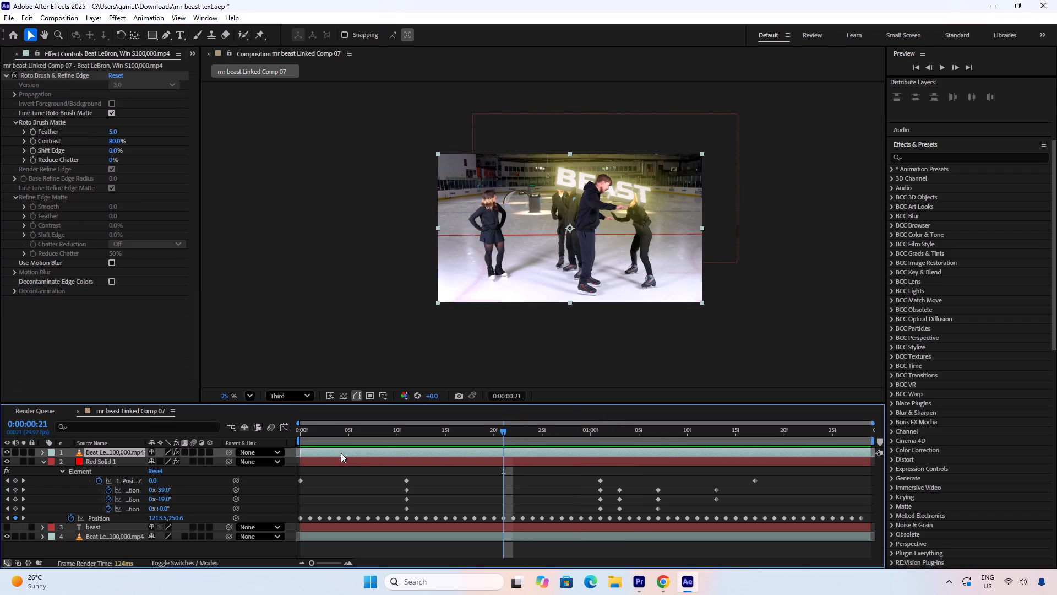
left_click(939, 161)
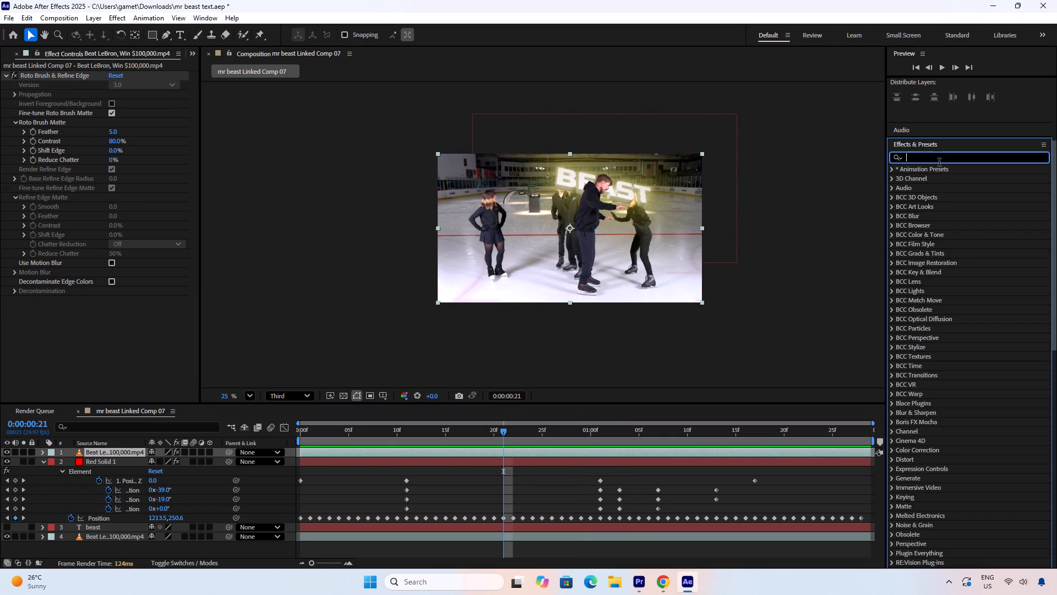
type("glw")
key("BackSpace")
type("ow")
scroll(958, 368, "down", 6)
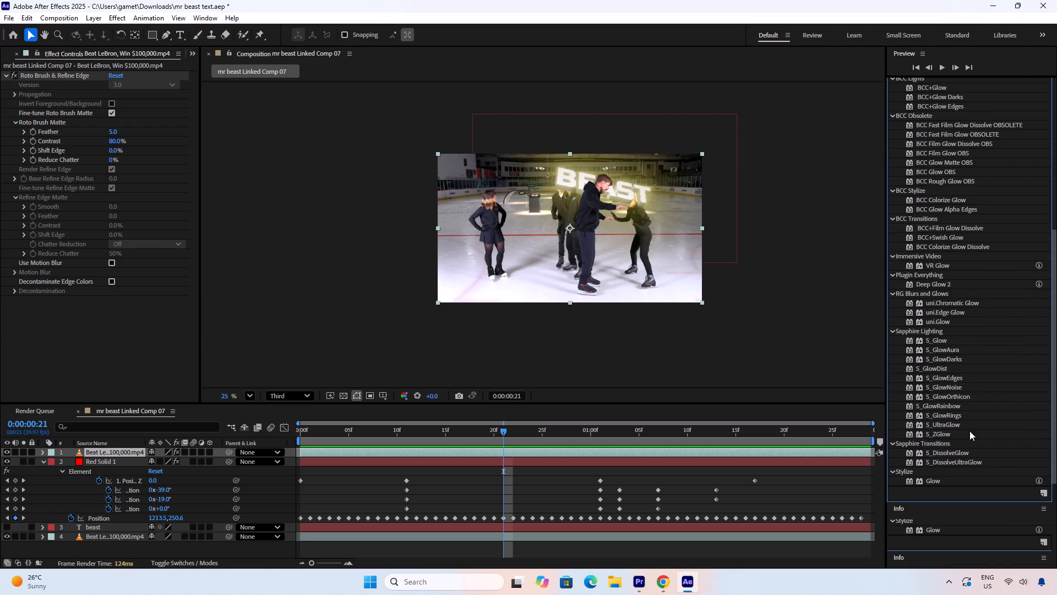
left_click(931, 481)
scroll(961, 308, "up", 3)
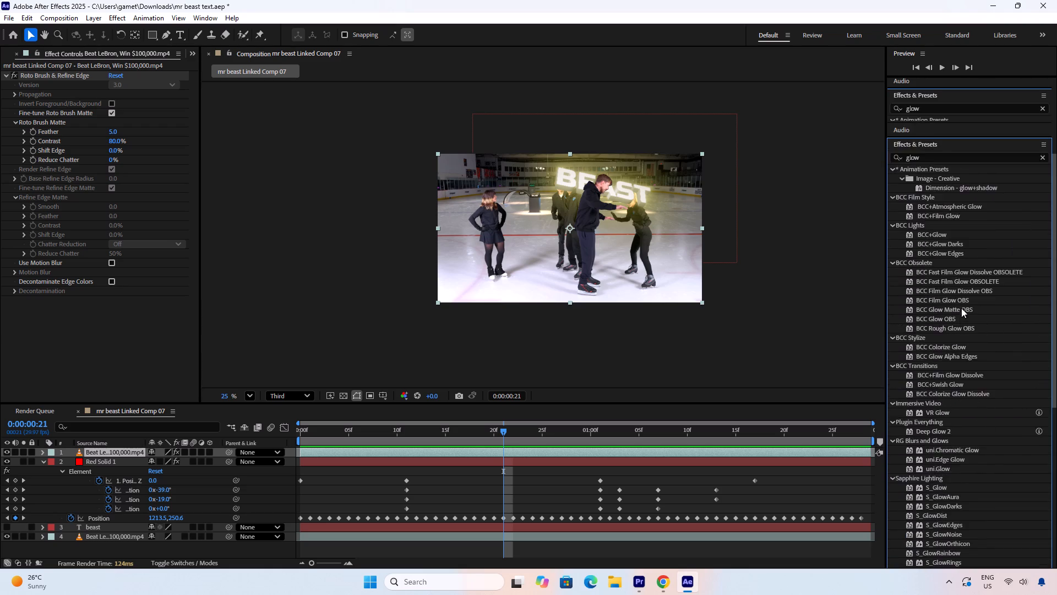
scroll(960, 320, "down", 1)
left_click(949, 382)
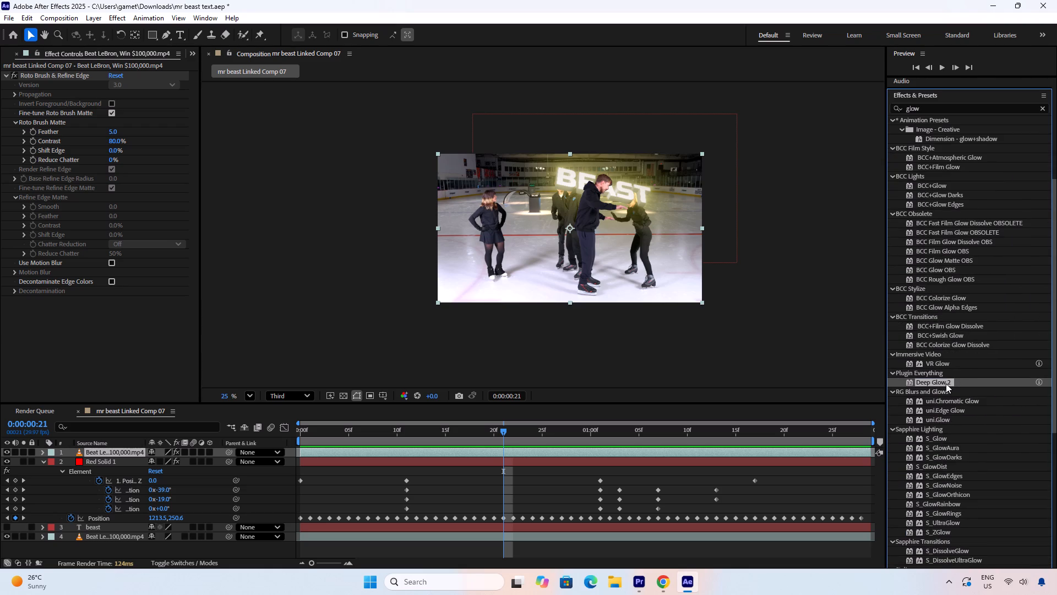
left_click_drag(946, 383, 544, 454)
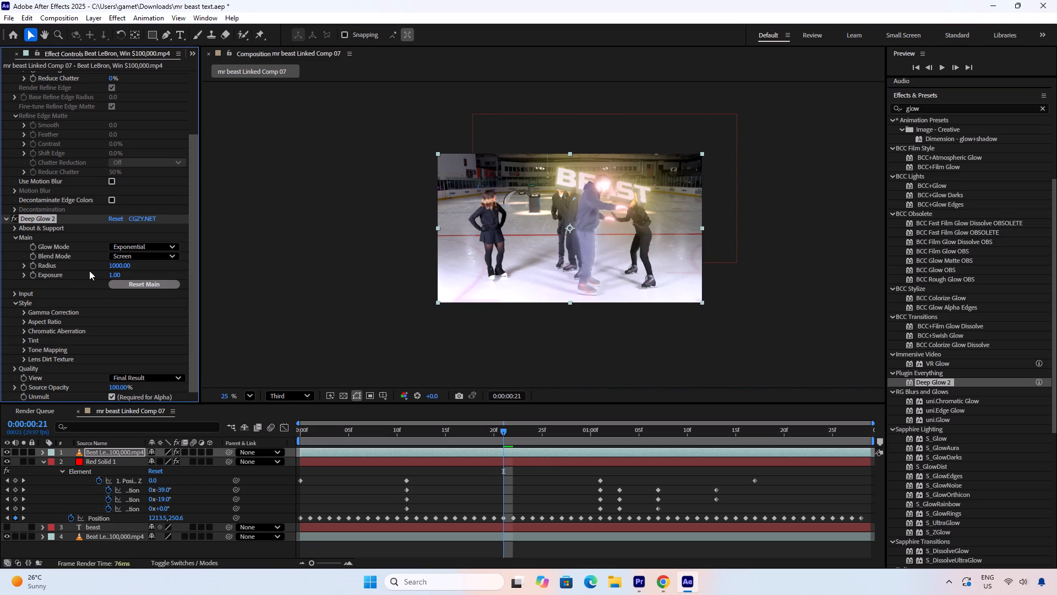
Lower the Deep Glow 2 Exposure on the rotoscoped video layer to 0.13.
scroll(96, 340, "down", 4)
scroll(116, 290, "up", 1)
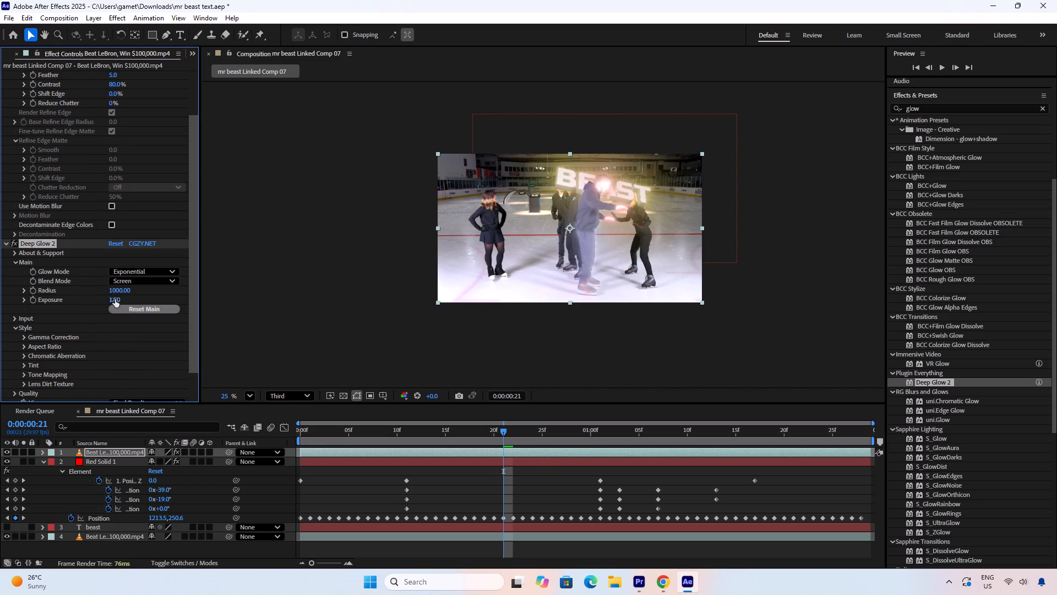
left_click_drag(115, 299, 87, 593)
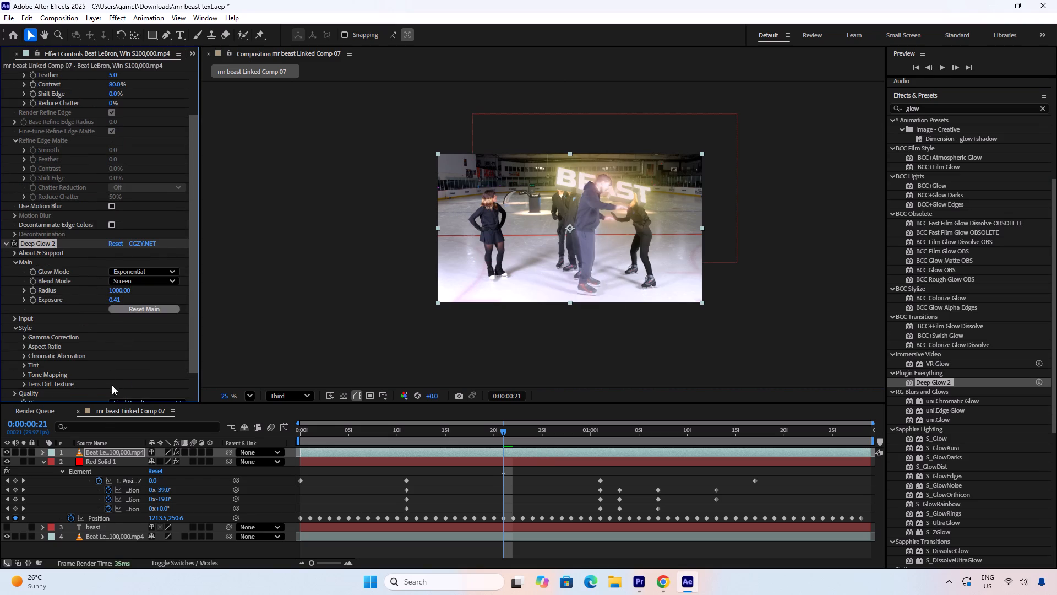
left_click_drag(112, 302, 95, 514)
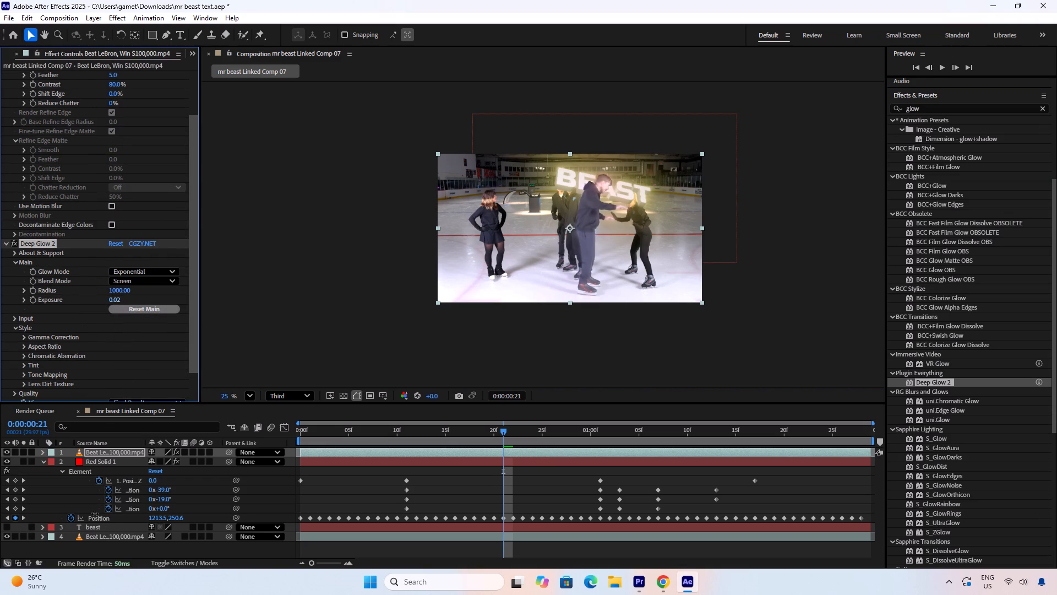
left_click_drag(95, 514, 107, 442)
left_click_drag(107, 442, 102, 491)
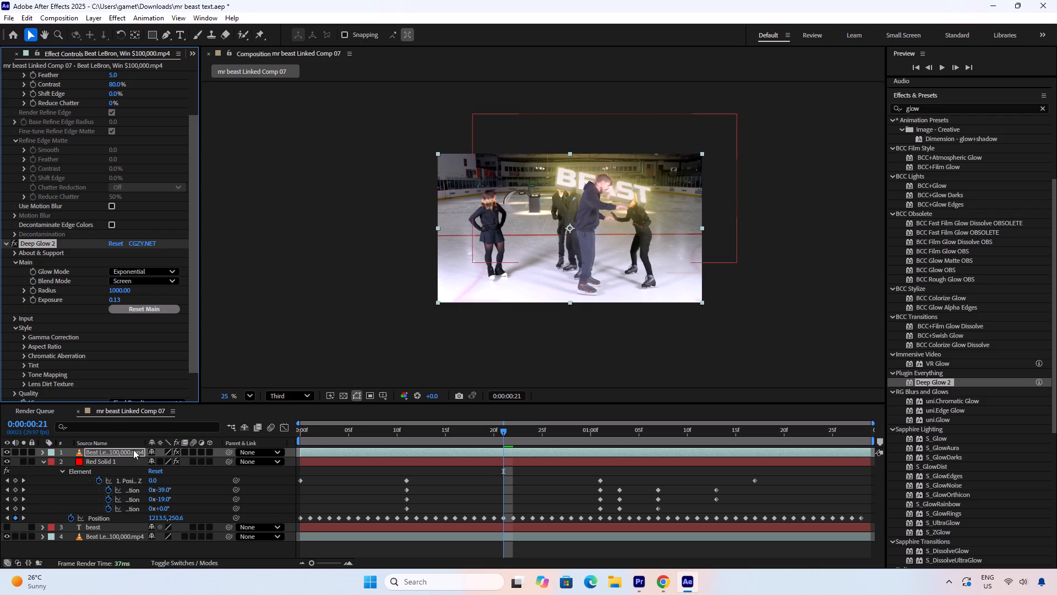
Set the composition preview to Full resolution and examine the glowing skater and BEAST title up close at frame 21.
scroll(559, 164, "up", 11)
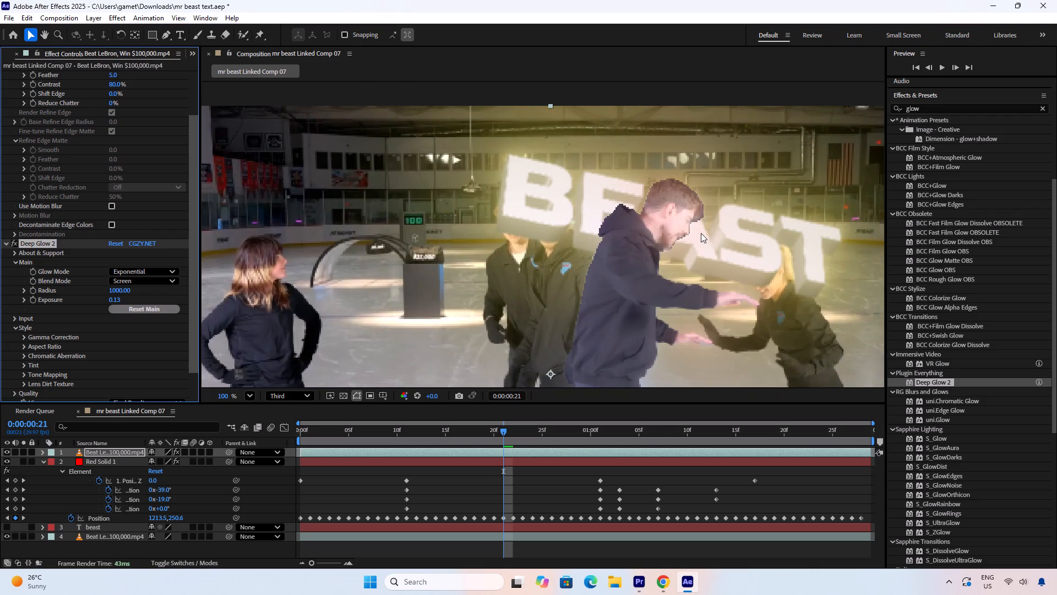
scroll(701, 233, "down", 4)
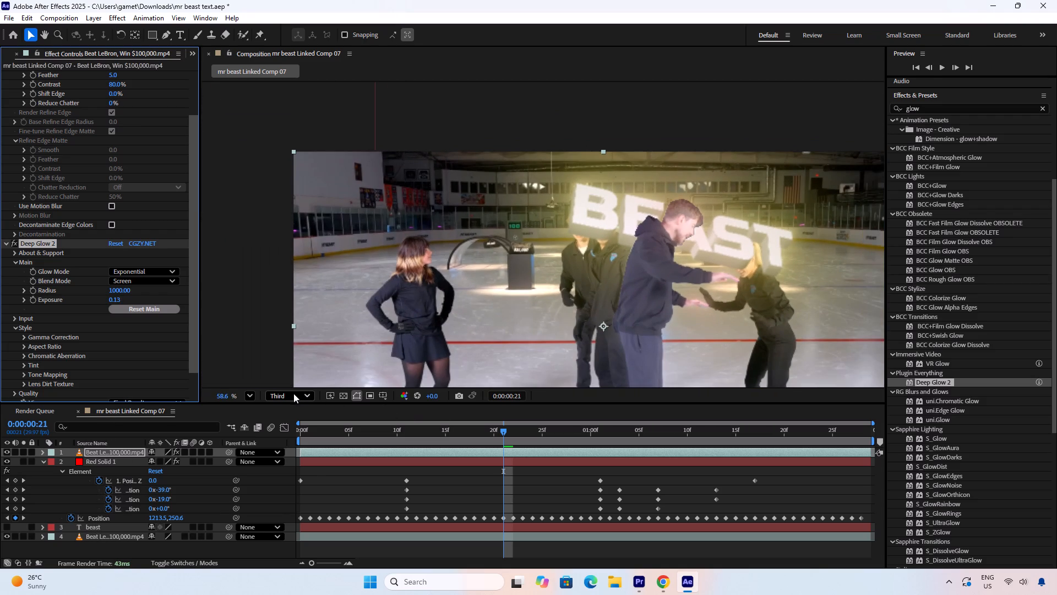
left_click(293, 393)
left_click_drag(293, 414, 288, 430)
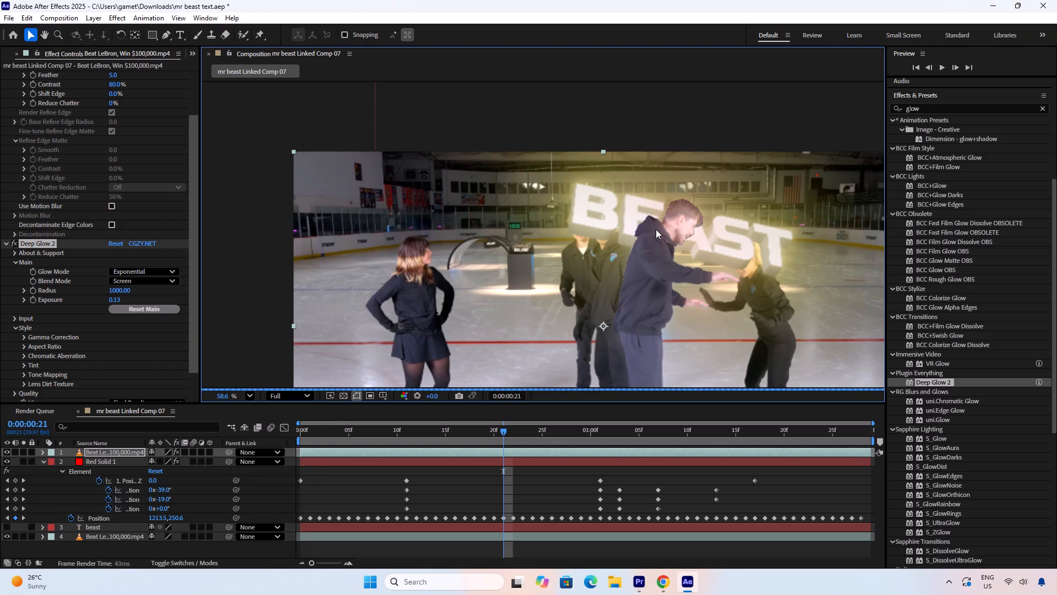
scroll(691, 232, "up", 4)
scroll(683, 234, "down", 1)
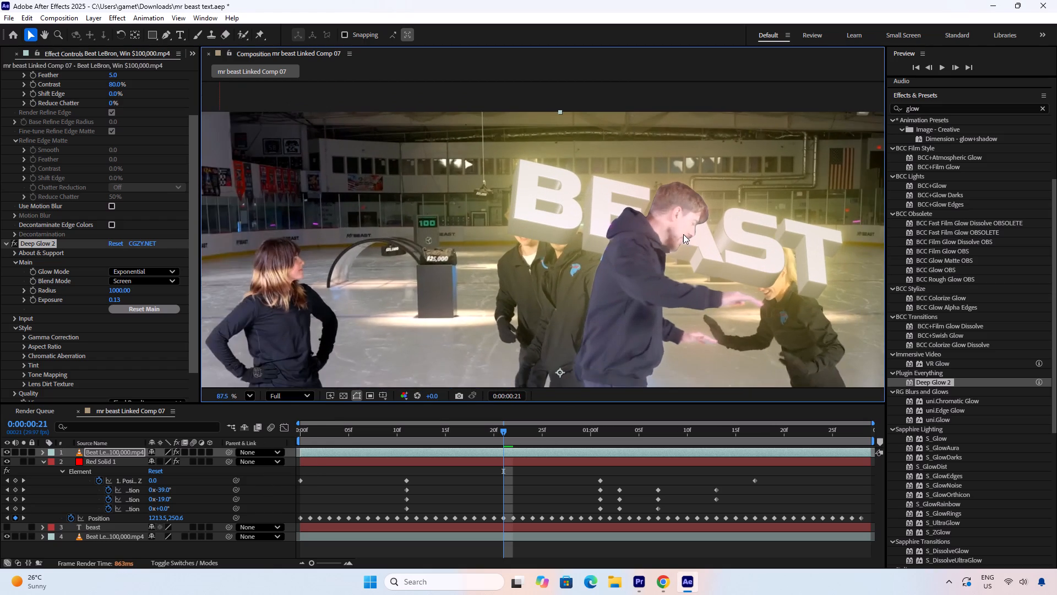
scroll(683, 234, "down", 6)
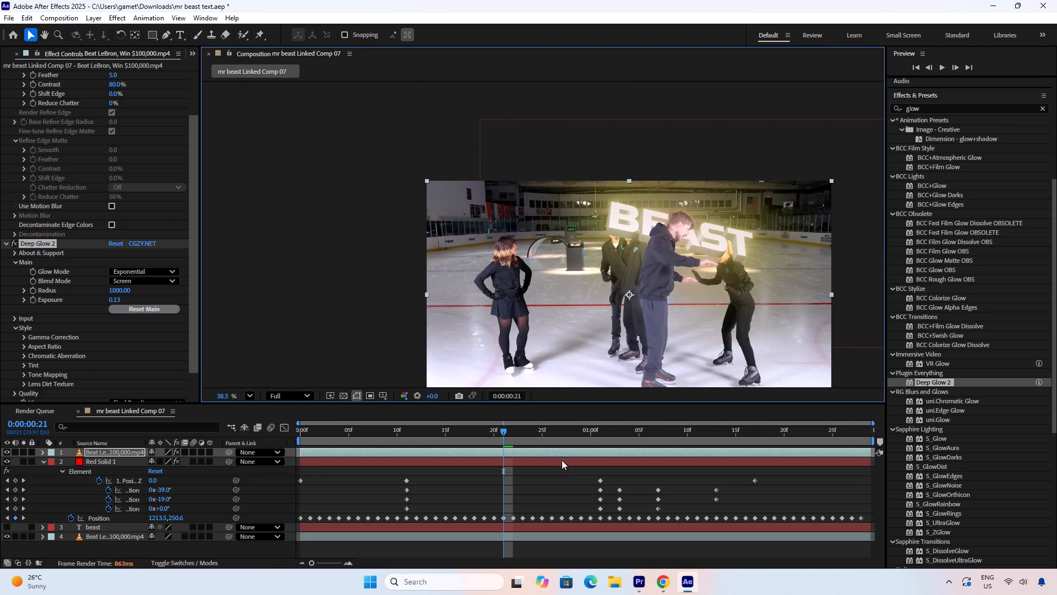
Play the composition from its start at full resolution, save the project, and play it again from the start.
left_click_drag(496, 429, 303, 442)
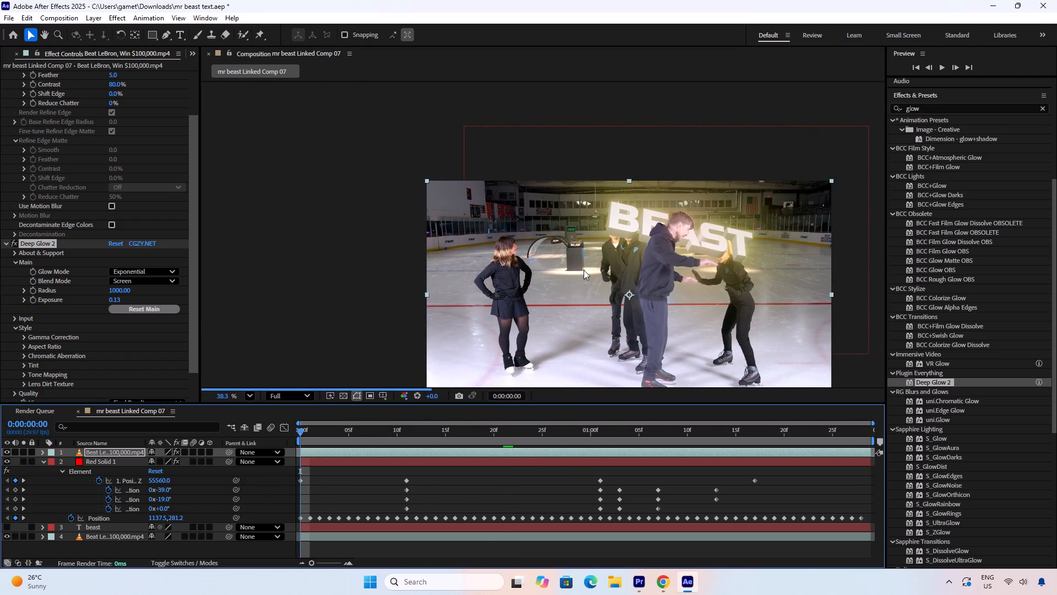
scroll(584, 270, "down", 6)
left_click(419, 269)
key("space")
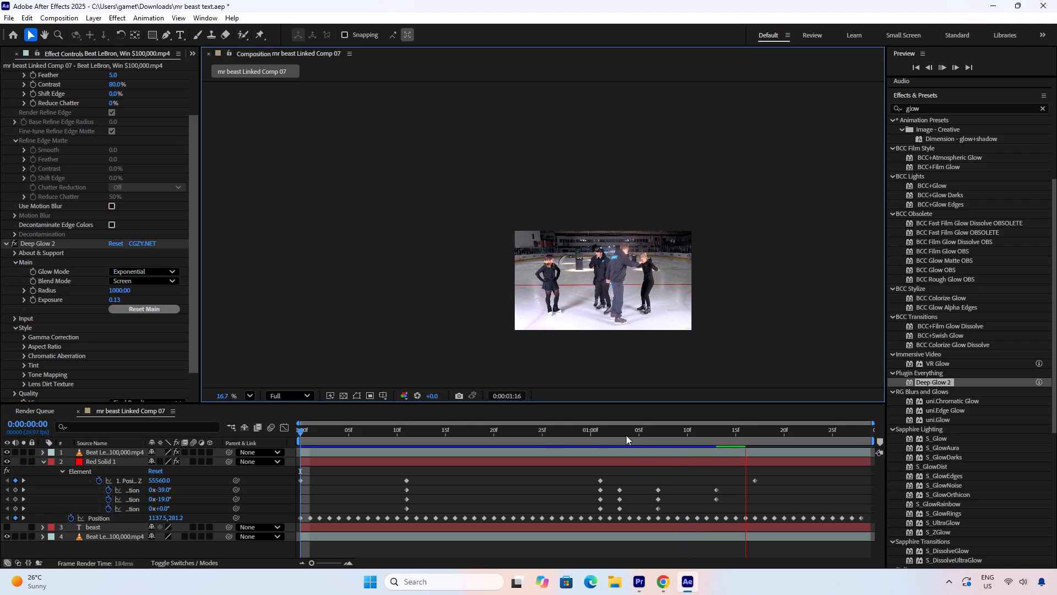
left_click_drag(625, 435, 330, 434)
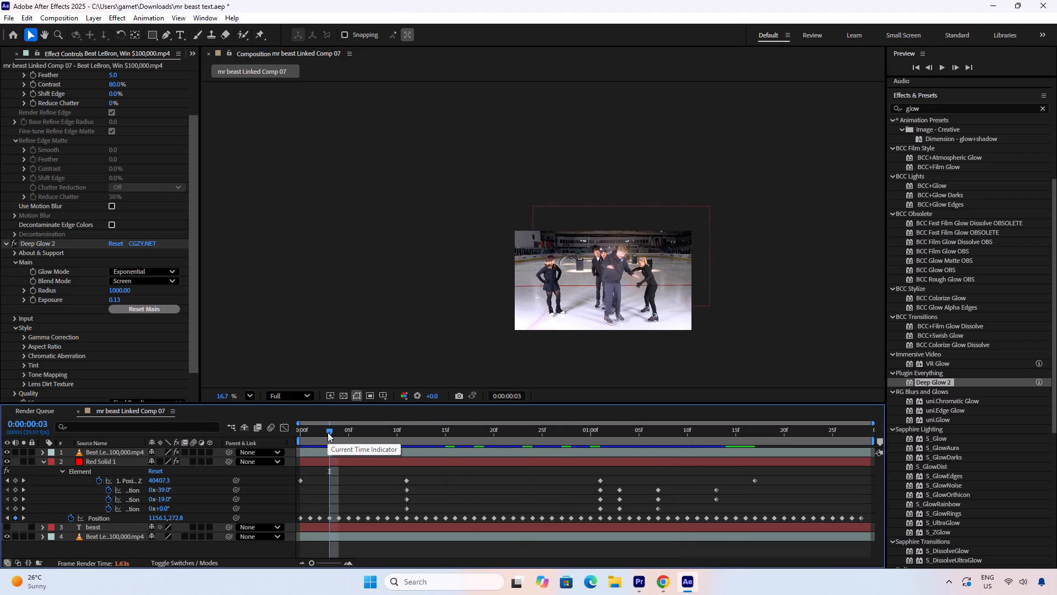
key("ctrl+s")
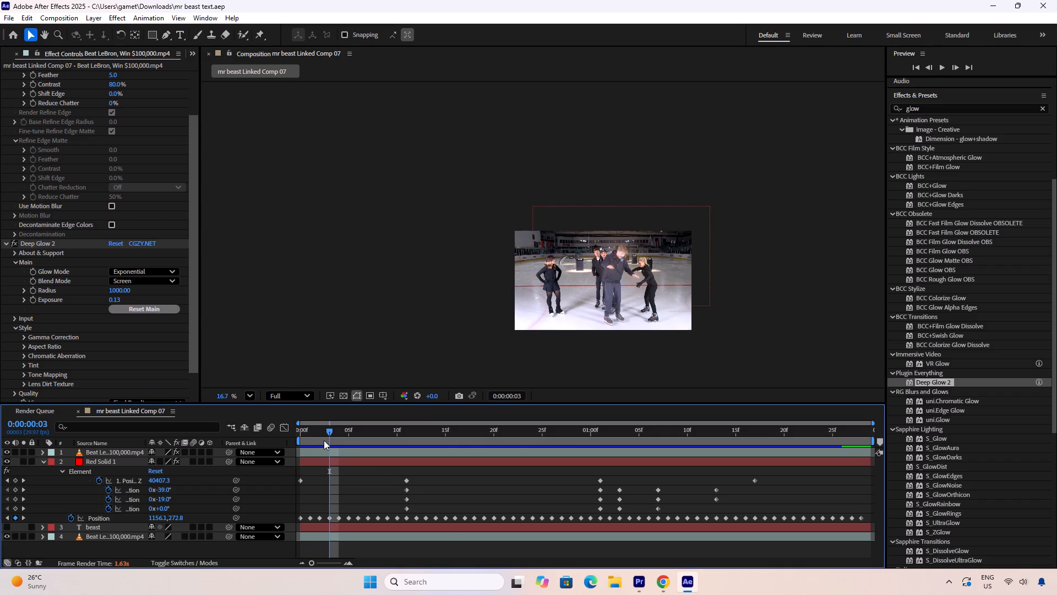
left_click_drag(318, 429, 283, 428)
key("space")
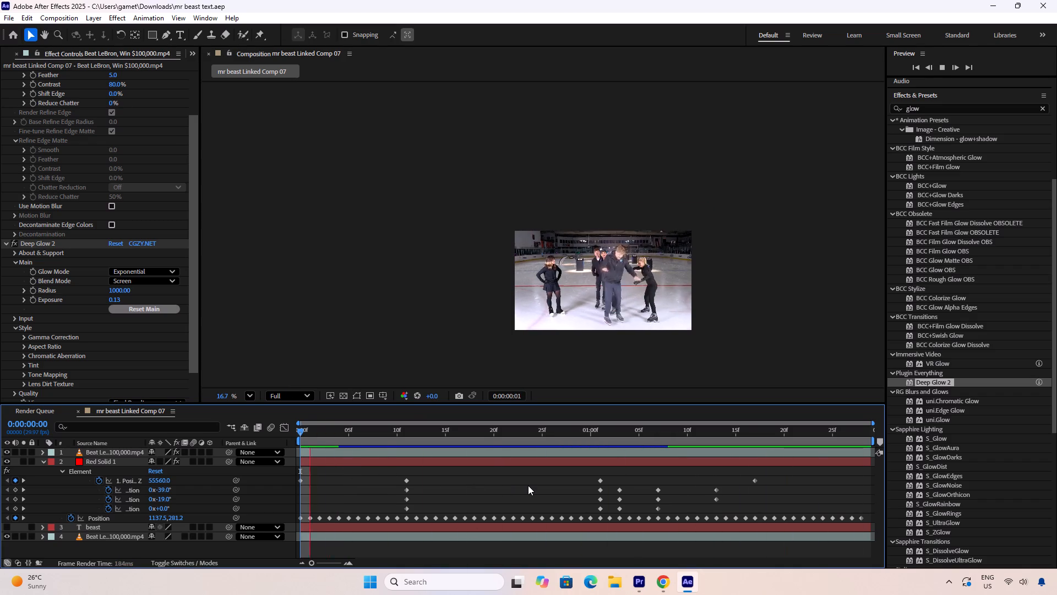
key("space")
Save the "mr beast text" project and close After Effects.
key("ctrl+s")
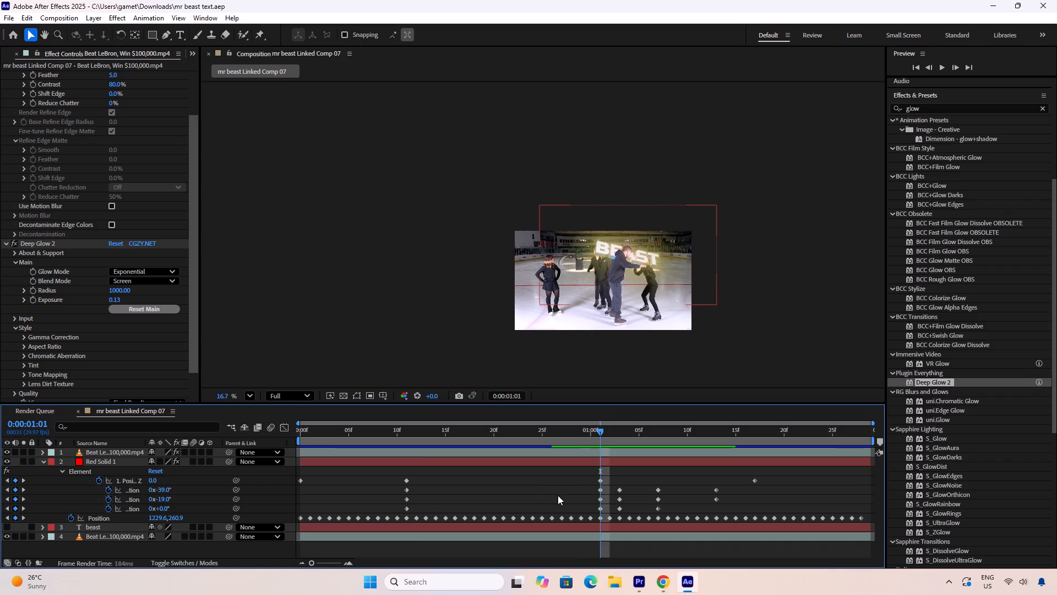
left_click(1056, 0)
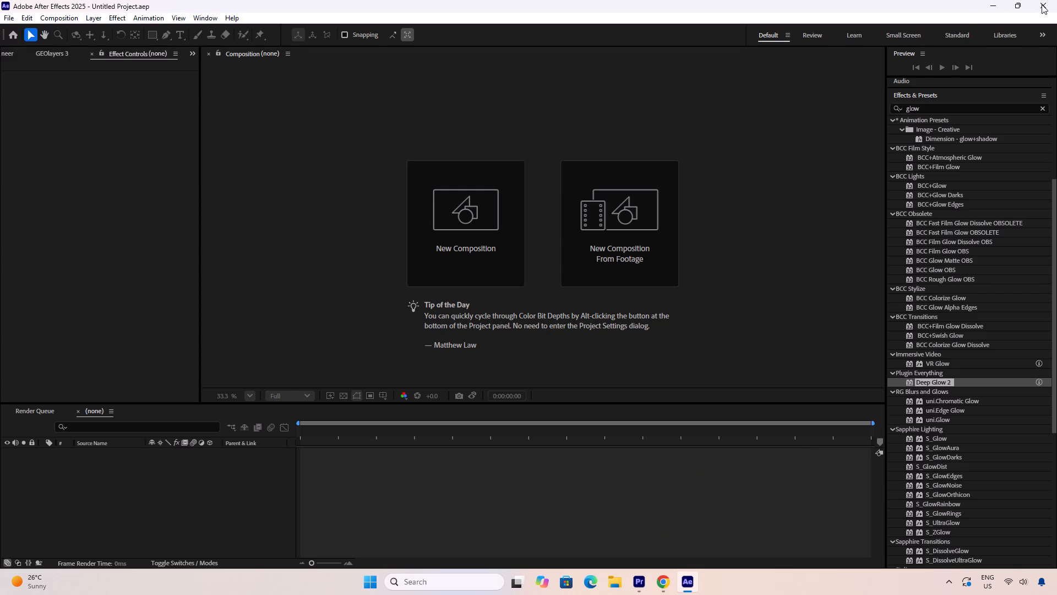
Switch to Premiere Pro, move to the linked composition clip near 00:02:52, and set the playback resolution to 1/4.
left_click(638, 582)
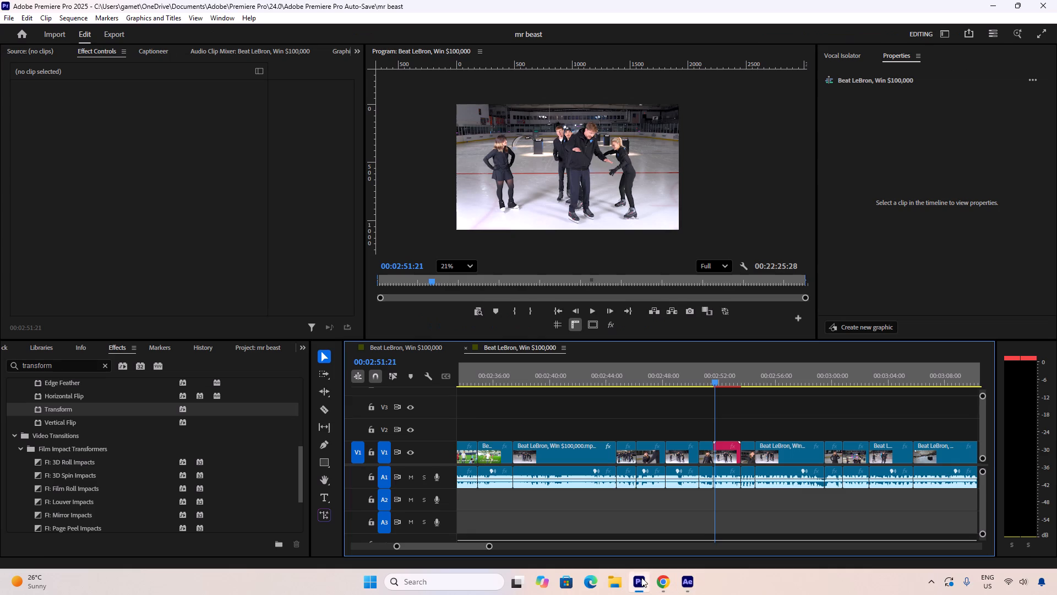
left_click_drag(718, 374, 724, 376)
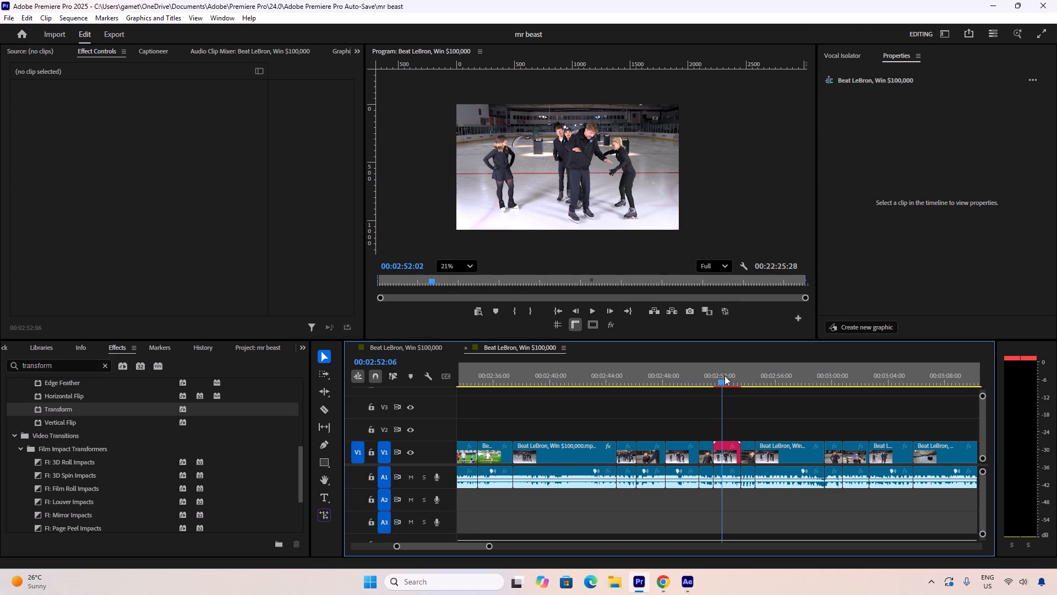
left_click_drag(724, 376, 733, 380)
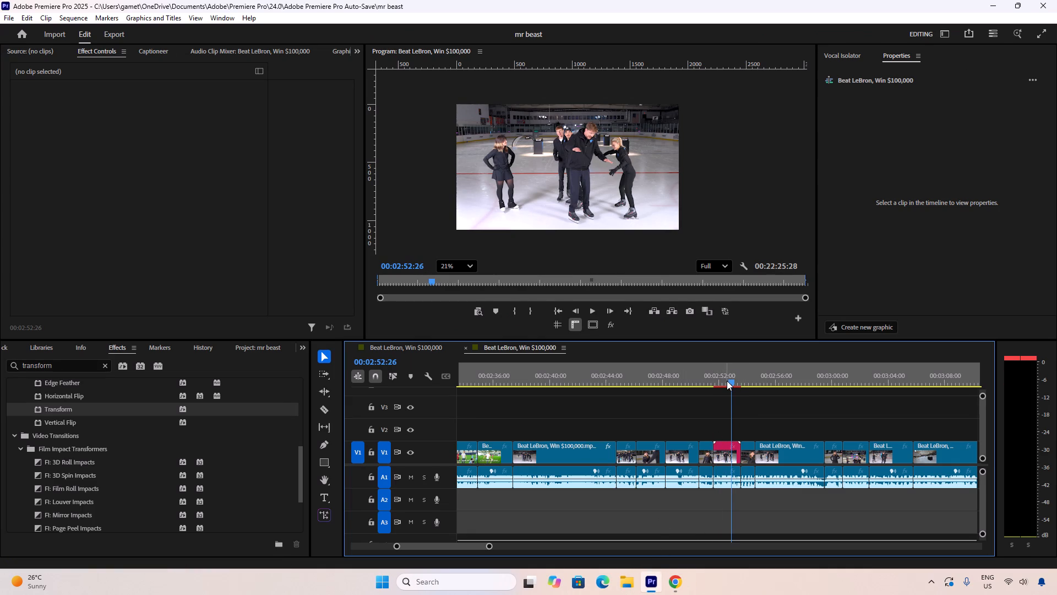
left_click(713, 267)
left_click(711, 314)
Scrub the linked composition clip between 00:02:52:06 and 00:02:52:13 to check how the BEAST title renders in the sequence.
left_click_drag(733, 382, 727, 382)
left_click(744, 410)
left_click(726, 450)
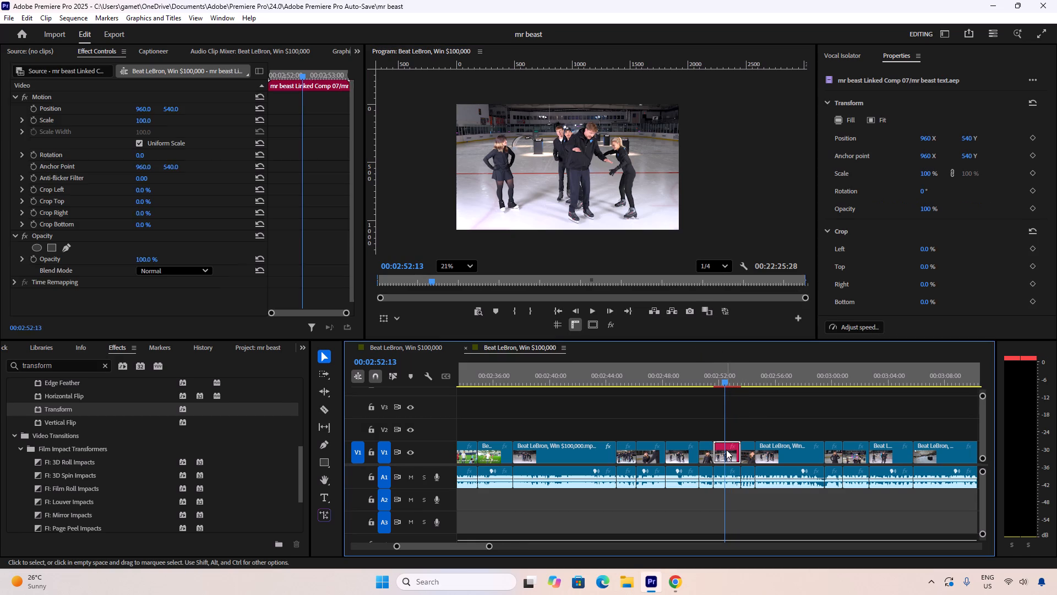
left_click(733, 415)
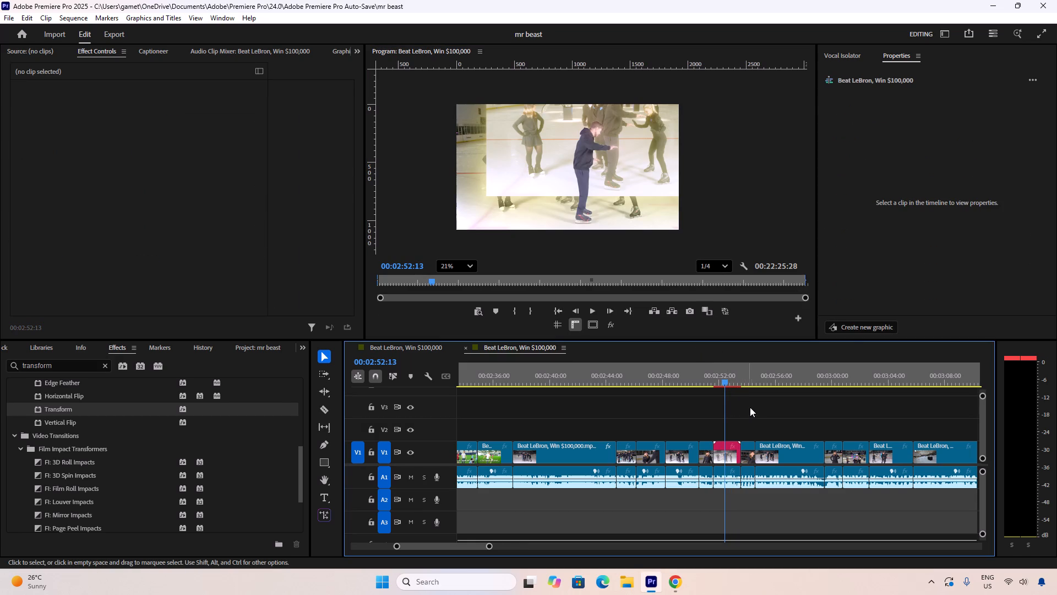
left_click(727, 378)
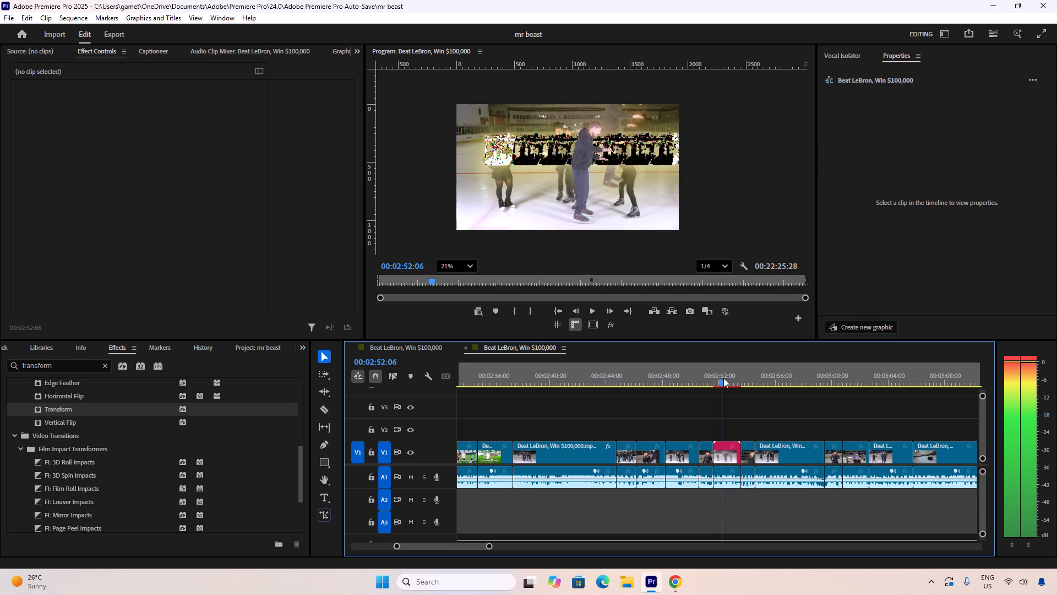
Check how the start of the linked composition clip renders around 00:02:51:23.
left_click(720, 369)
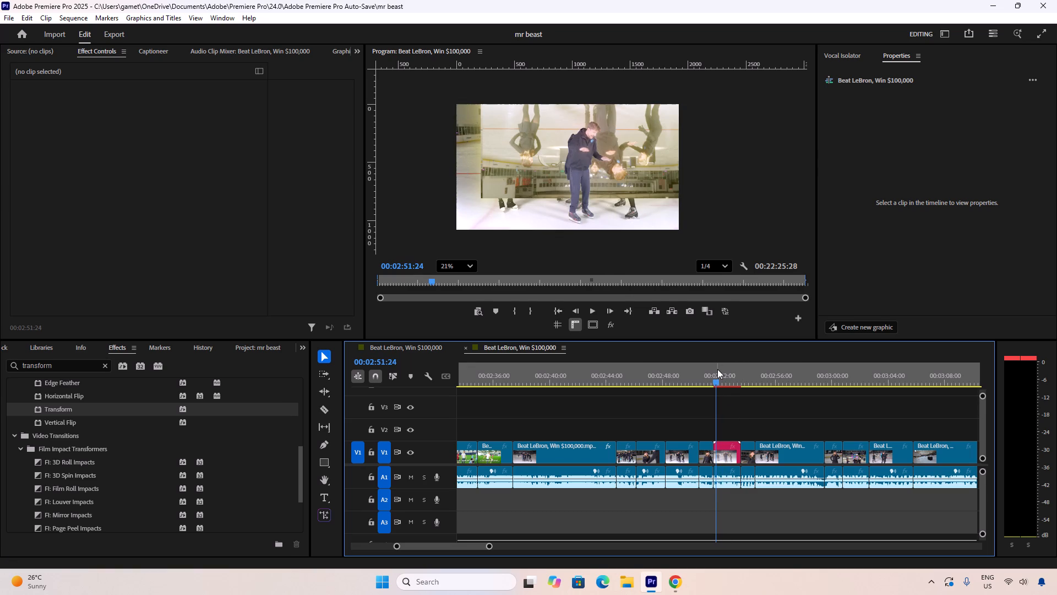
left_click(716, 375)
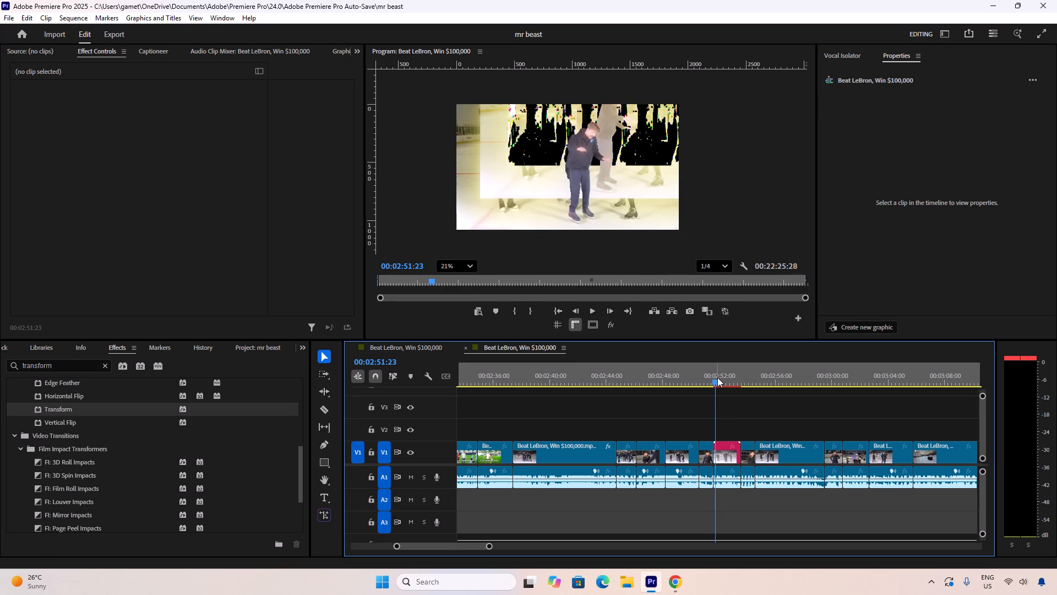
left_click(741, 415)
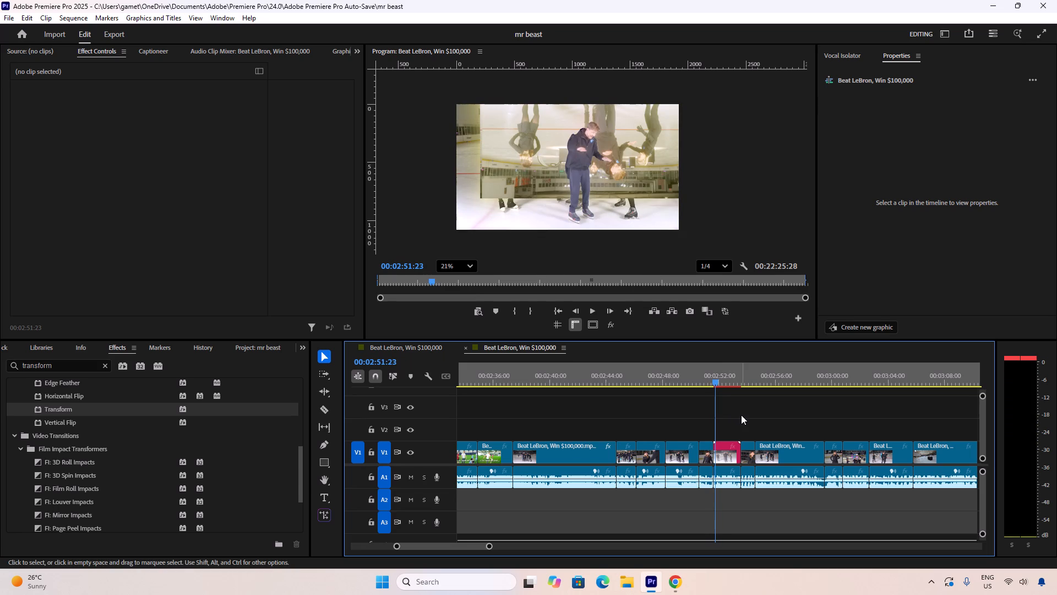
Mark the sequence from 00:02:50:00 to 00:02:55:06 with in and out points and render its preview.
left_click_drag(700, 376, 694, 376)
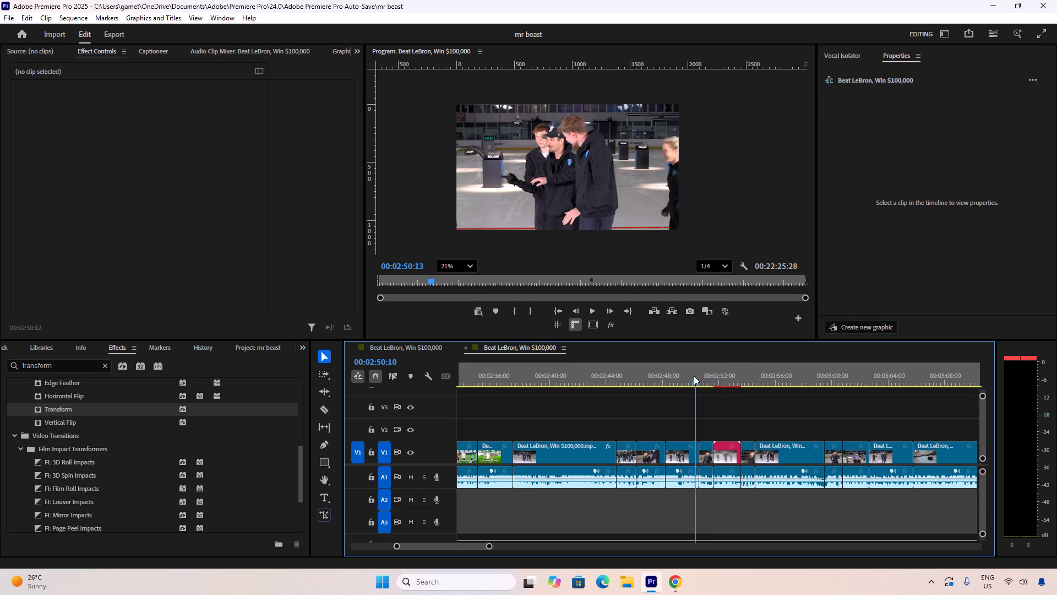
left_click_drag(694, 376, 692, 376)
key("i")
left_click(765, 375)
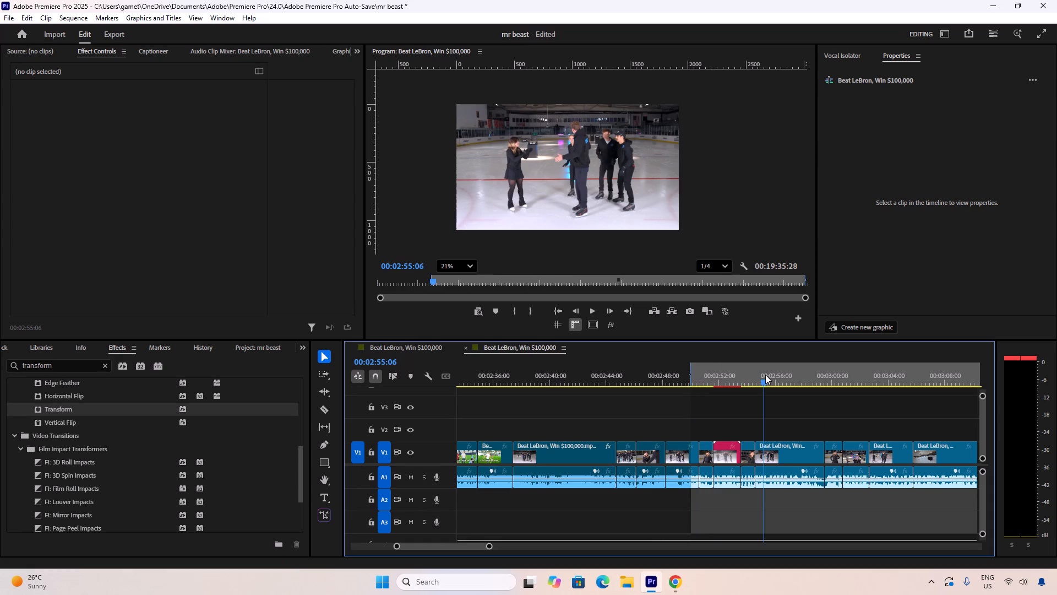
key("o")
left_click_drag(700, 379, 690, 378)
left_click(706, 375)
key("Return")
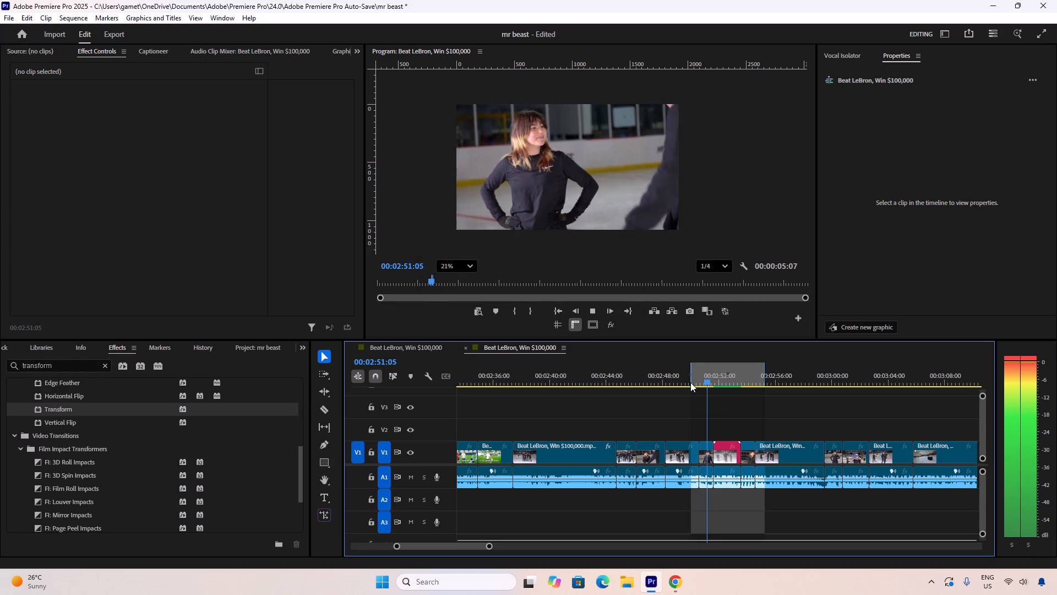
Step frame by frame through the rendered linked composition clip between about 00:02:52:05 and 00:02:52:25 to check the title's rendering.
key("space")
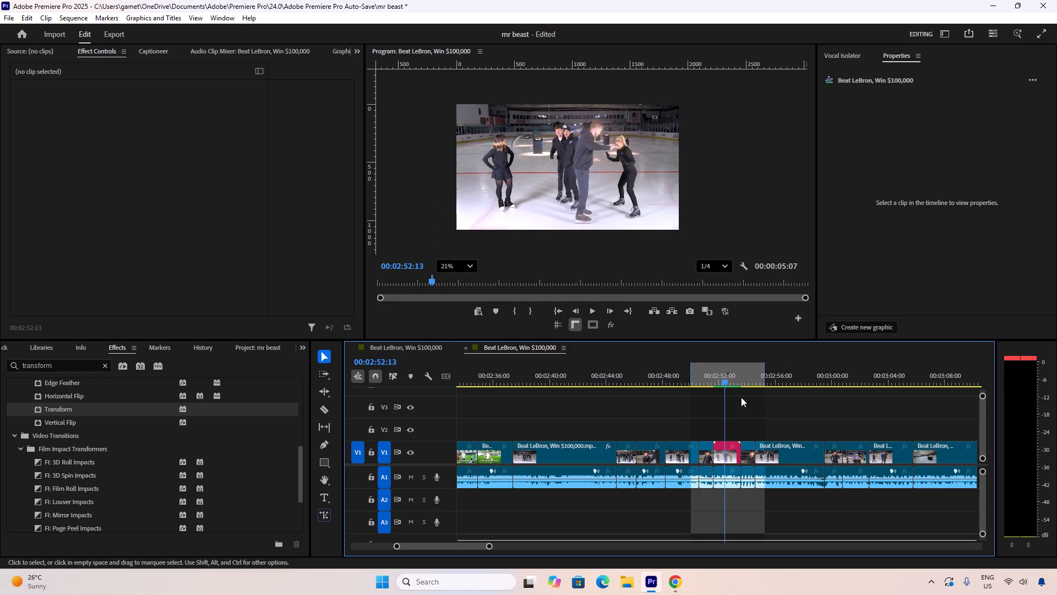
left_click(724, 374)
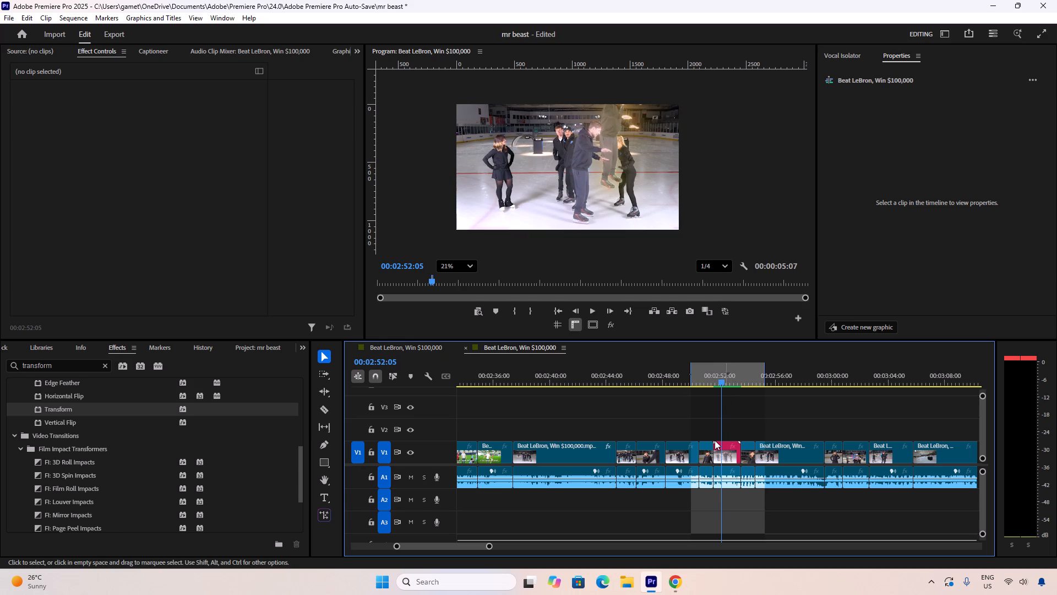
key("Right")
key("Right")
key("Right")
key("Right")
key("Right")
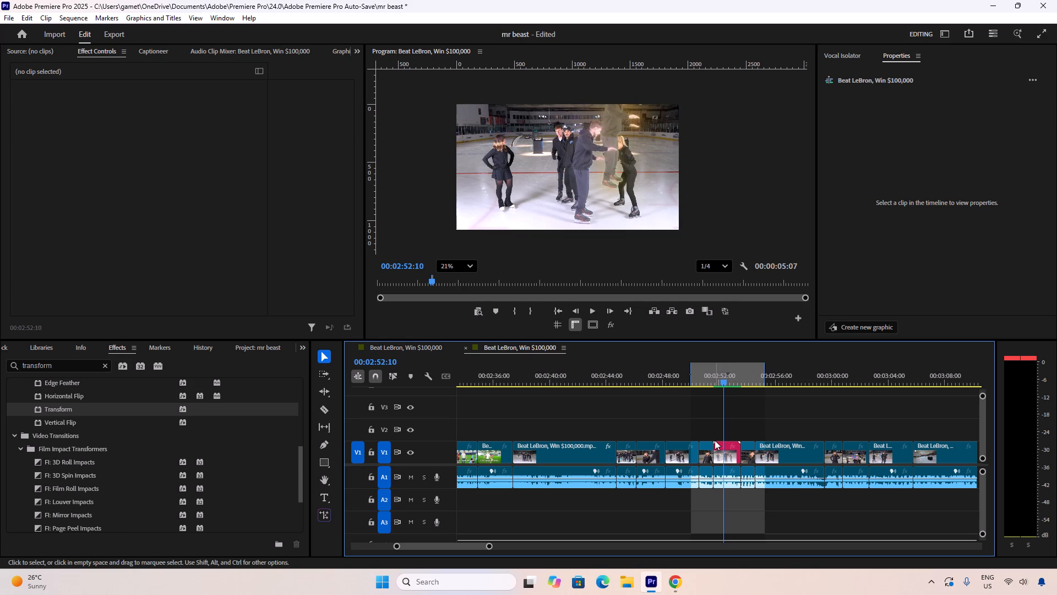
key("Right")
key("Right")
key("Right")
key("Right")
key("Right")
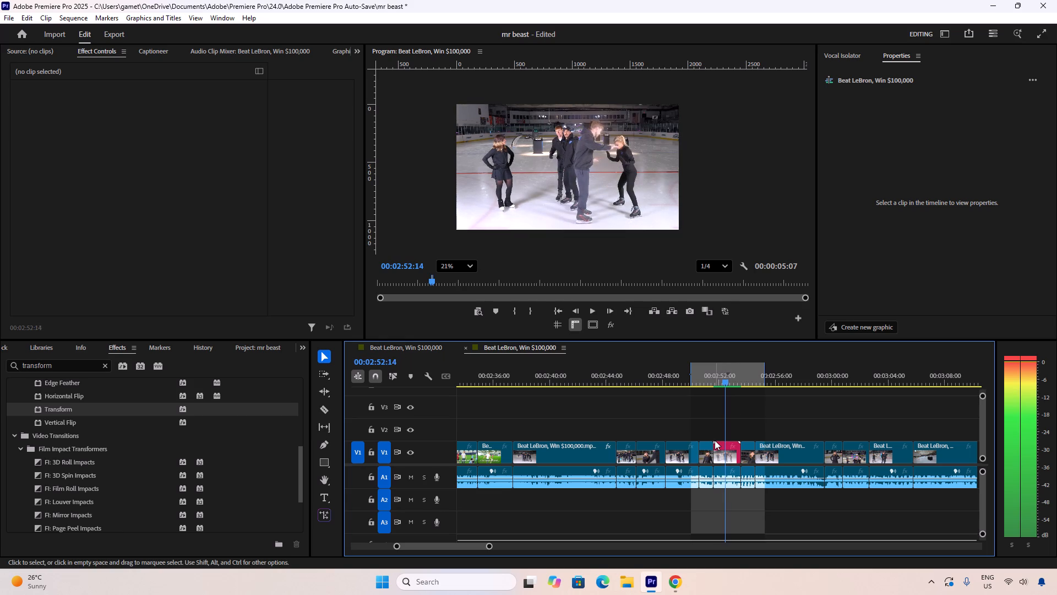
key("Right")
key("Right")
key("Right")
key("Right")
key("Right")
key("Right")
key("Right")
key("Right")
key("Right")
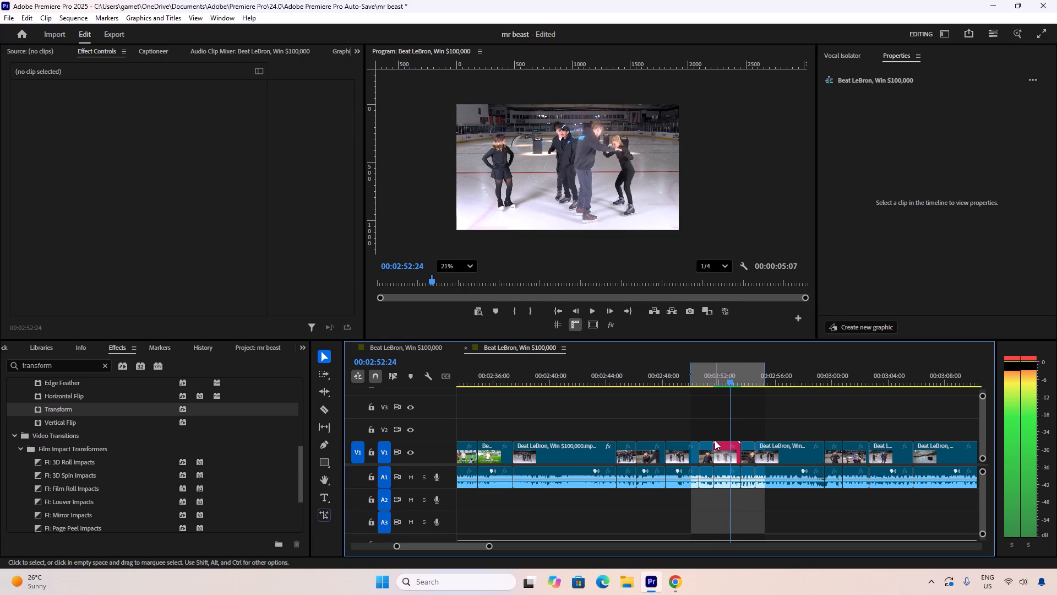
key("Right")
key("Left")
key("Left")
key("Left")
key("Left")
key("Left")
key("Left")
key("Left")
key("Left")
key("Left")
key("Left")
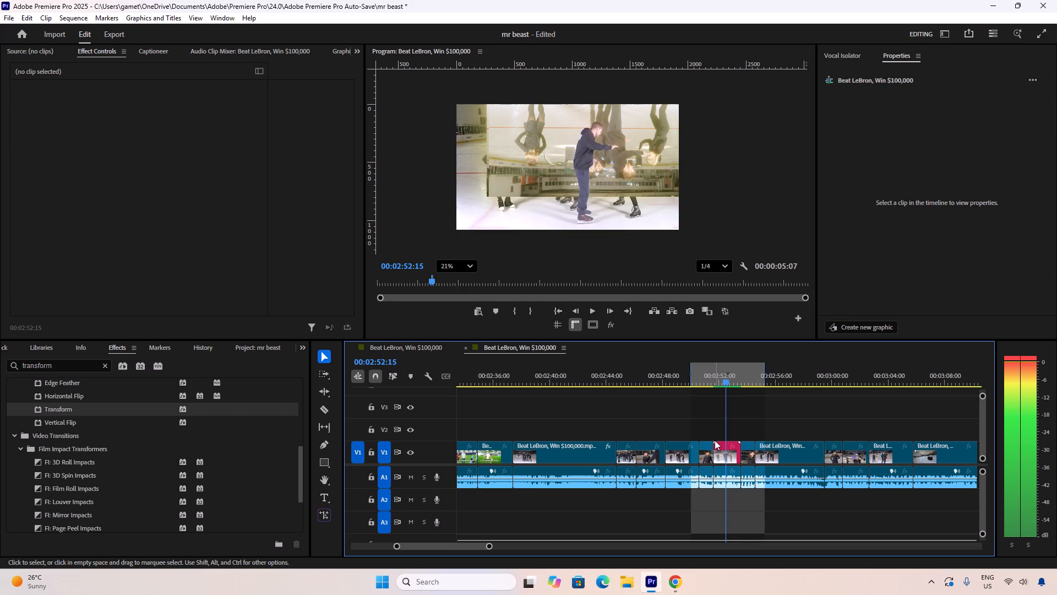
Undo the in and out points and the clip's replacement with the linked After Effects composition.
key("ctrl+z")
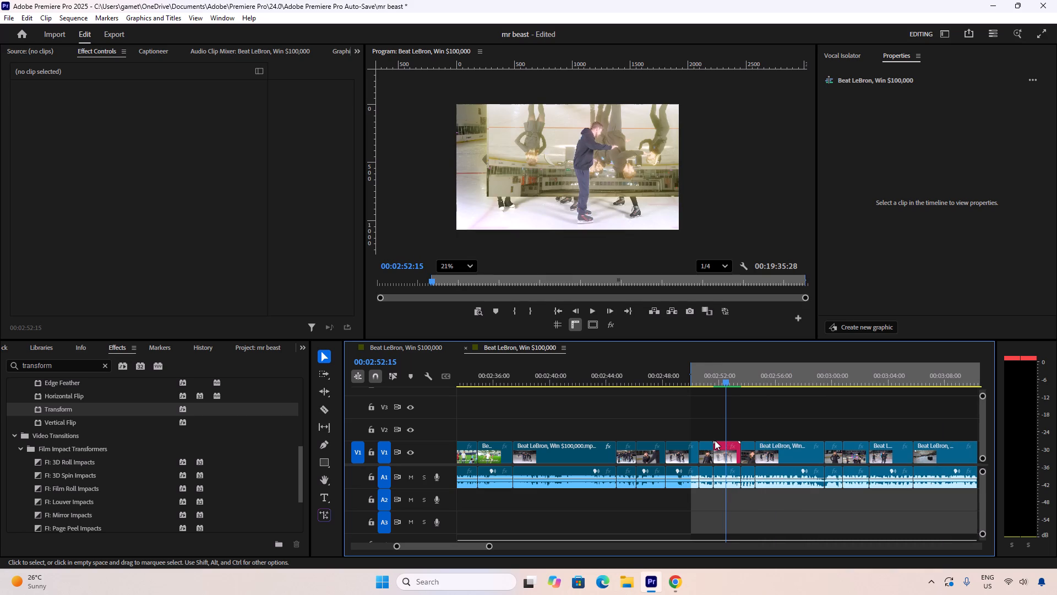
key("ctrl+z")
key("ctrl+z")
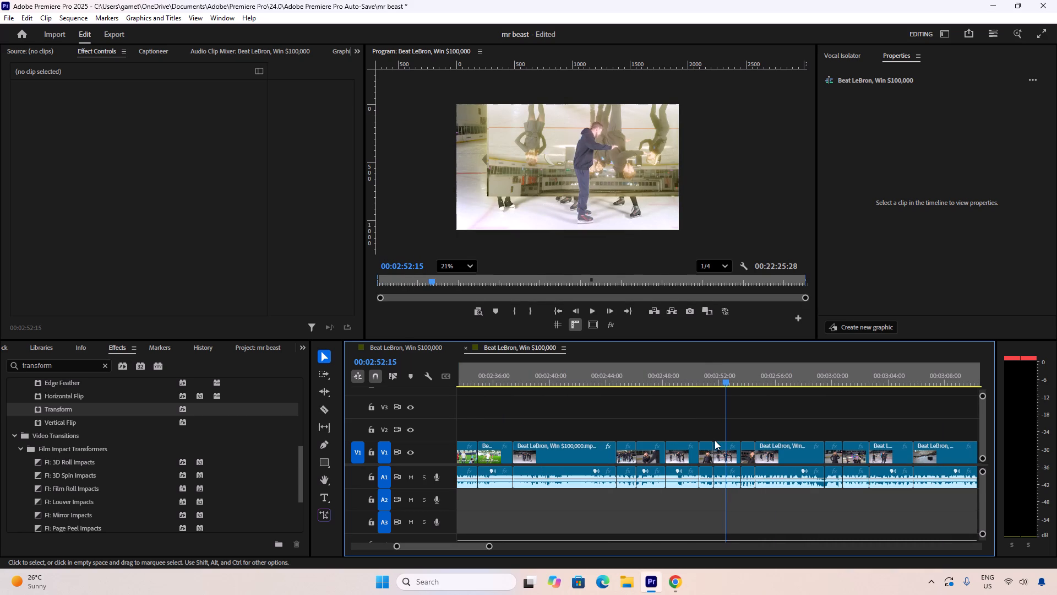
Replace the skater clip at 00:02:52:05 with a new After Effects composition, saving the After Effects project as "text".
left_click_drag(716, 364, 723, 366)
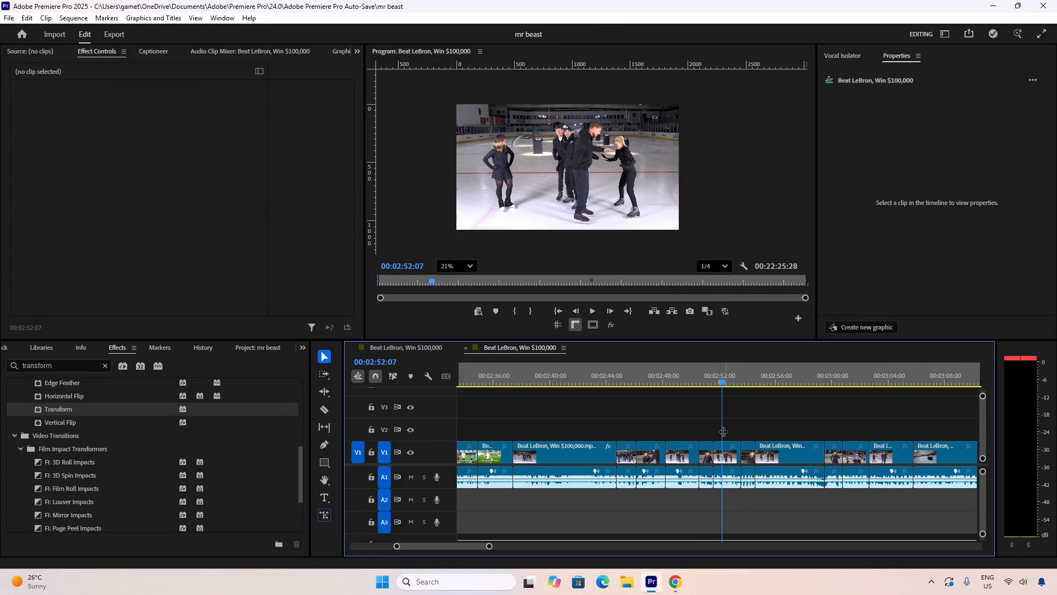
left_click(721, 379)
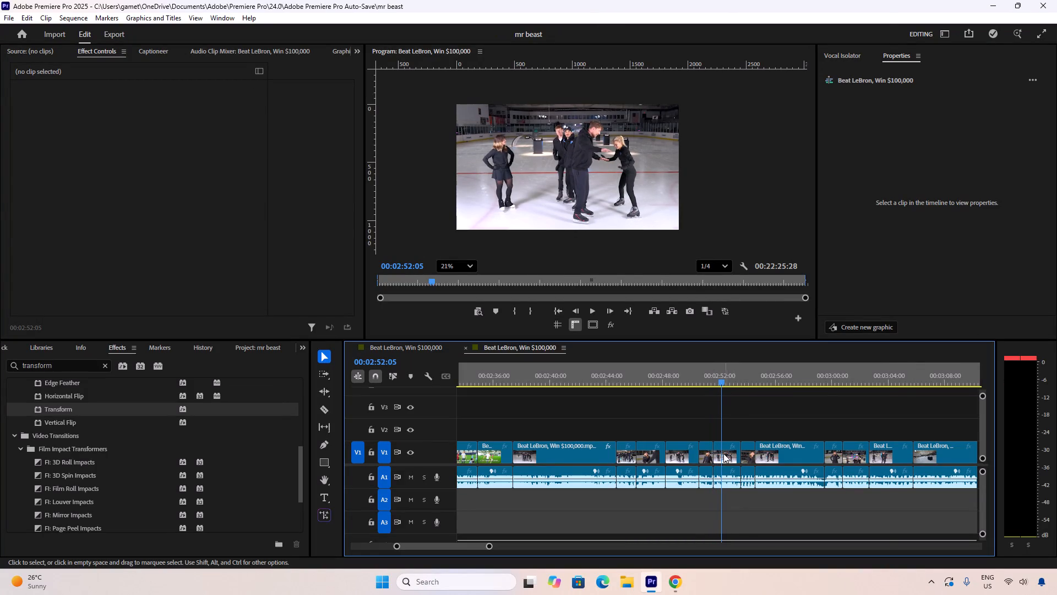
left_click(723, 455)
right_click(723, 455)
left_click(780, 138)
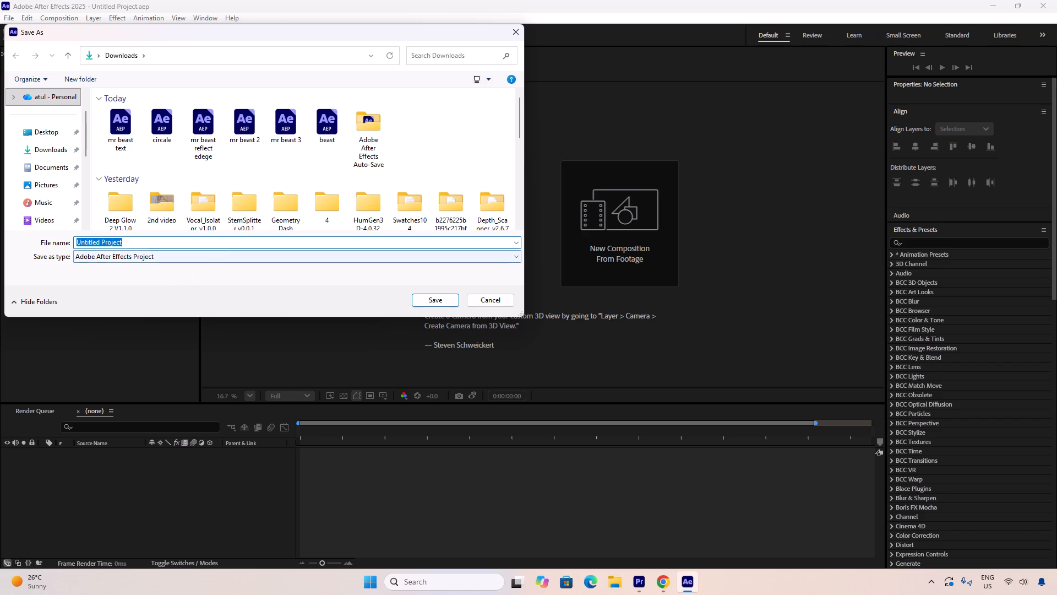
type("text")
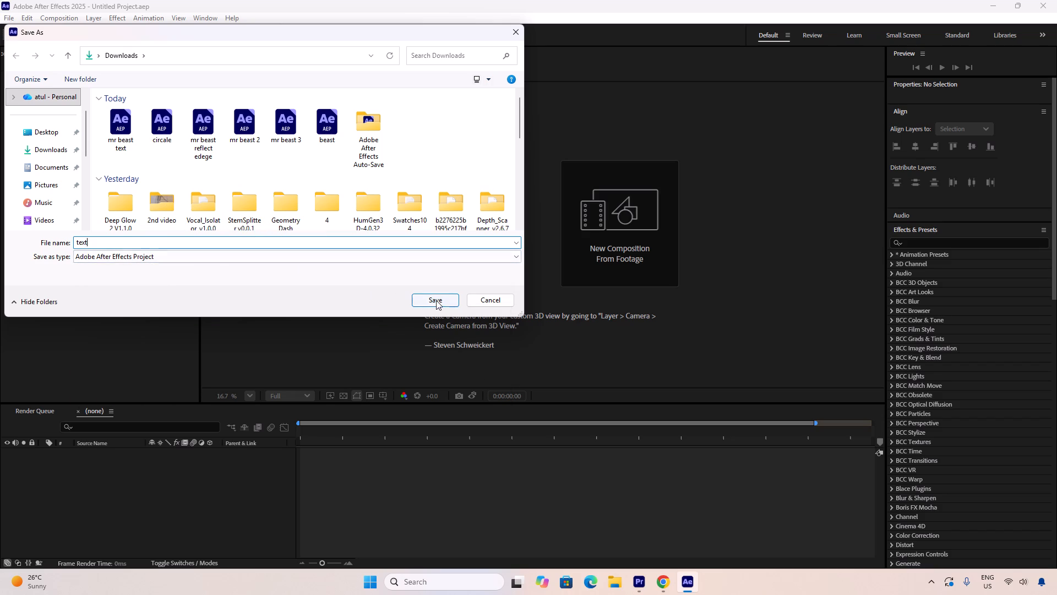
left_click(436, 300)
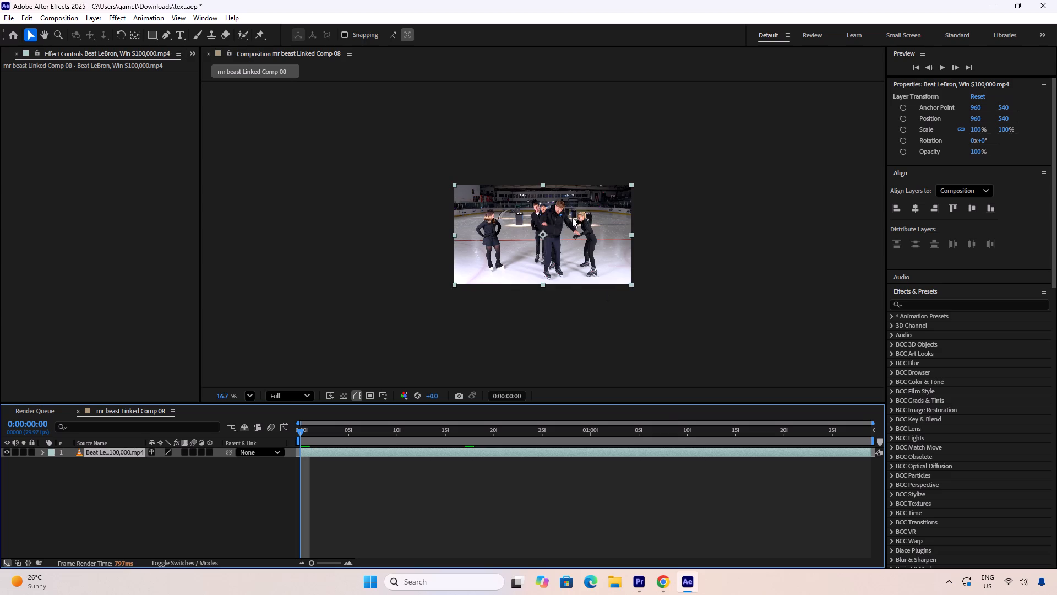
Duplicate the skater footage layer in the new composition and select the upper copy.
scroll(570, 216, "up", 3)
scroll(569, 221, "down", 1)
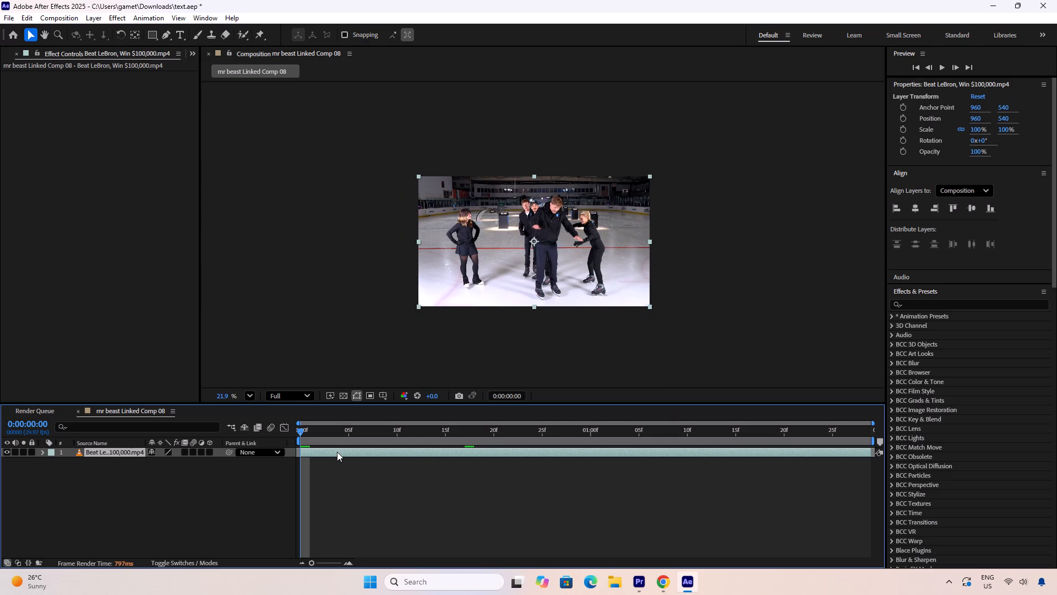
left_click(337, 451)
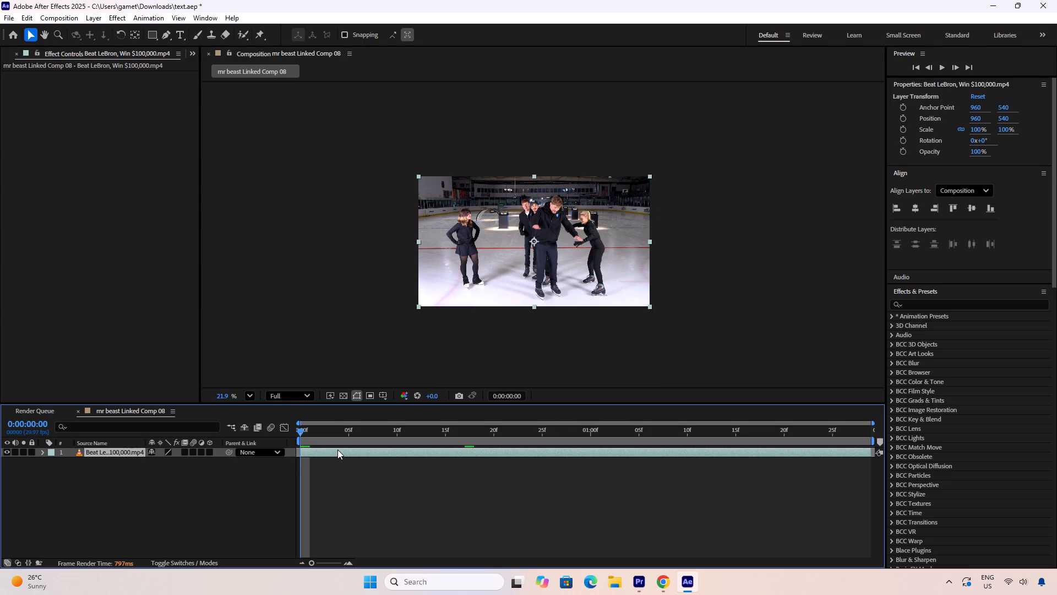
key("ctrl+d")
left_click(339, 453)
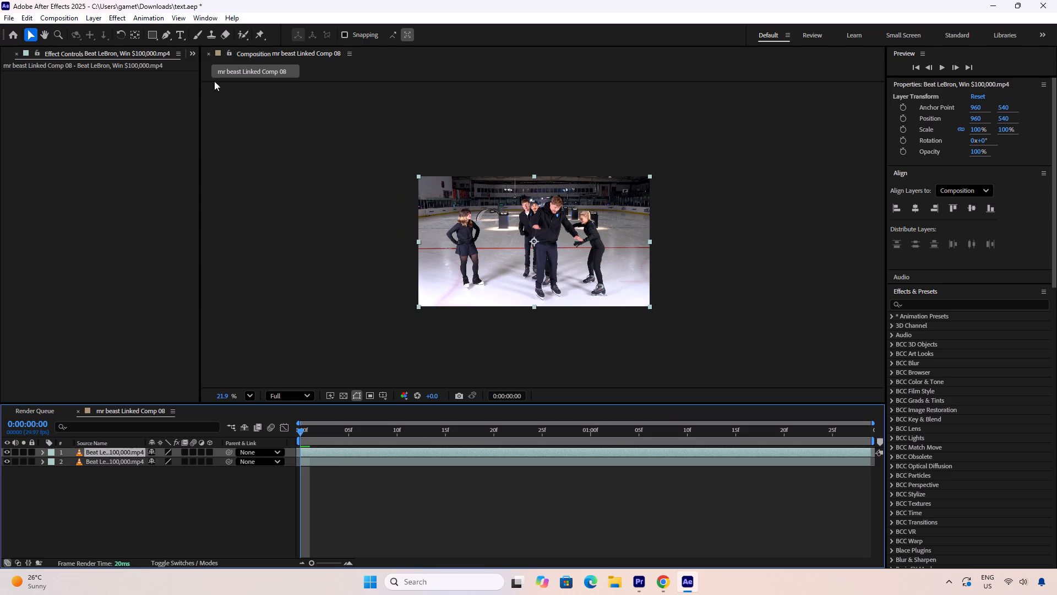
Use the Roto Brush on the upper copy's first frame to mark the front skater's head, torso, legs and outstretched arm as foreground.
left_click(247, 30)
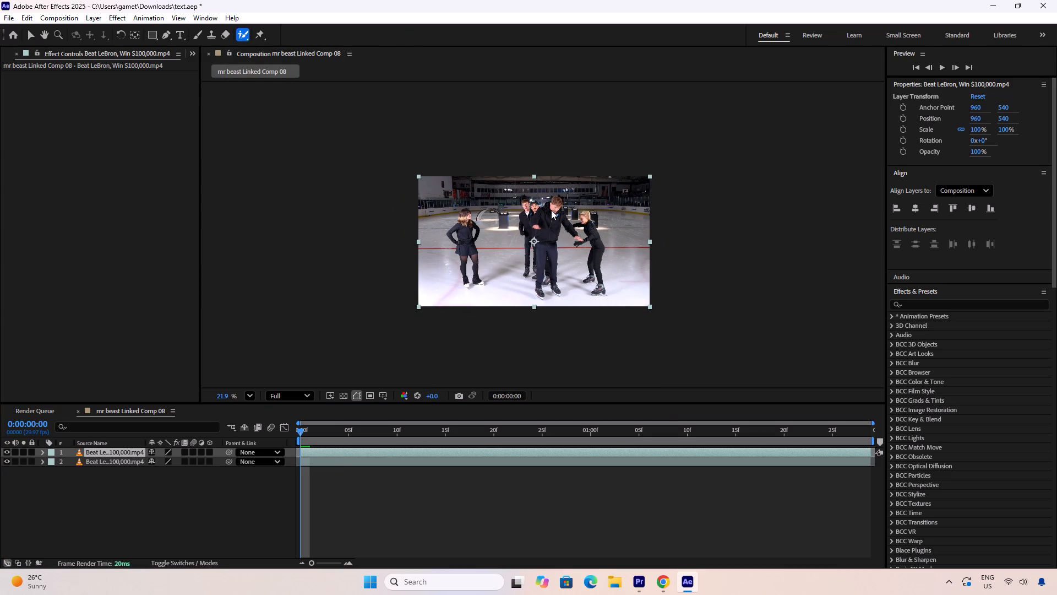
double_click(553, 215)
scroll(652, 184, "up", 3)
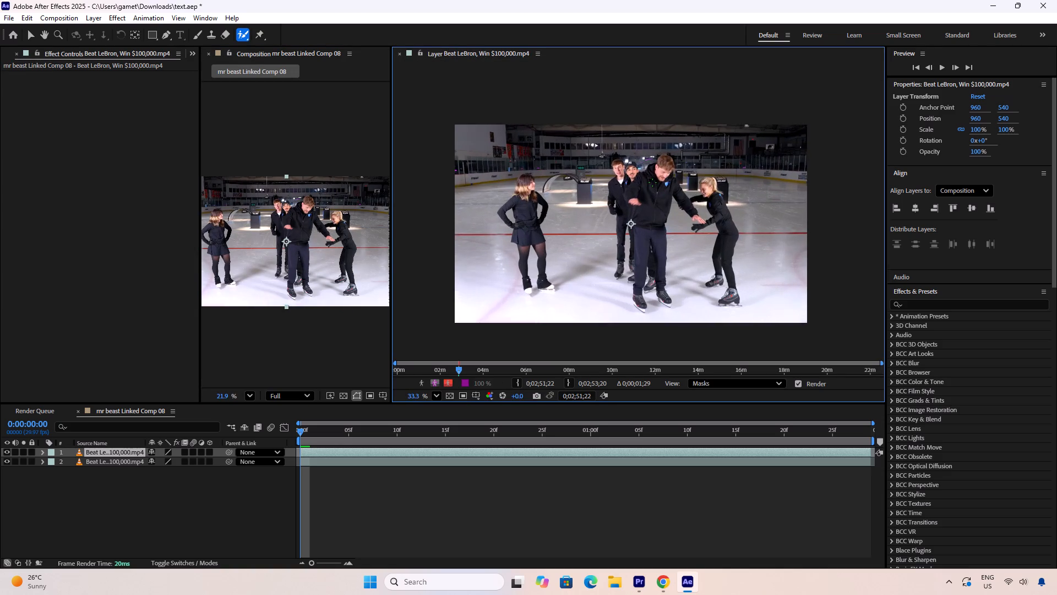
scroll(652, 182, "up", 1)
left_click_drag(673, 160, 632, 191)
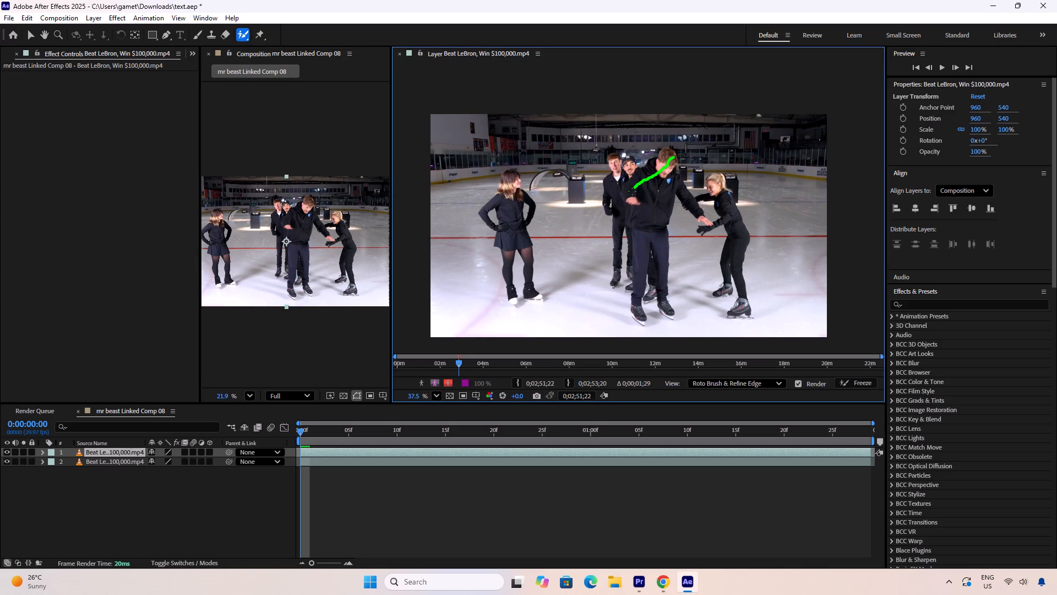
left_click_drag(632, 191, 640, 309)
left_click_drag(640, 309, 650, 244)
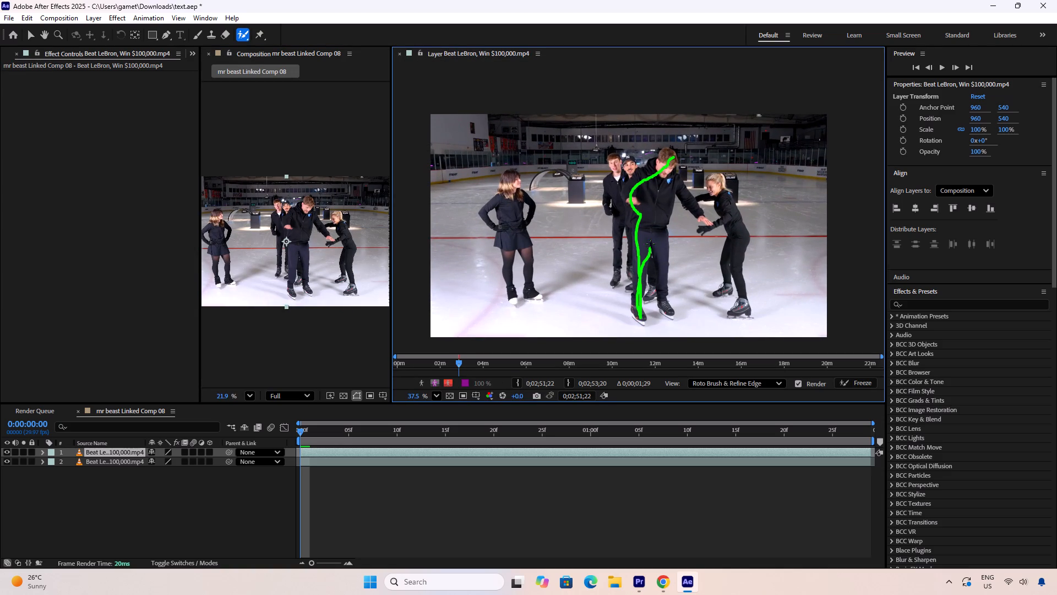
left_click_drag(650, 244, 668, 309)
left_click_drag(668, 309, 667, 187)
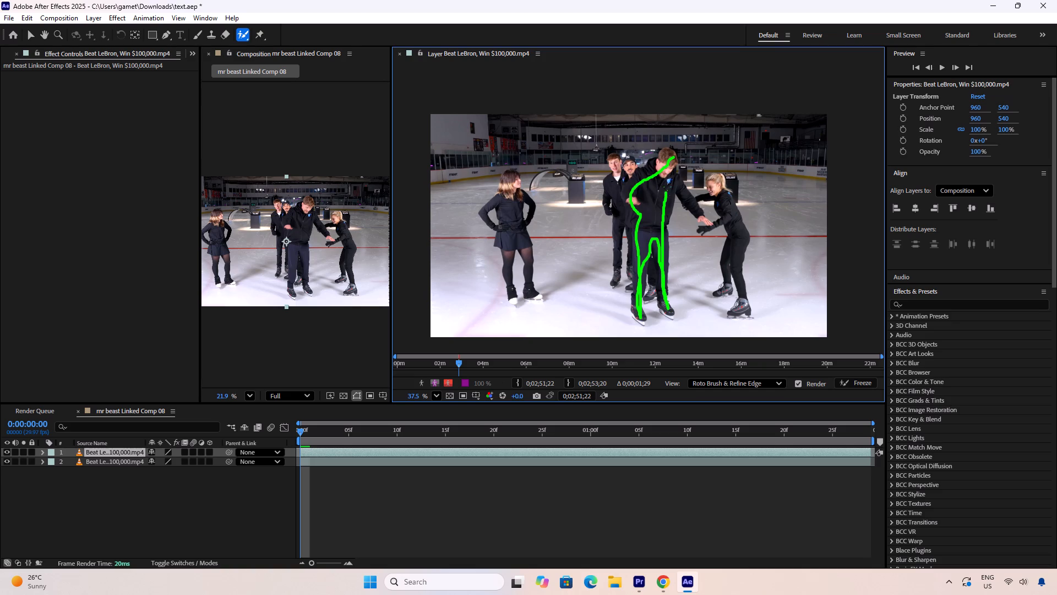
left_click_drag(667, 187, 699, 221)
left_click_drag(699, 221, 697, 213)
left_click_drag(697, 213, 652, 163)
left_click_drag(652, 163, 663, 185)
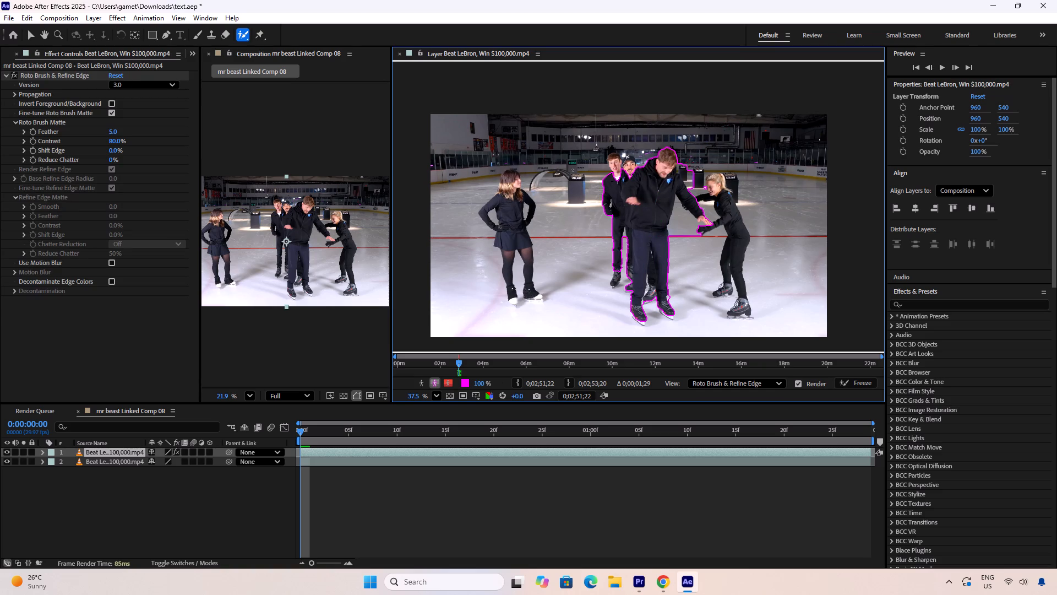
Subtract the two skaters standing behind the front skater from the upper layer's Roto Brush selection.
left_click_drag(684, 161, 700, 186, "alt")
left_click_drag(688, 177, 698, 194, "alt")
left_click_drag(637, 158, 615, 199, "alt")
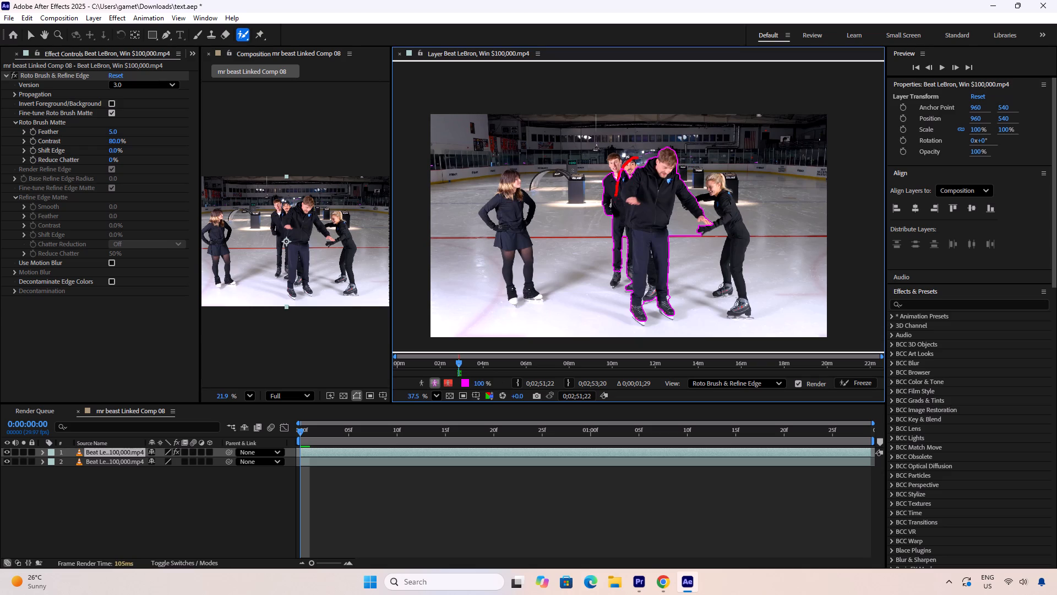
left_click_drag(615, 199, 617, 302, "alt")
scroll(614, 217, "up", 6, "alt")
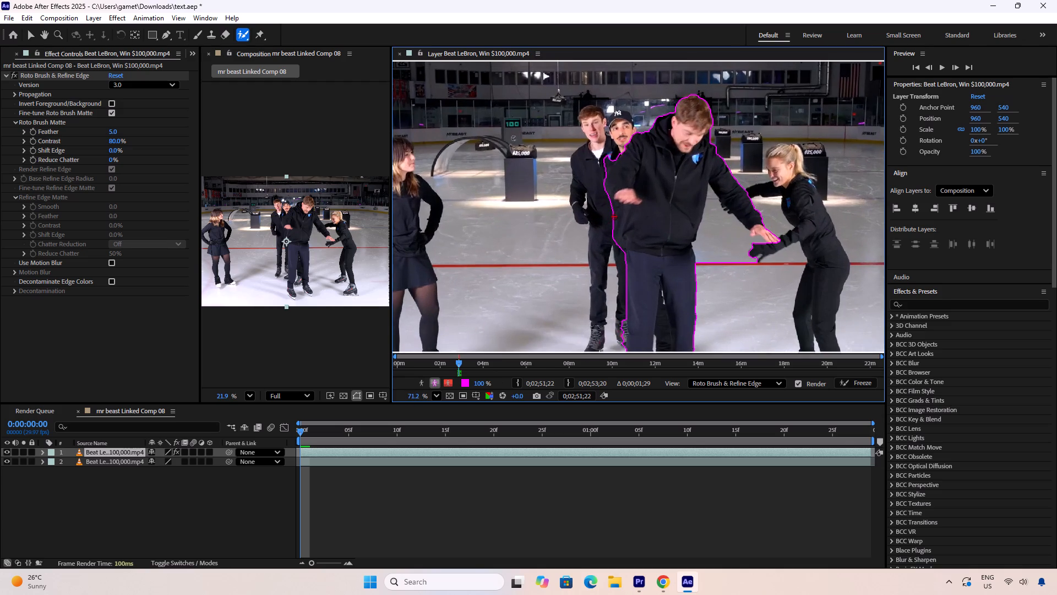
left_click_drag(604, 210, 619, 214, "alt")
left_click_drag(619, 214, 617, 315, "alt")
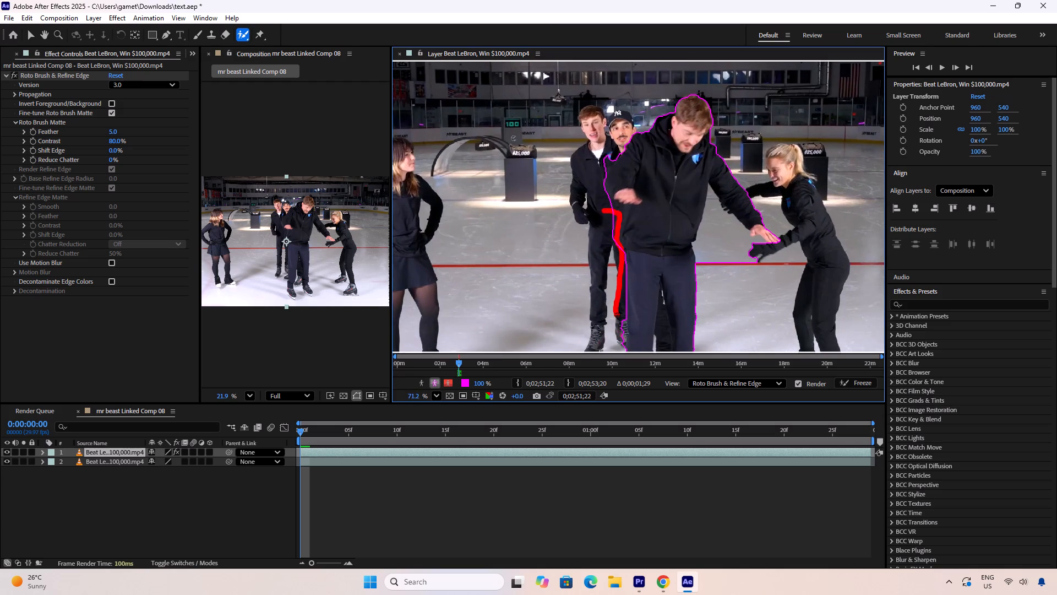
left_click_drag(617, 315, 622, 349, "alt")
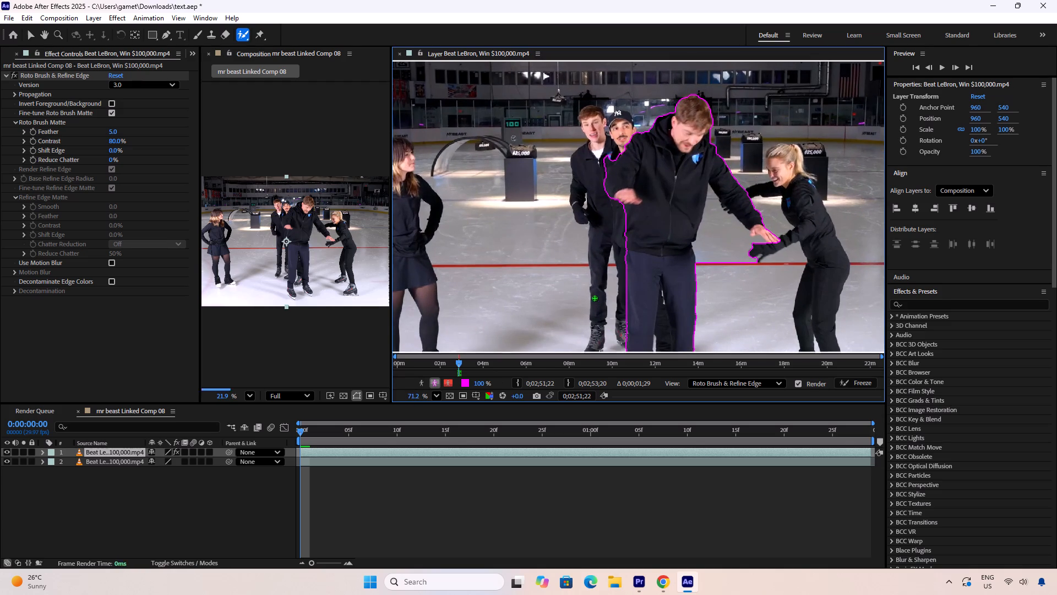
left_click_drag(607, 158, 595, 178, "alt")
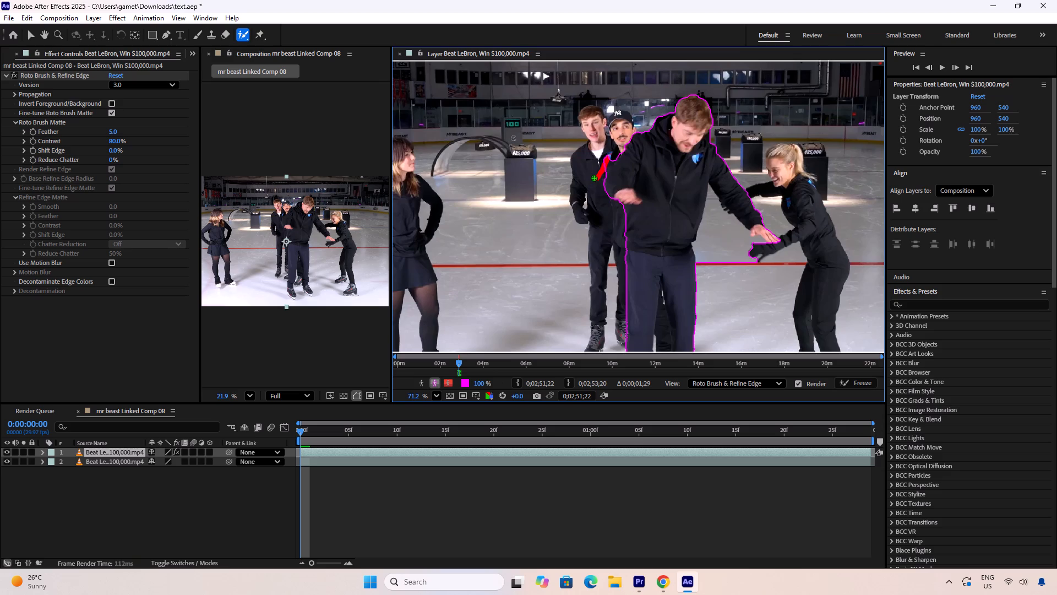
Remove the gap between the front skater's legs, including the background skate, from the Roto Brush selection.
scroll(647, 237, "down", 6)
scroll(658, 241, "up", 8)
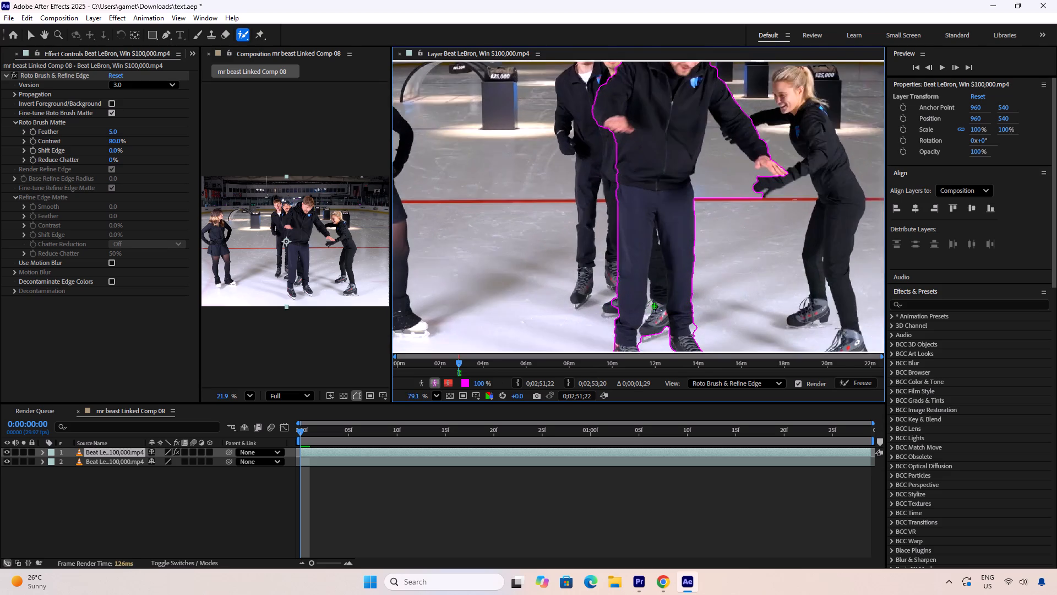
scroll(654, 313, "down", 1)
left_click_drag(654, 342, 657, 262, "alt")
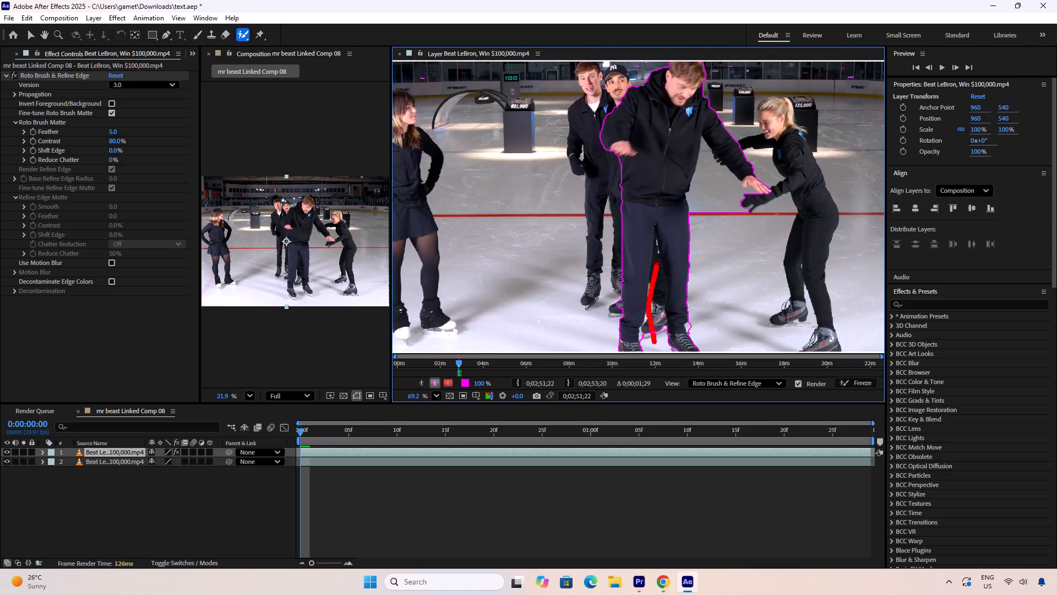
left_click_drag(657, 262, 652, 351, "alt")
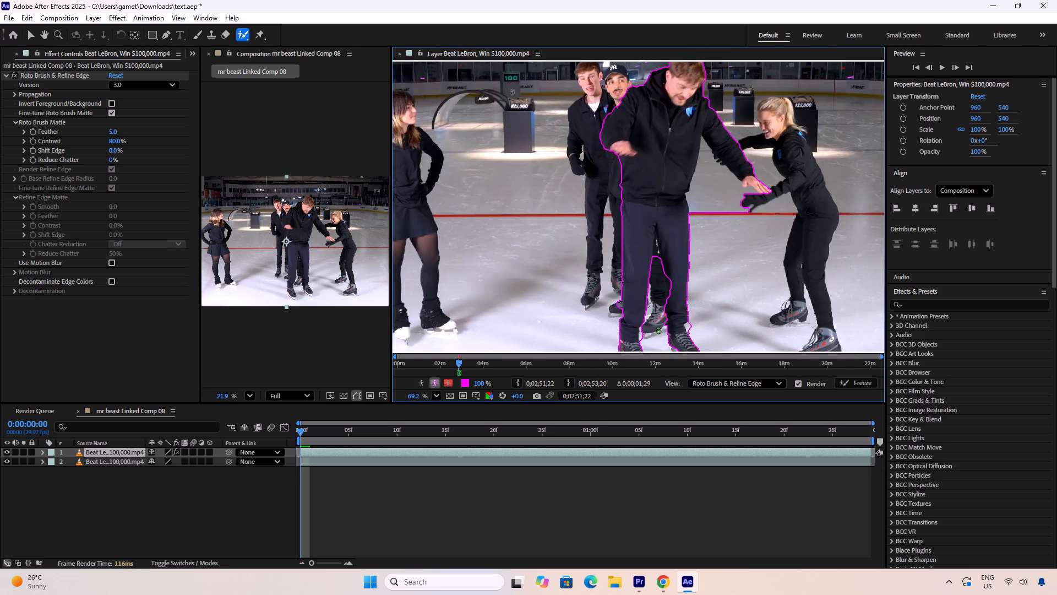
left_click_drag(667, 273, 672, 303)
left_click_drag(658, 279, 657, 299, "alt")
left_click(690, 327, "alt")
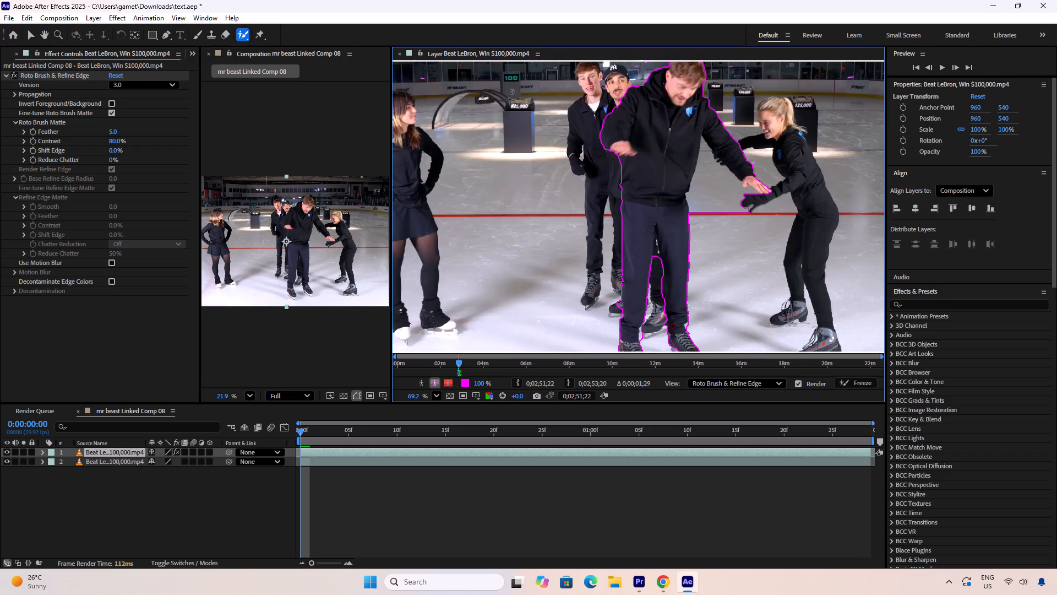
left_click_drag(660, 314, 663, 333, "alt")
left_click_drag(655, 269, 656, 244, "alt")
Refine the Roto Brush selection around the outstretched arm, excluding the ice and the blonde skater's hand while keeping the front skater's hand.
scroll(623, 250, "down", 6, "alt")
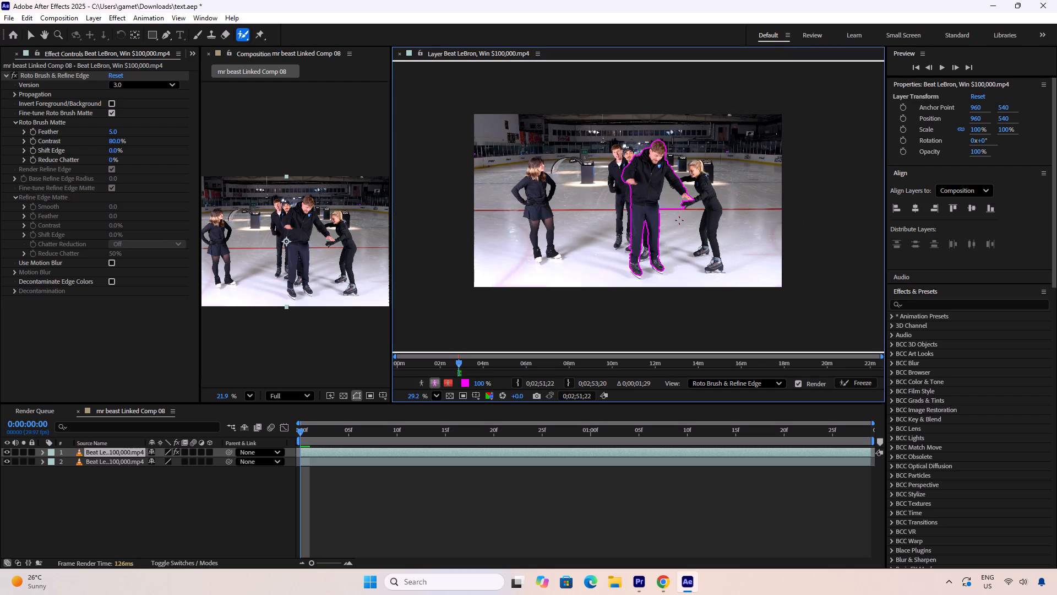
left_click_drag(677, 217, 667, 196, "alt")
scroll(680, 204, "up", 9, "alt")
scroll(784, 185, "down", 4)
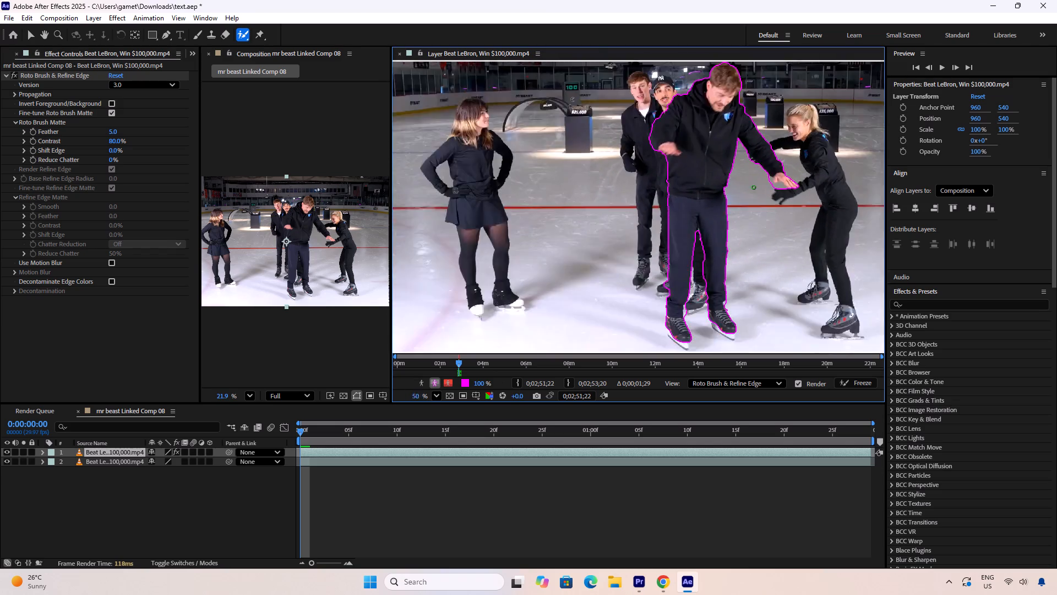
scroll(753, 187, "down", 1)
scroll(804, 185, "up", 5)
left_click(745, 190, "alt")
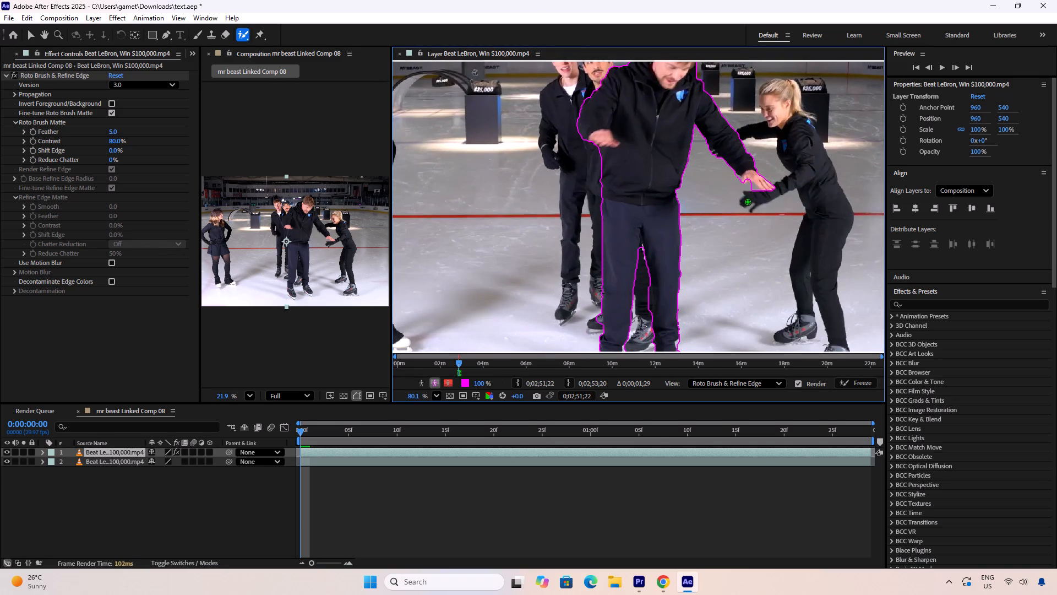
left_click_drag(748, 187, 759, 199, "alt")
left_click_drag(742, 175, 749, 177)
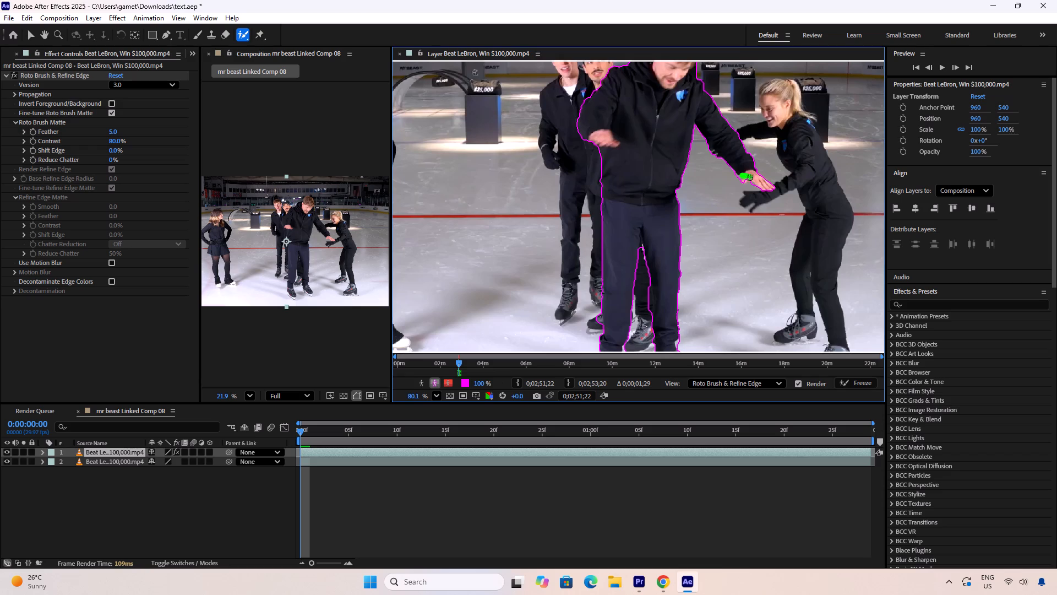
left_click_drag(749, 177, 758, 180)
left_click(750, 178)
scroll(728, 154, "down", 4)
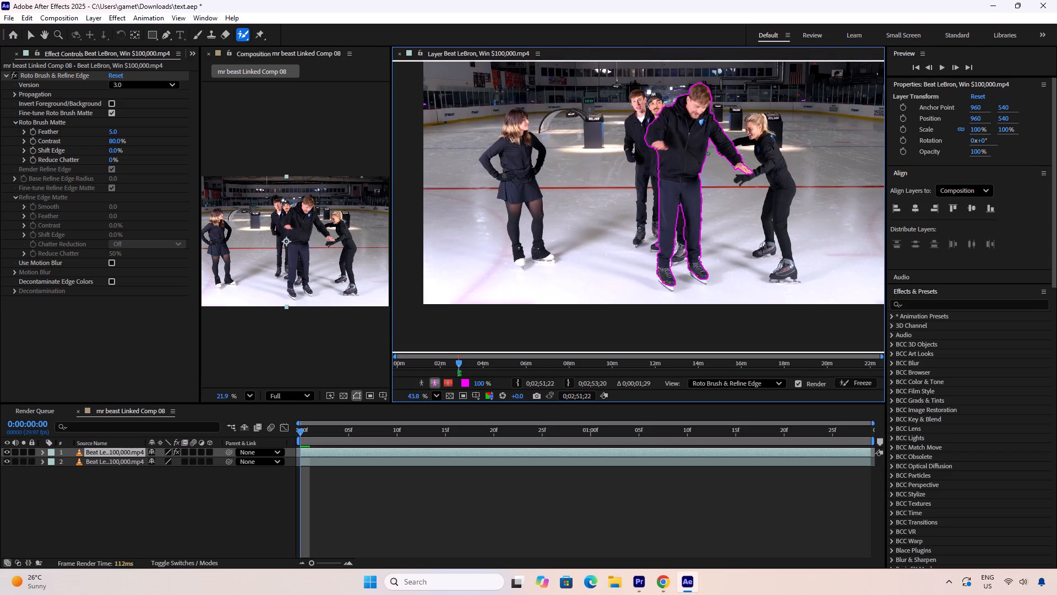
Freeze the Roto Brush matte, check its outline across the clip, and return to the composition view at 0:00:00:14.
left_click(859, 381)
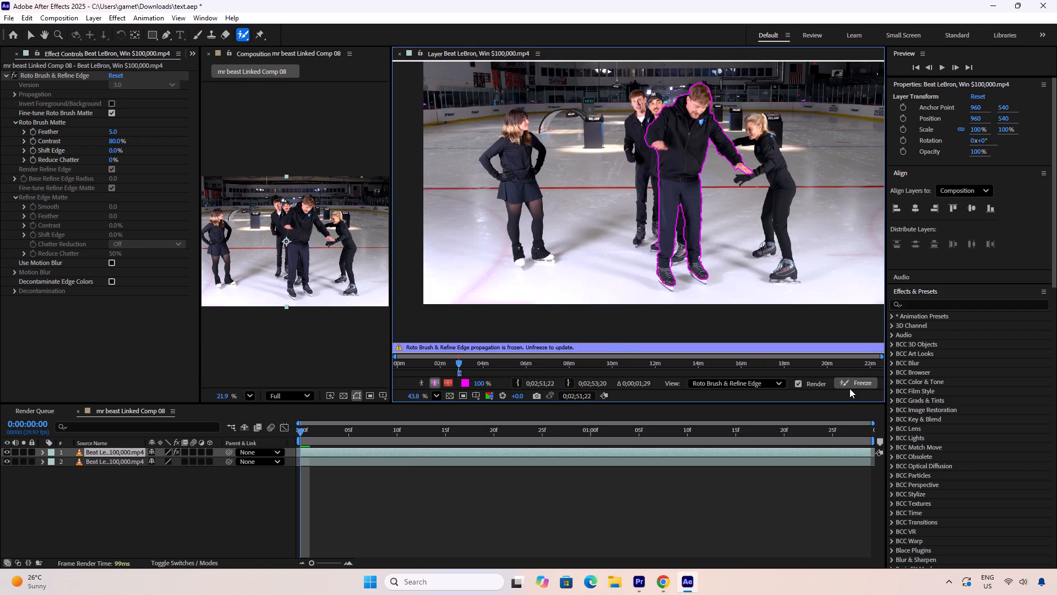
left_click_drag(853, 430, 879, 425)
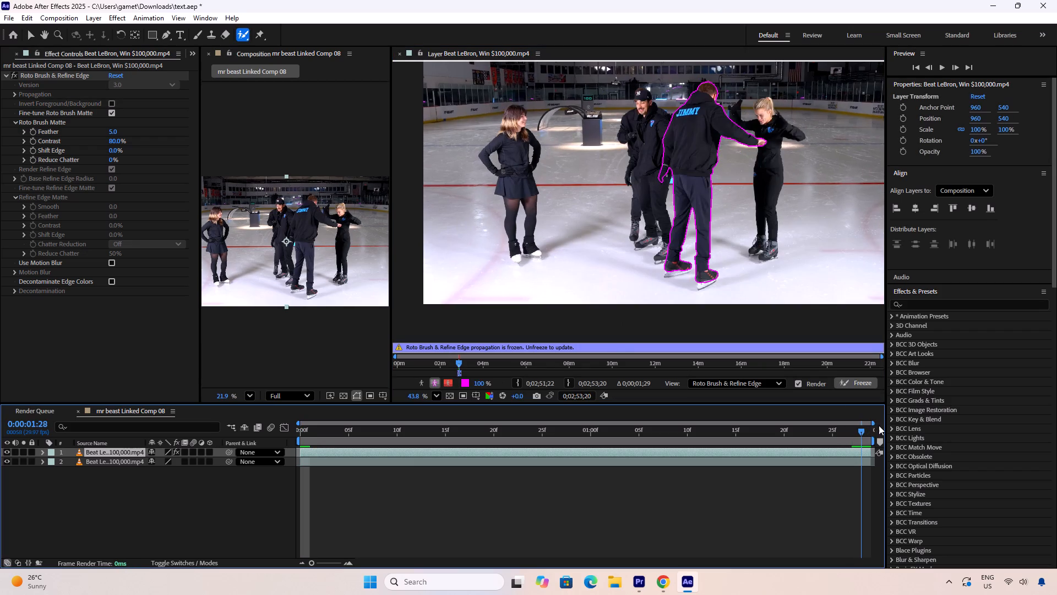
left_click_drag(879, 425, 871, 429)
left_click_drag(860, 428, 839, 437)
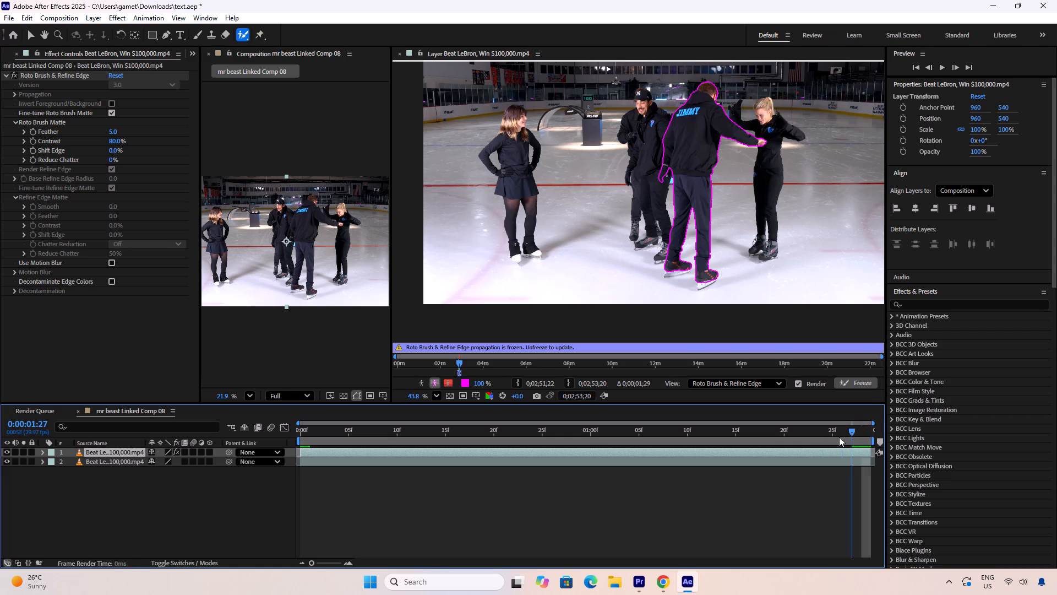
left_click_drag(839, 437, 437, 436)
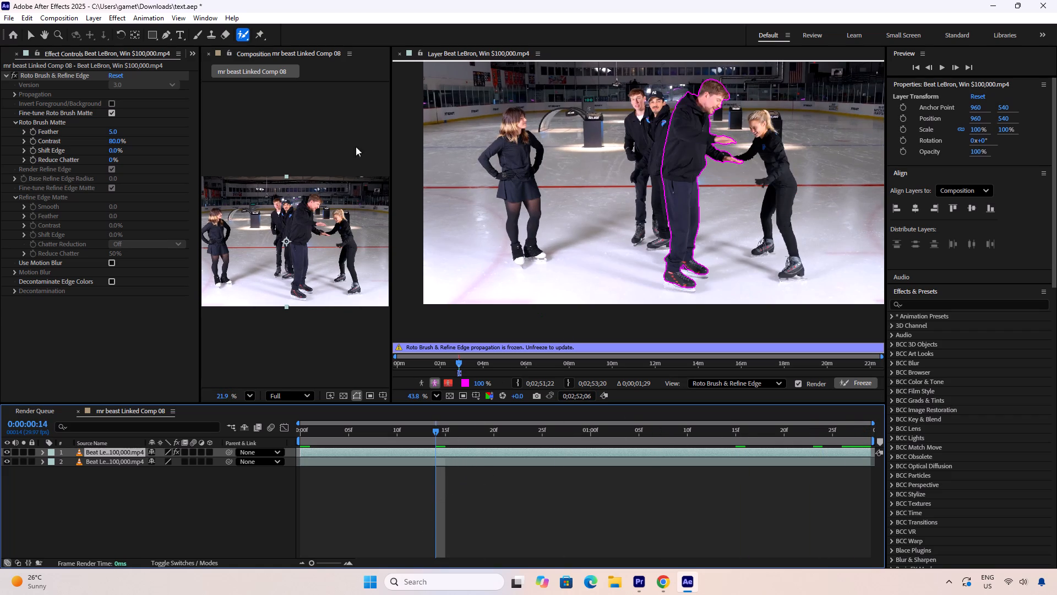
left_click(401, 52)
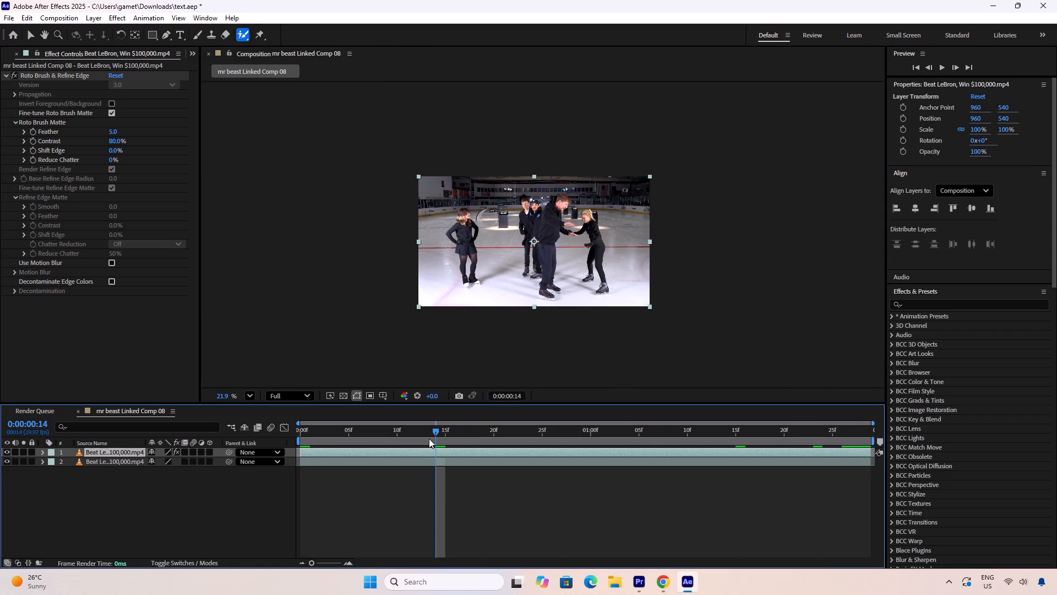
Search the effects for "deep" and apply Deep Glow 2 to the rotoscoped upper skater layer.
left_click(394, 481)
left_click(405, 452)
left_click(935, 305)
type("deep")
left_click(942, 353)
left_click_drag(950, 354, 949, 355)
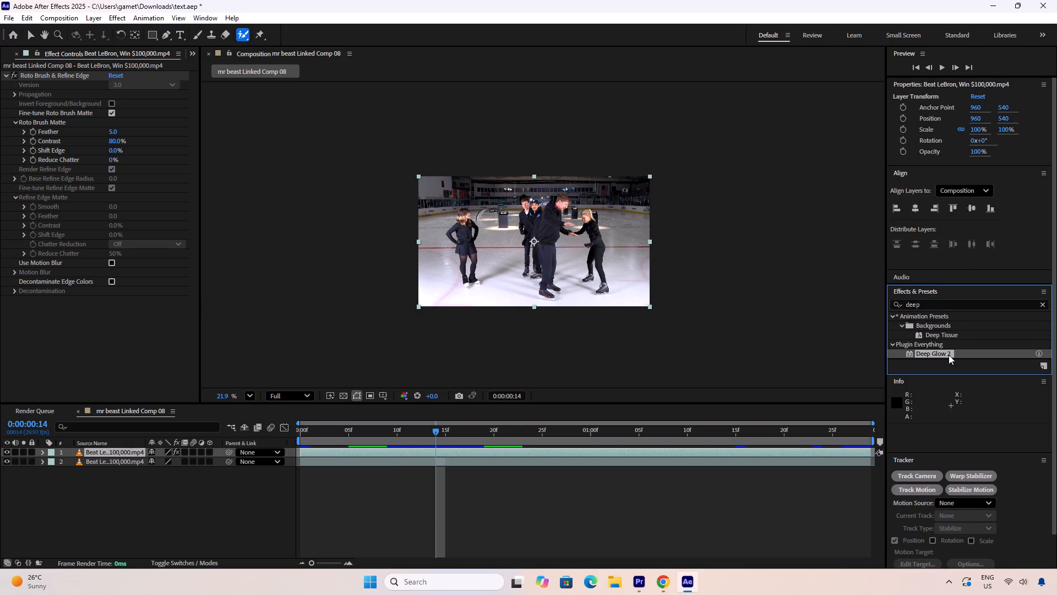
left_click_drag(949, 355, 497, 453)
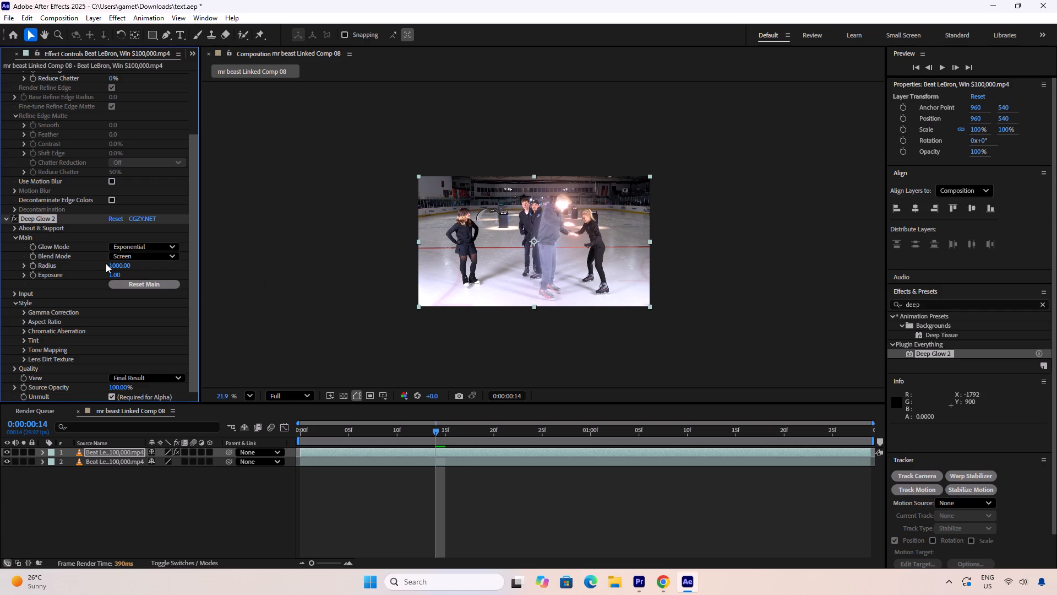
Lower the Deep Glow 2 exposure on the rotoscoped skater layer to 0.34 and check the glow across the clip.
left_click_drag(114, 275, 111, 458)
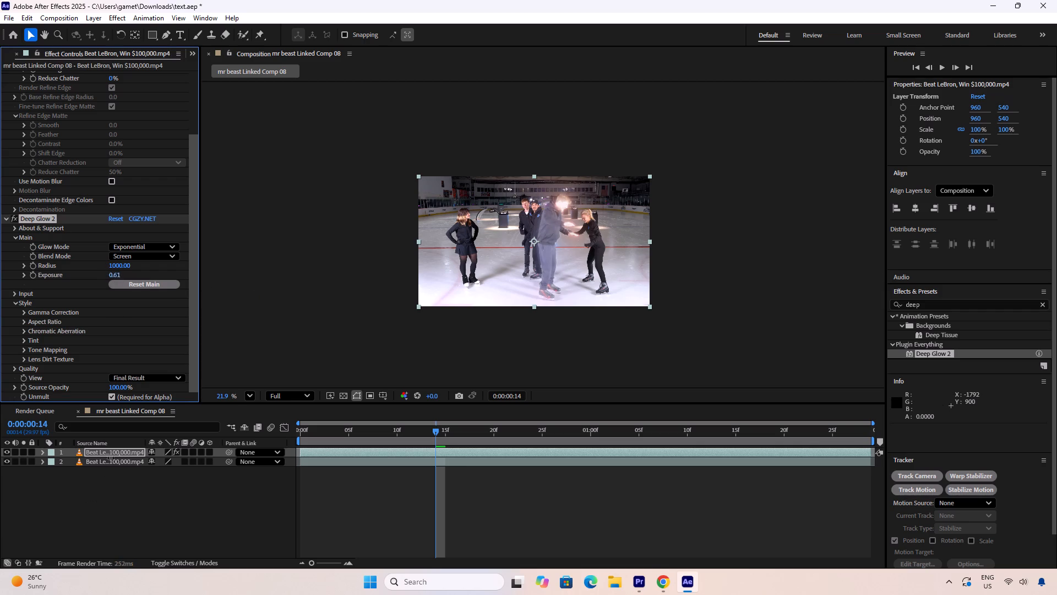
left_click_drag(111, 458, 122, 508)
left_click_drag(122, 508, 122, 501)
left_click_drag(116, 275, 96, 475)
left_click_drag(96, 475, 116, 401)
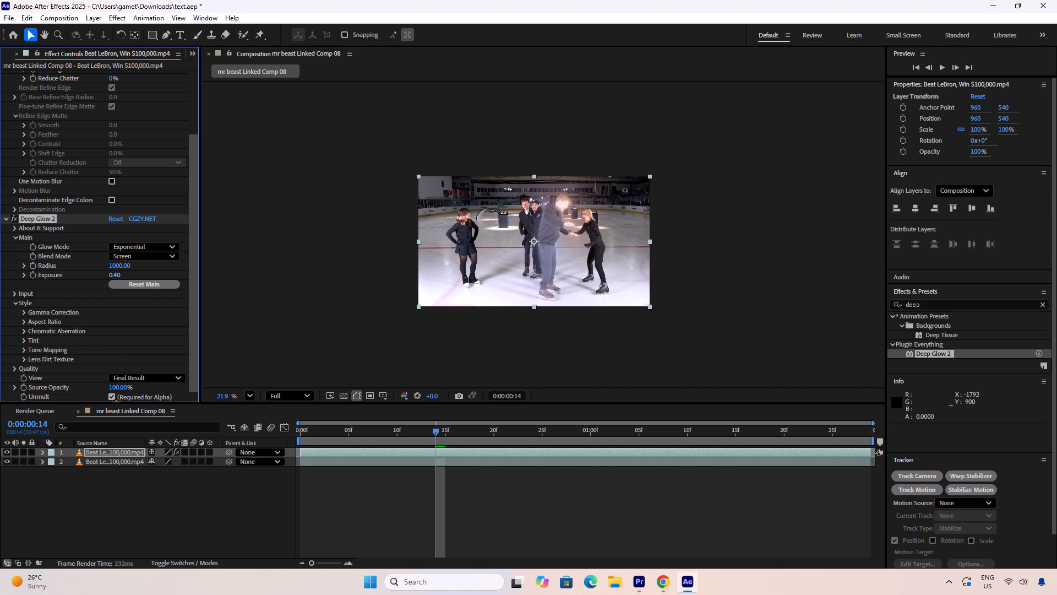
left_click_drag(116, 401, 116, 416)
left_click(386, 508)
left_click_drag(429, 435, 427, 435)
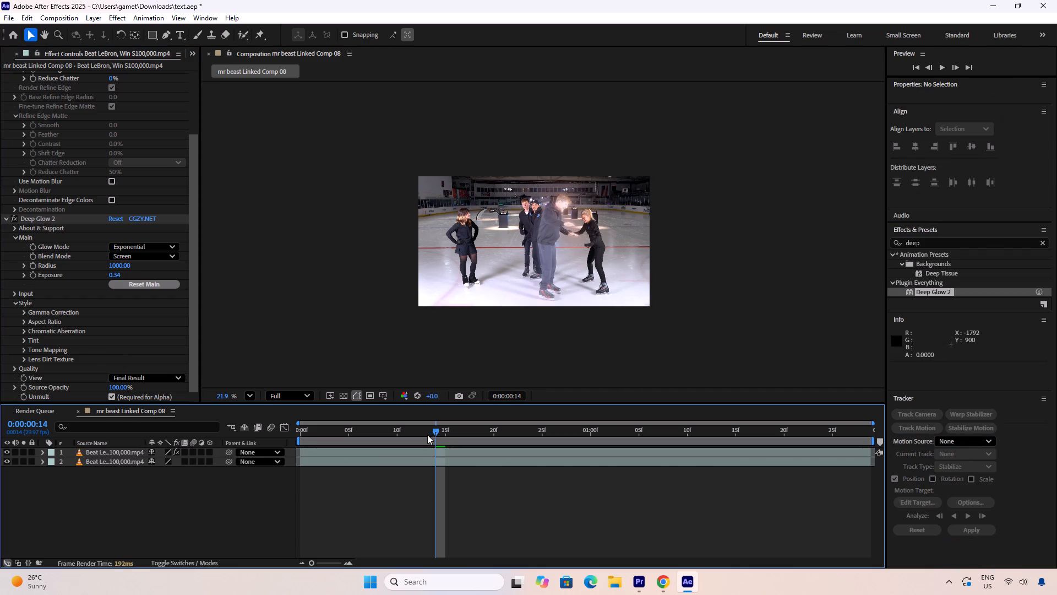
left_click_drag(427, 435, 716, 433)
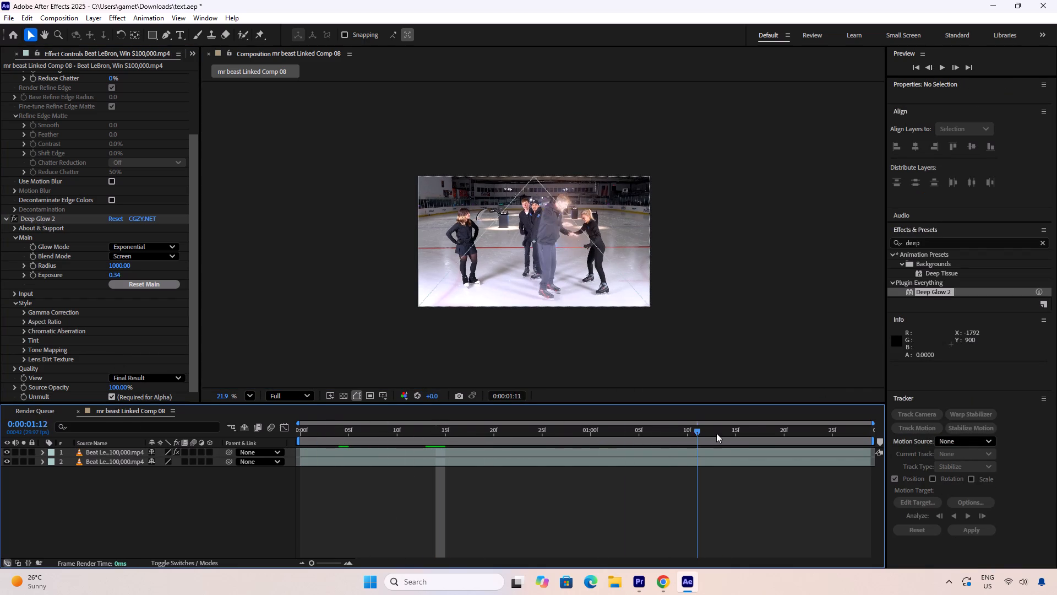
left_click_drag(716, 433, 367, 440)
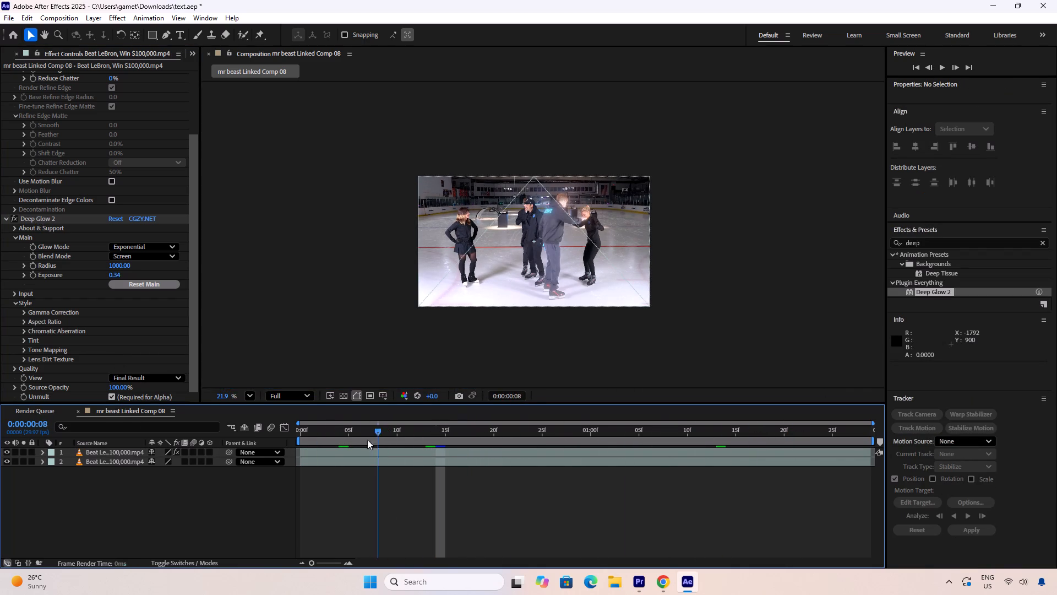
left_click_drag(367, 440, 331, 438)
Add a text layer reading "beast" over the upper part of the frame at 0:00:00:03.
left_click(238, 513)
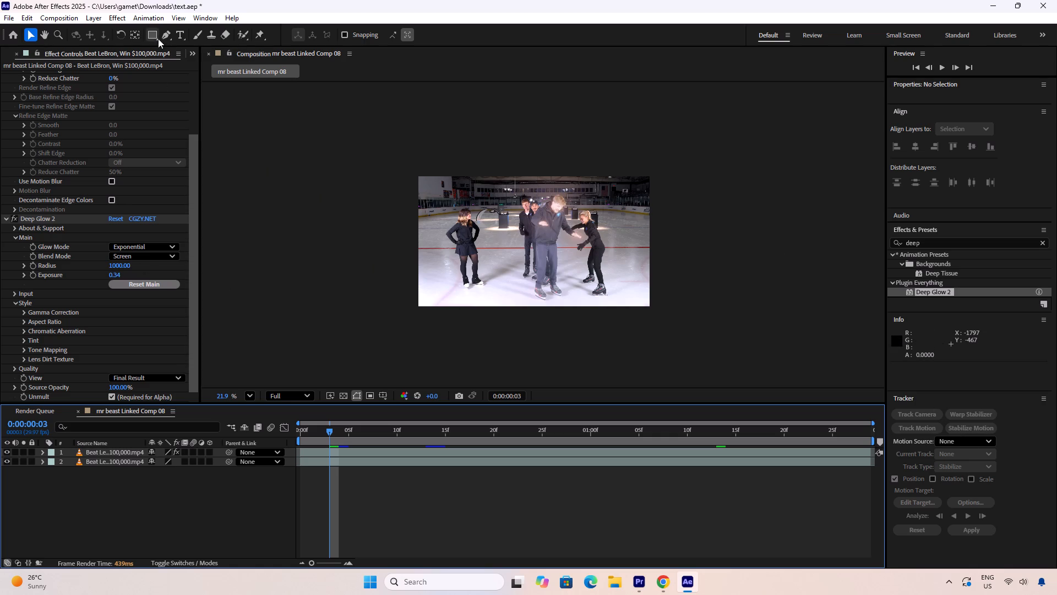
left_click(177, 33)
left_click(494, 194)
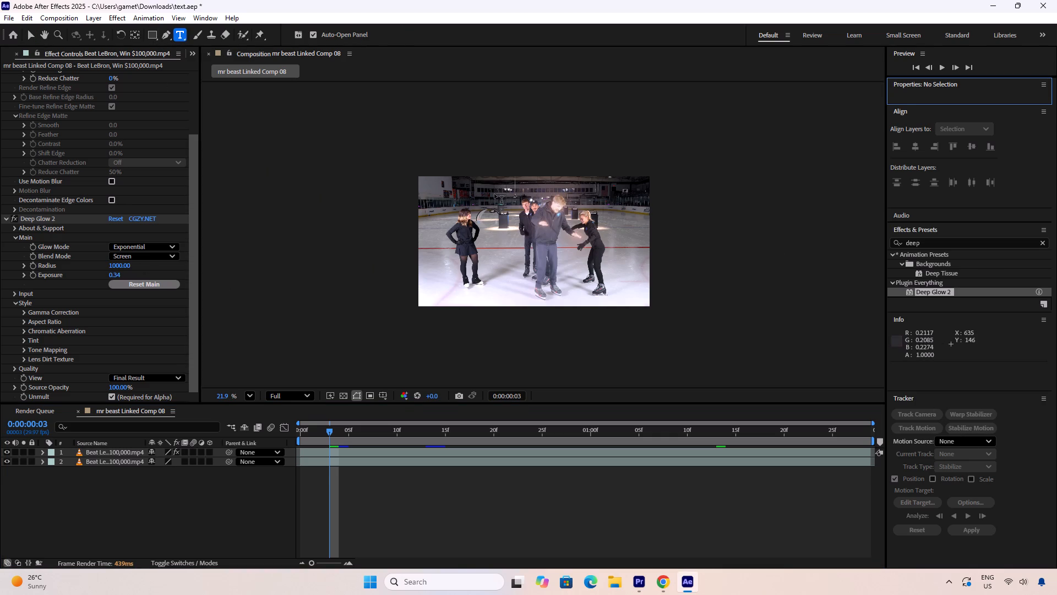
type("beast")
Compare purple, blue, orange and green hues for the whole BEAST title and apply a mint-green fill.
key("ctrl+a")
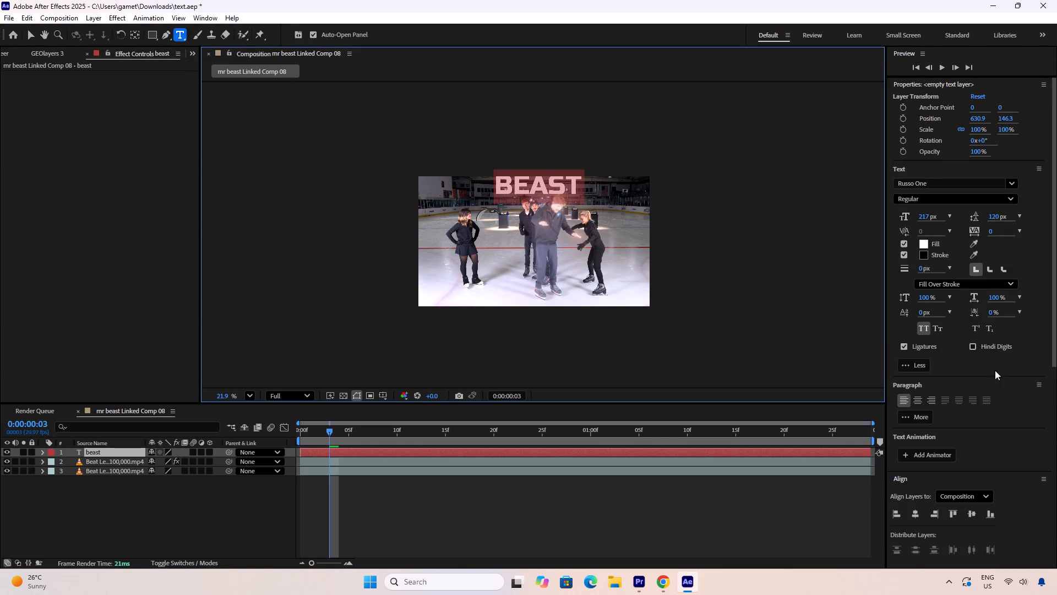
left_click(926, 241)
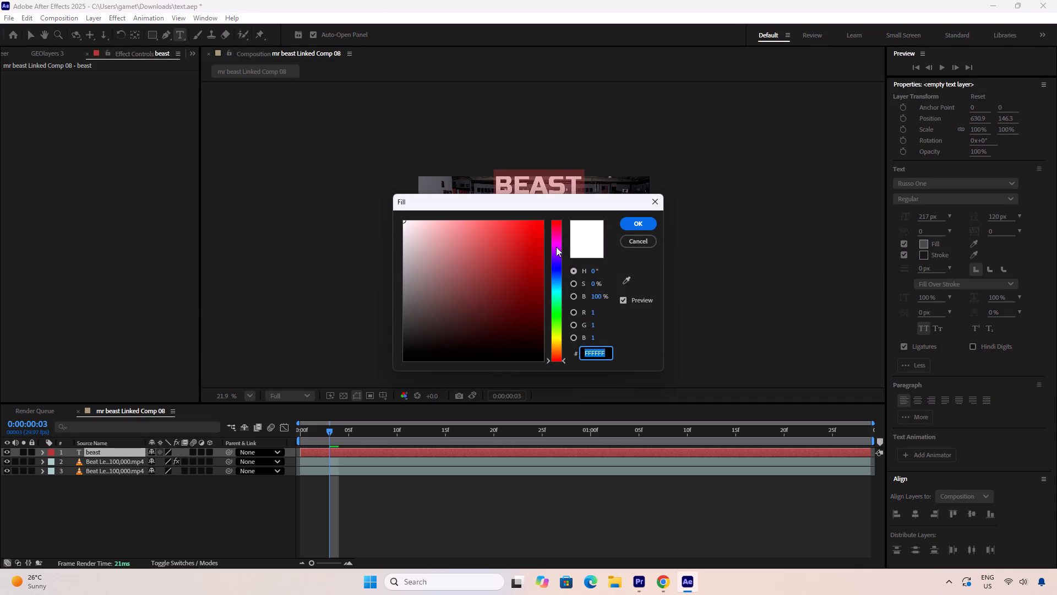
left_click_drag(515, 244, 559, 209)
left_click(557, 235)
left_click(555, 246)
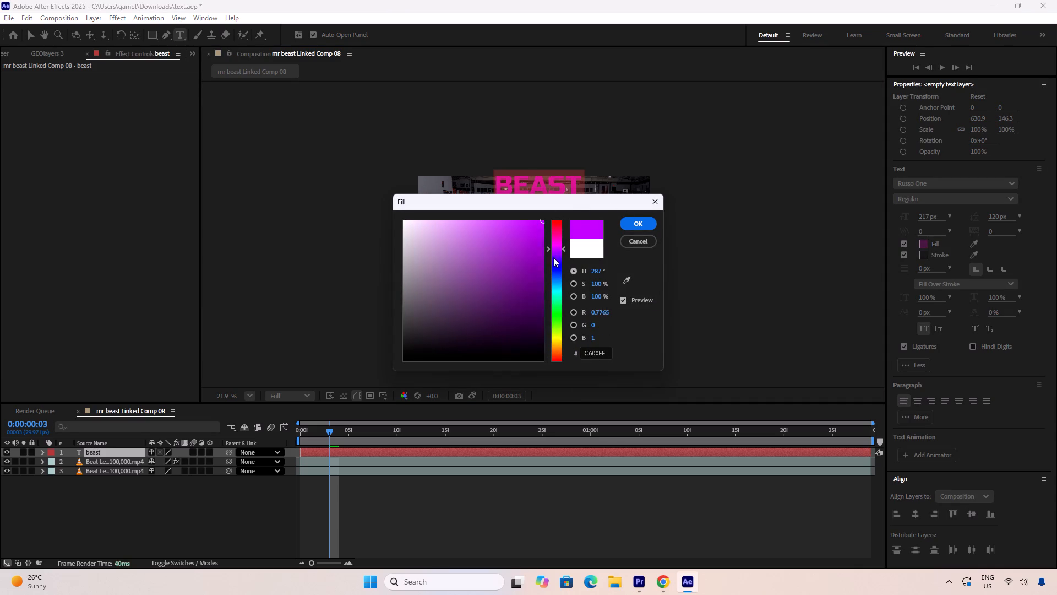
left_click(553, 259)
left_click_drag(582, 204, 886, 241)
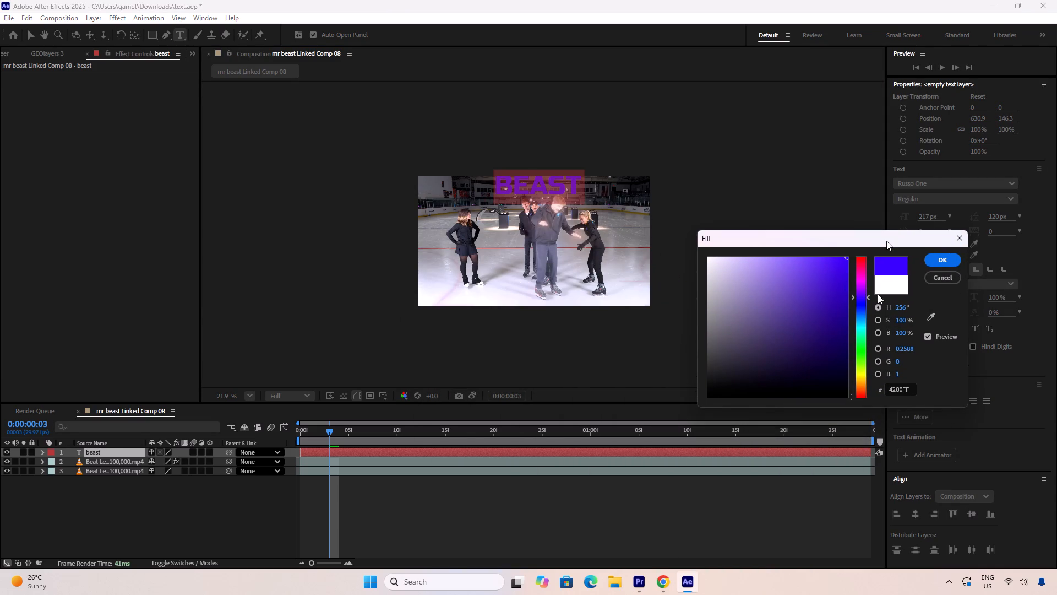
left_click_drag(856, 324, 857, 334)
left_click_drag(860, 337, 862, 344)
left_click_drag(862, 354, 862, 359)
left_click(862, 371)
left_click_drag(863, 374, 863, 390)
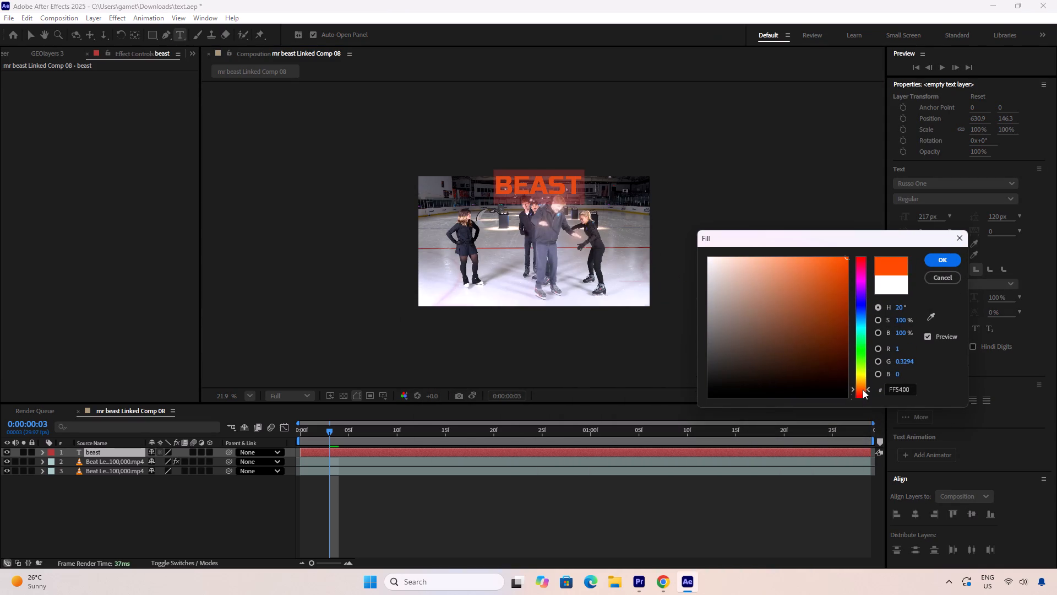
left_click(863, 369)
left_click(863, 364)
double_click(862, 354)
left_click(861, 346)
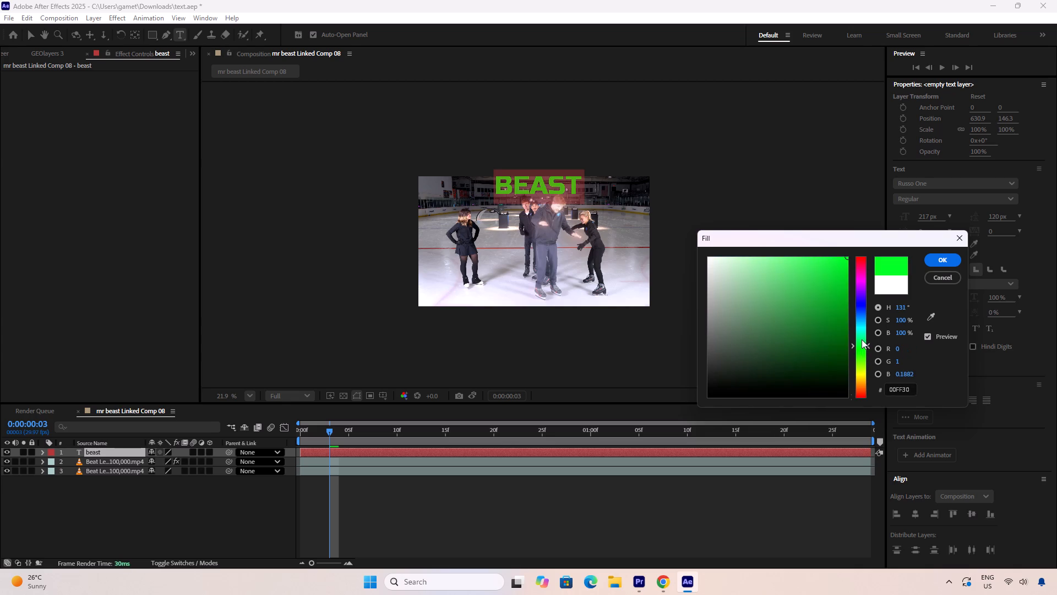
left_click(862, 339)
left_click(862, 334)
left_click(862, 334)
left_click(944, 256)
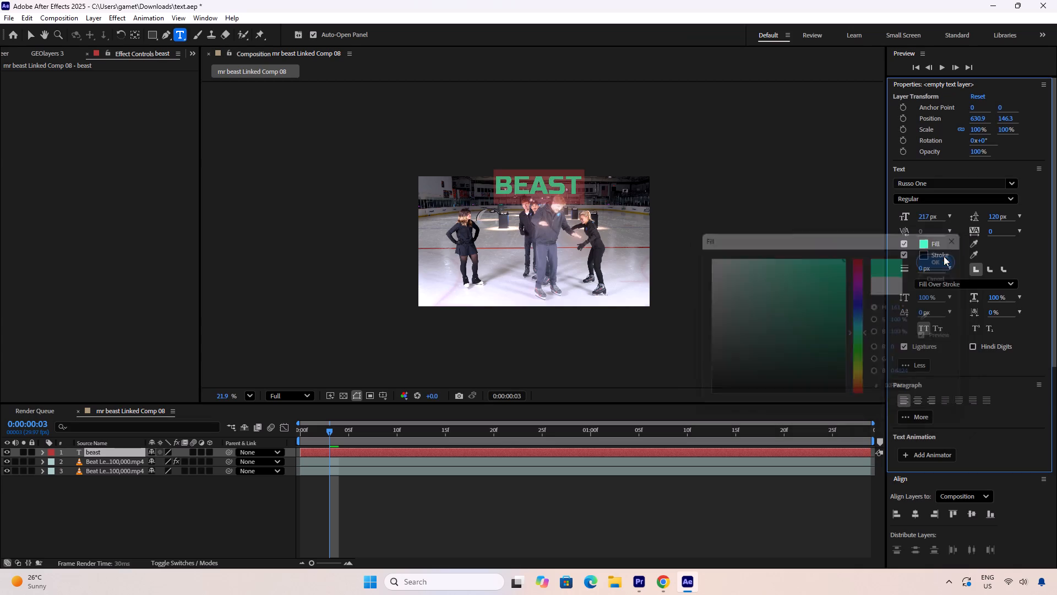
Move the BEAST title down and toward the left skater, to position about 389, 256.
left_click(28, 35)
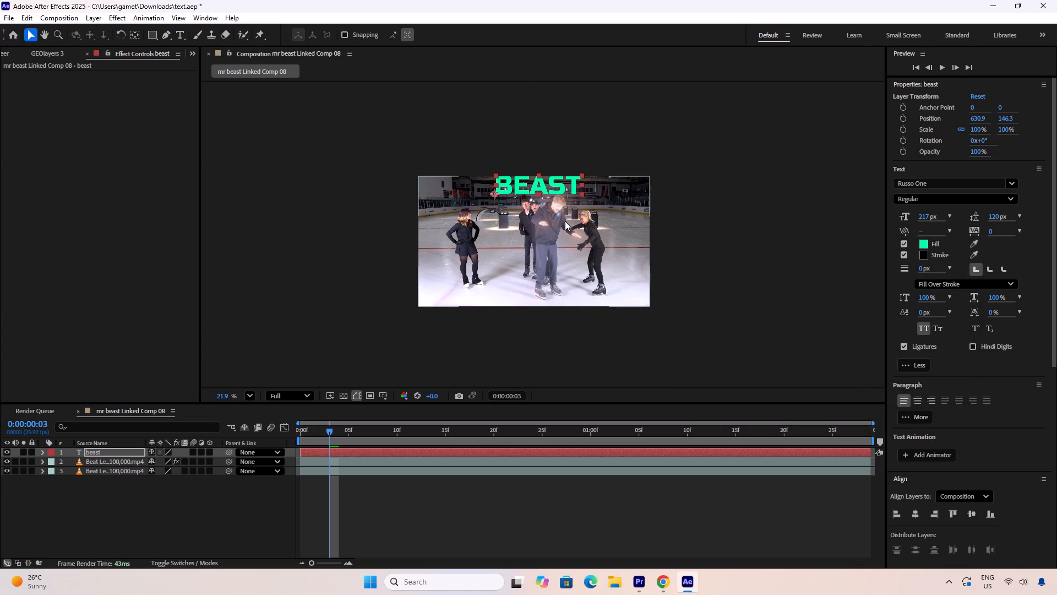
left_click_drag(557, 187, 527, 201)
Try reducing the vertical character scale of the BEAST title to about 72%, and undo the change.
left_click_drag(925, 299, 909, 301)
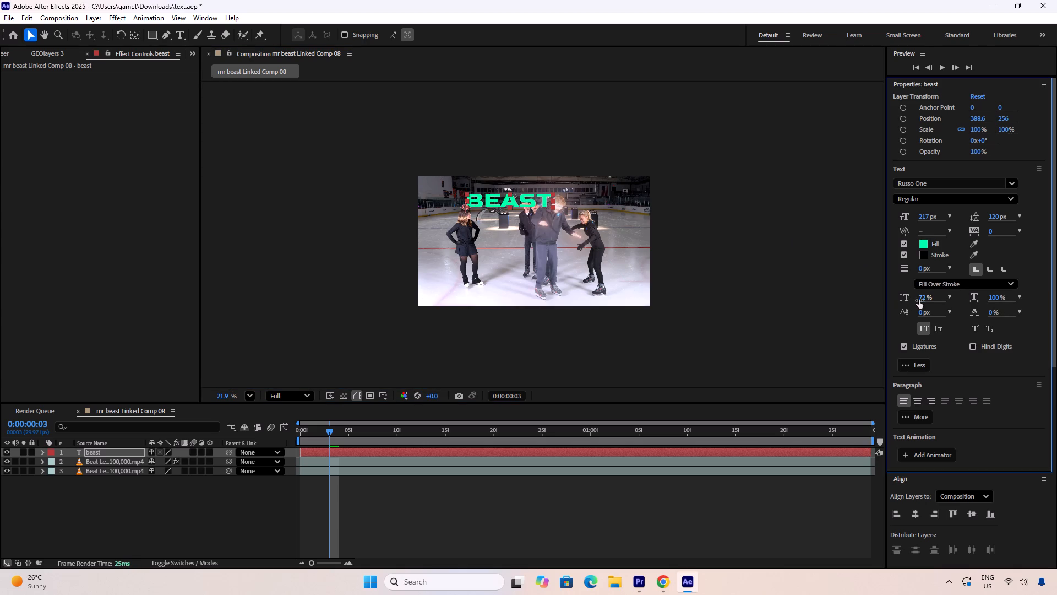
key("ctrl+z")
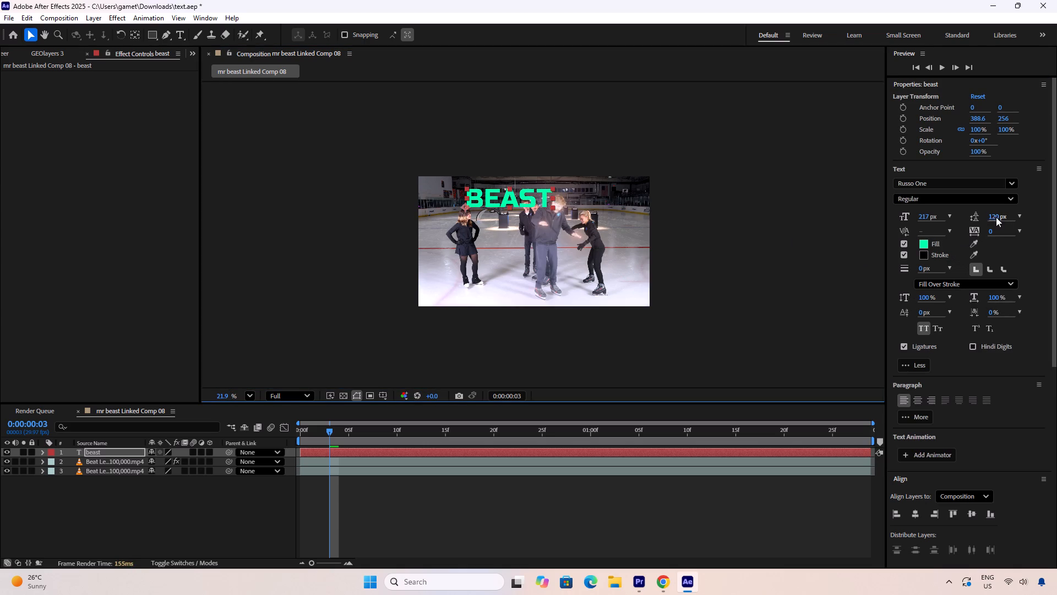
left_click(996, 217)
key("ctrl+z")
Reduce the font size of the BEAST title to 152 px.
left_click_drag(927, 218, 893, 221)
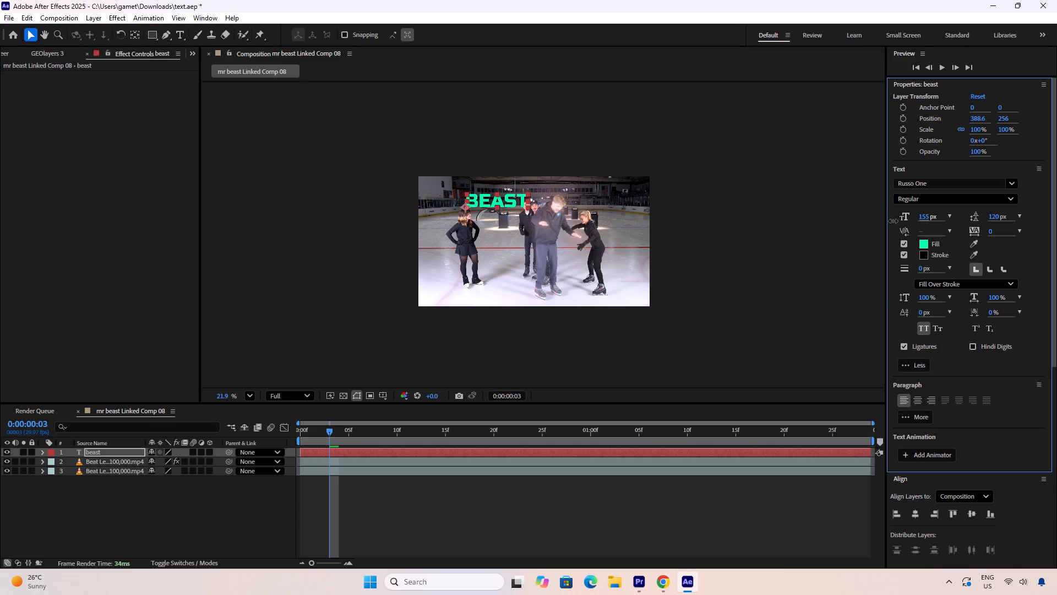
left_click_drag(893, 221, 891, 221)
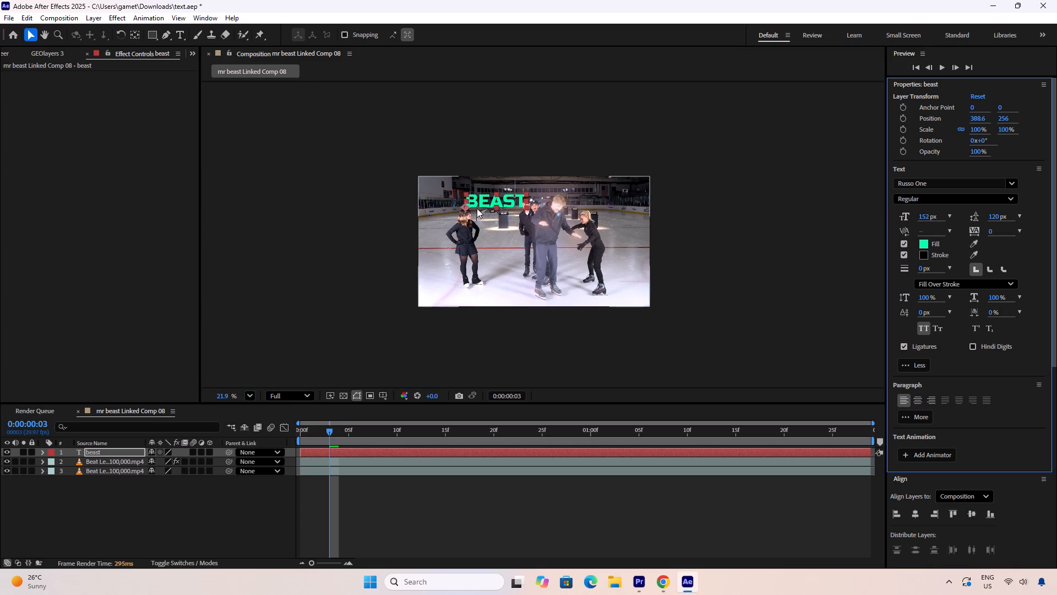
Move the title's anchor point from its lower-left corner to the centre of the word, about 257, -52.
scroll(494, 198, "up", 6)
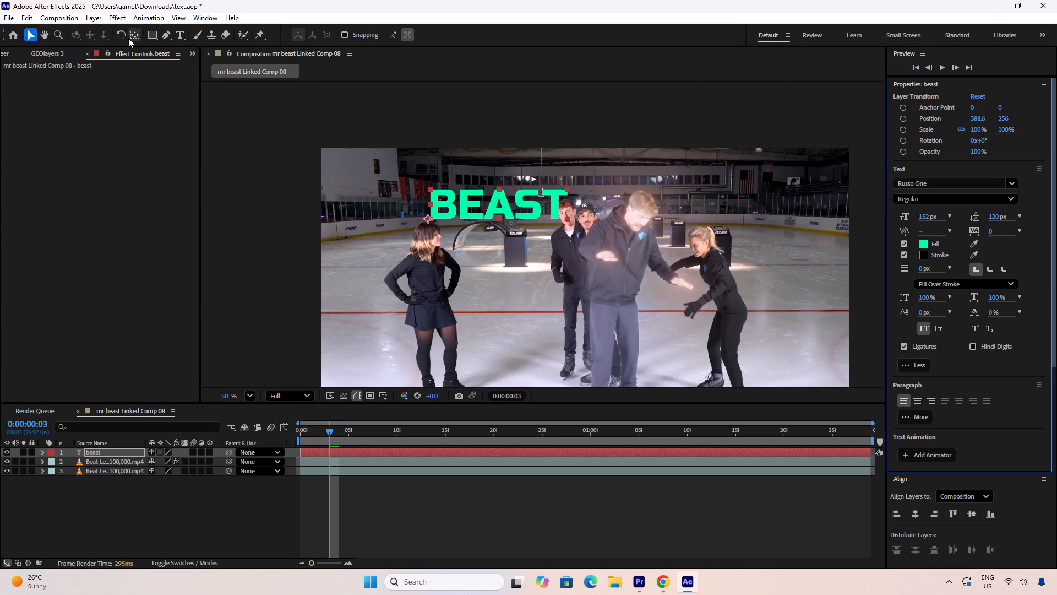
left_click(134, 35)
scroll(457, 210, "up", 3)
left_click_drag(415, 221, 516, 201)
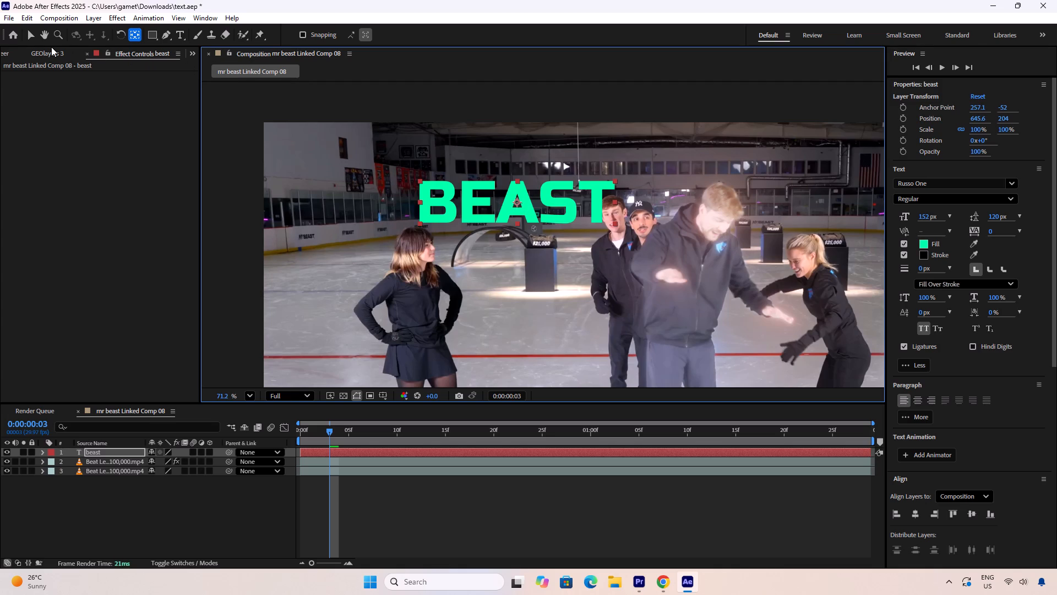
left_click(26, 39)
Shift the BEAST title slightly toward the front skater, to position about 695, 209.
scroll(529, 275, "down", 5)
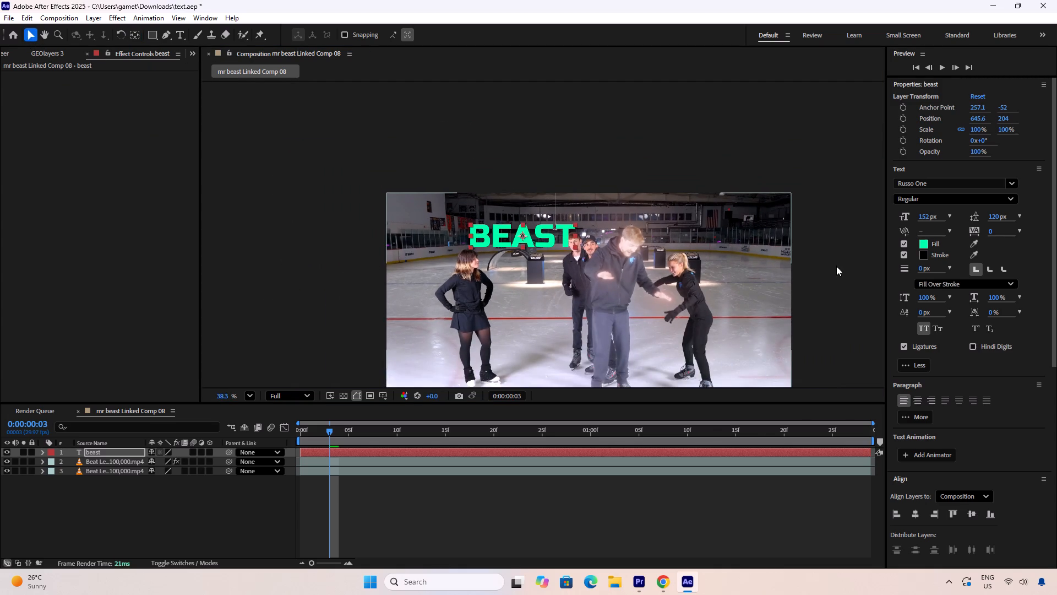
left_click(843, 265)
left_click(419, 455)
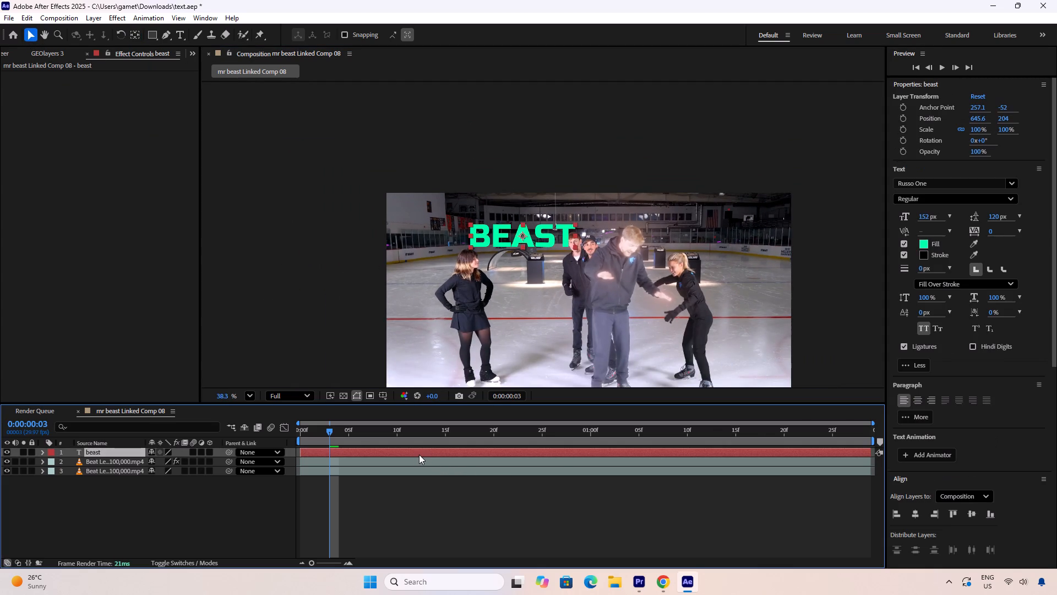
left_click_drag(542, 241, 564, 240)
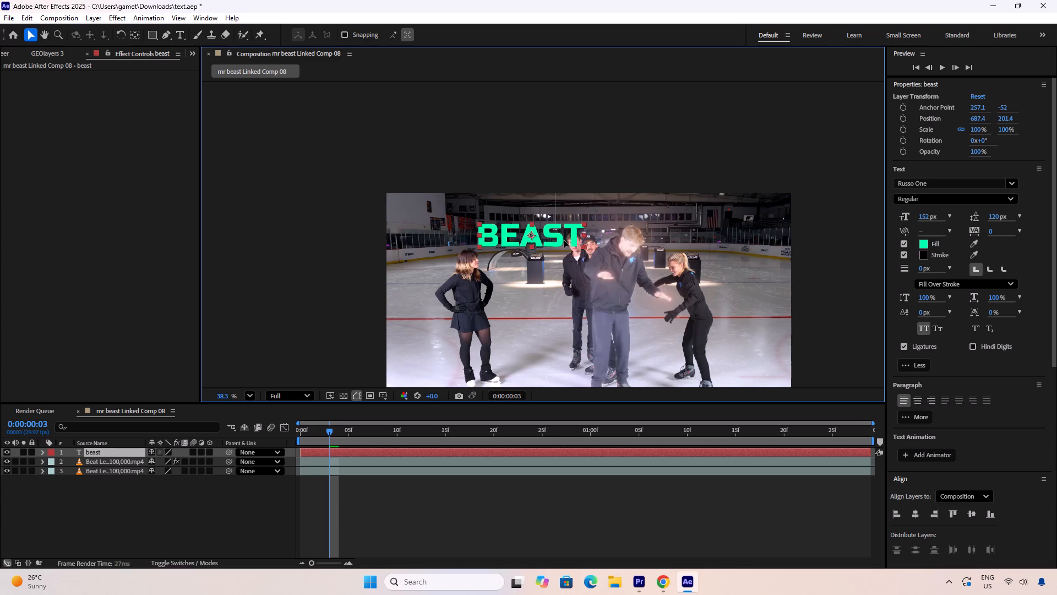
left_click_drag(564, 240, 553, 242)
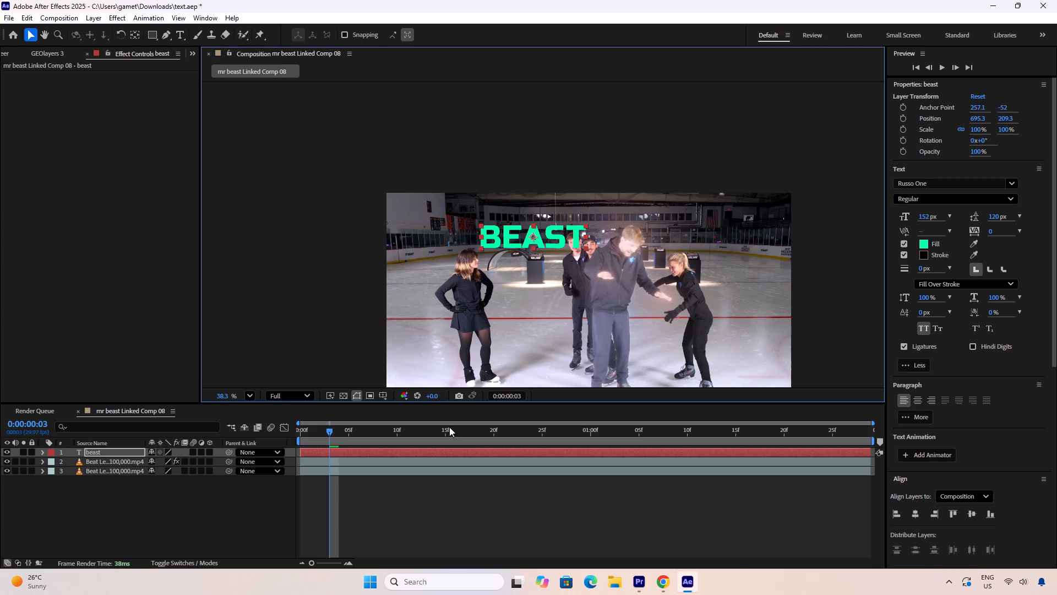
Start a motion track on the rotoscoped skater layer from 0:00:00:00.
left_click_drag(329, 435, 279, 434)
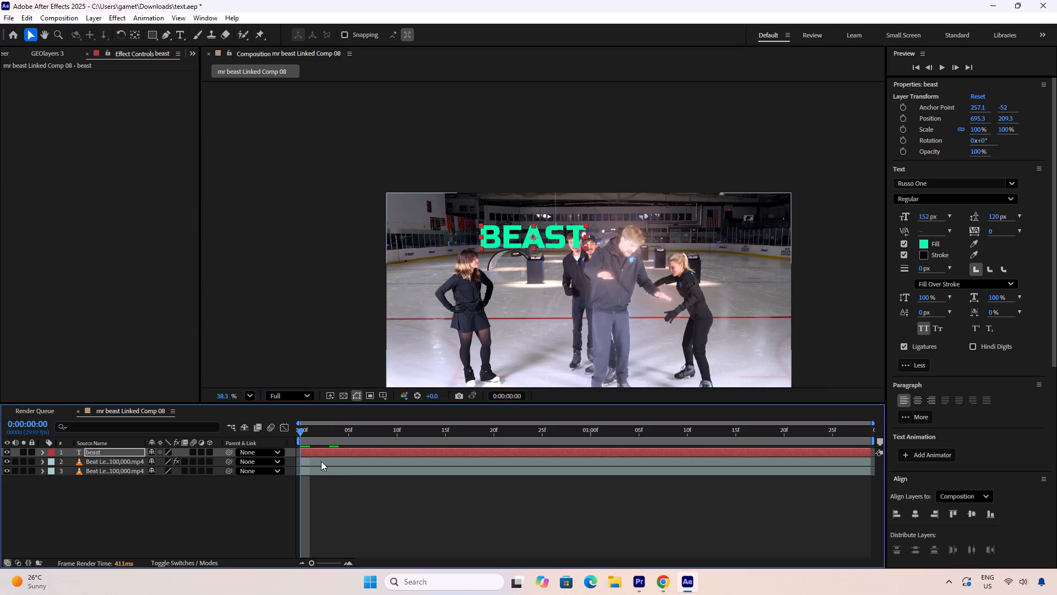
left_click(321, 461)
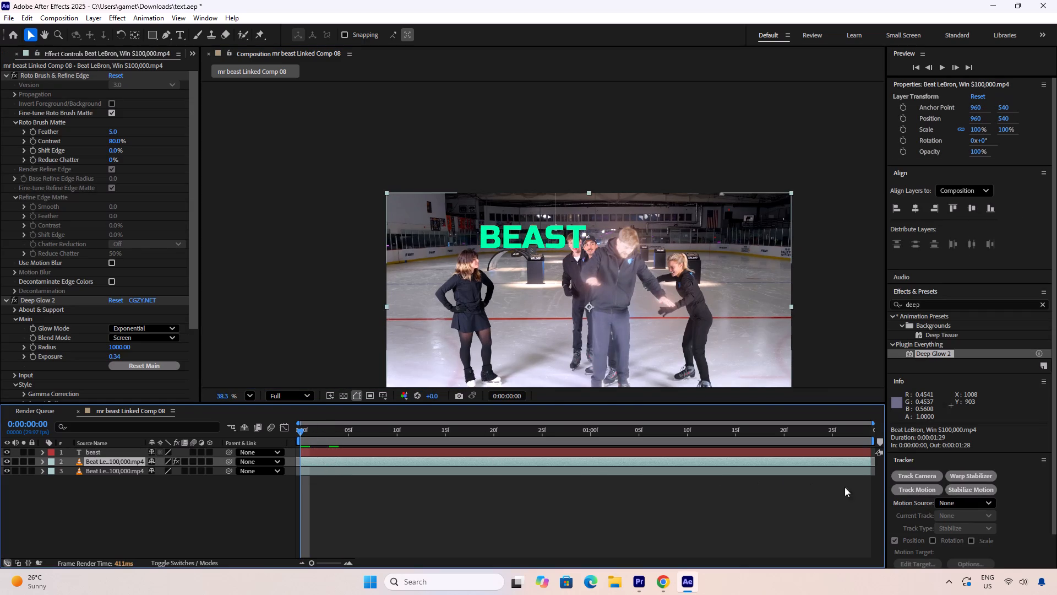
left_click(918, 490)
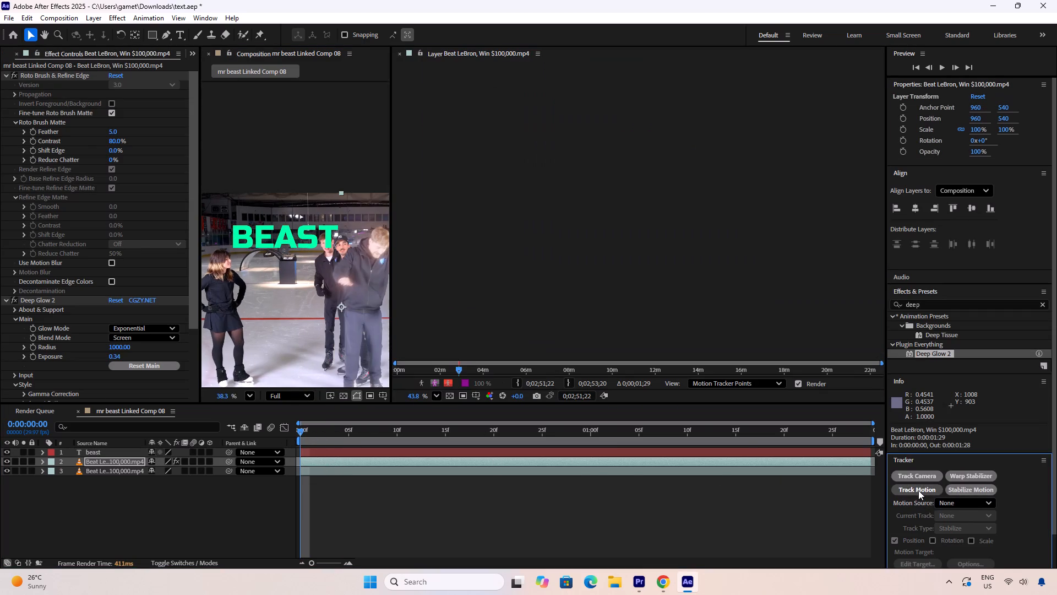
Enlarge the track point's feature and search regions and place it on the front skater's head.
scroll(664, 167, "up", 6)
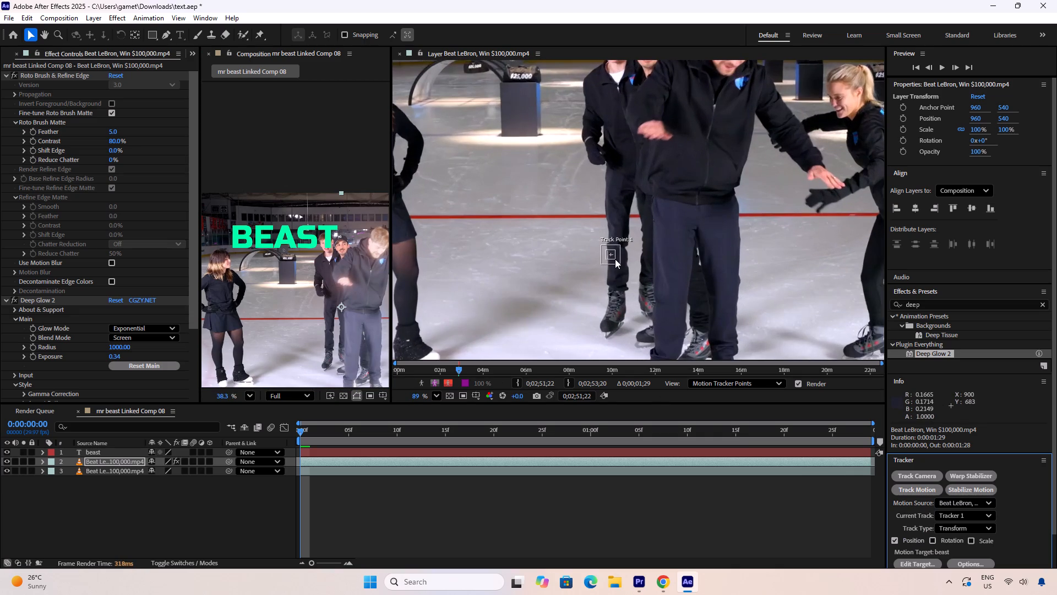
left_click(615, 259)
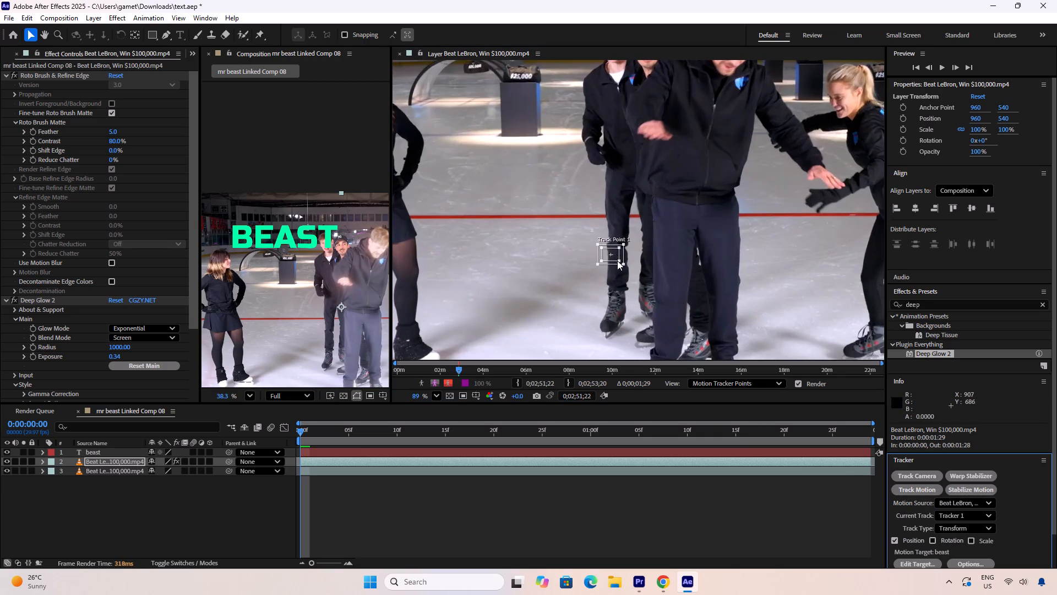
left_click_drag(622, 265, 626, 272)
left_click(620, 262)
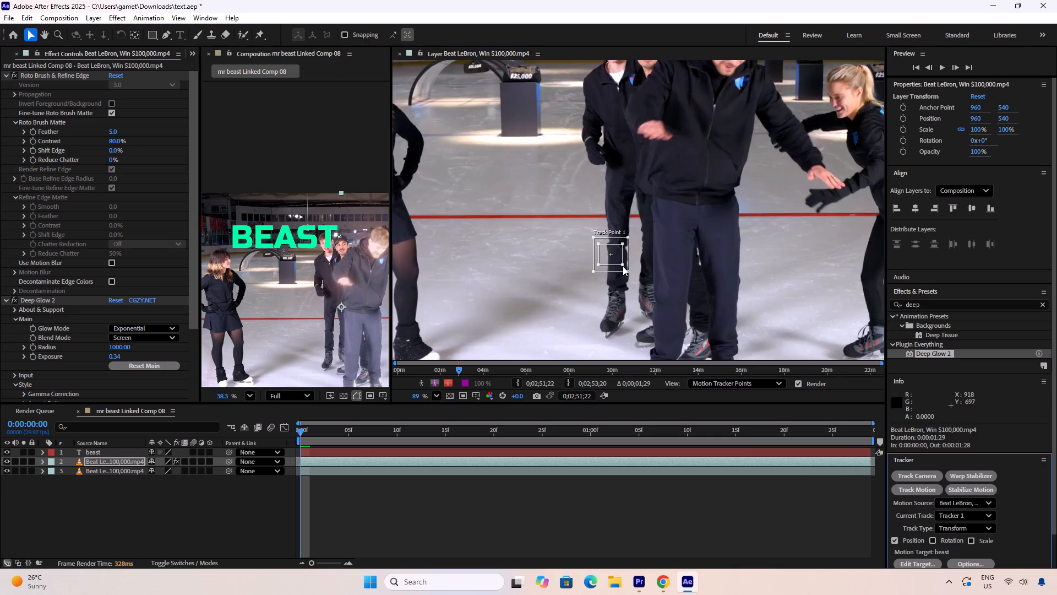
left_click_drag(612, 258, 740, 59)
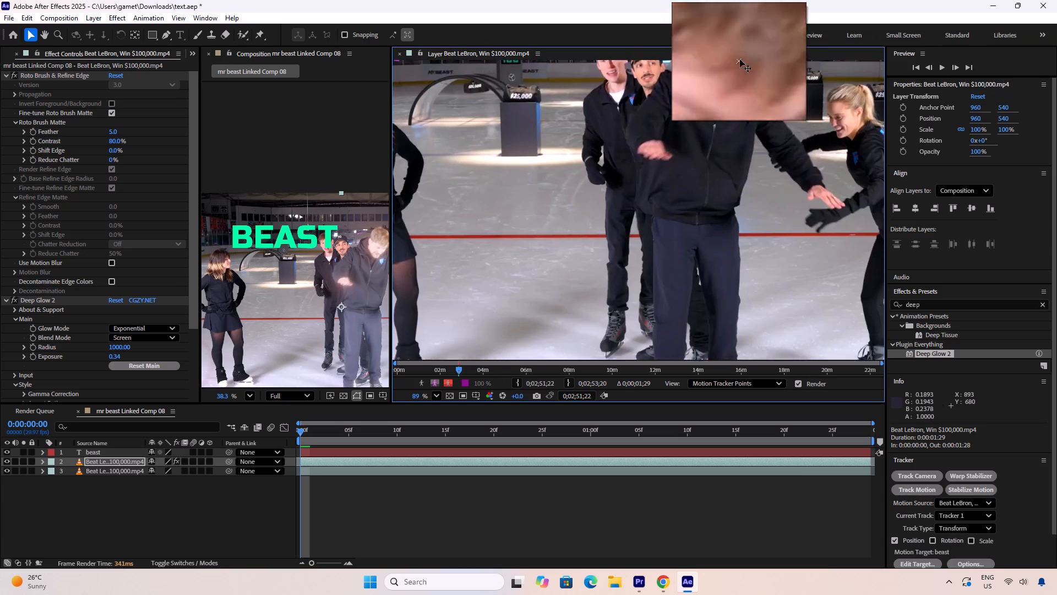
left_click_drag(740, 59, 720, 178)
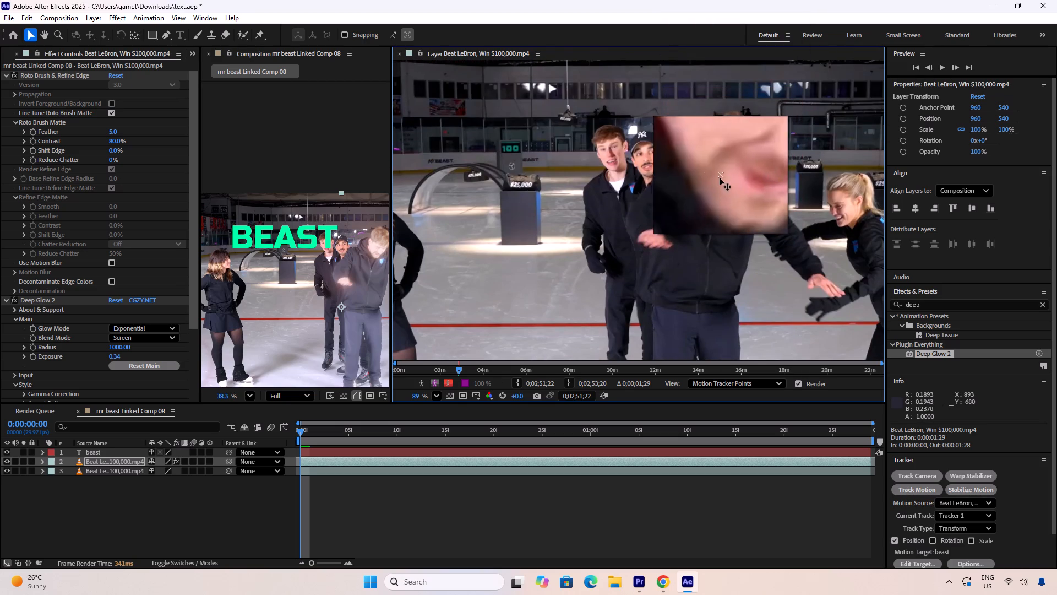
left_click_drag(720, 178, 741, 142)
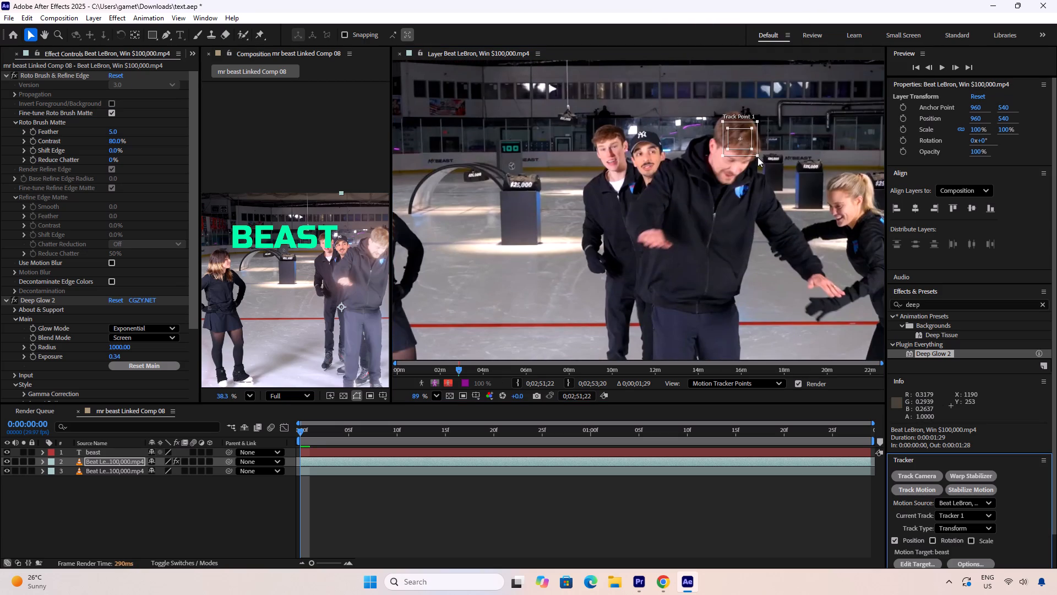
Enlarge the track point's search and feature regions further and reposition it beside the front skater's ear.
left_click_drag(758, 157, 764, 166)
left_click(754, 150)
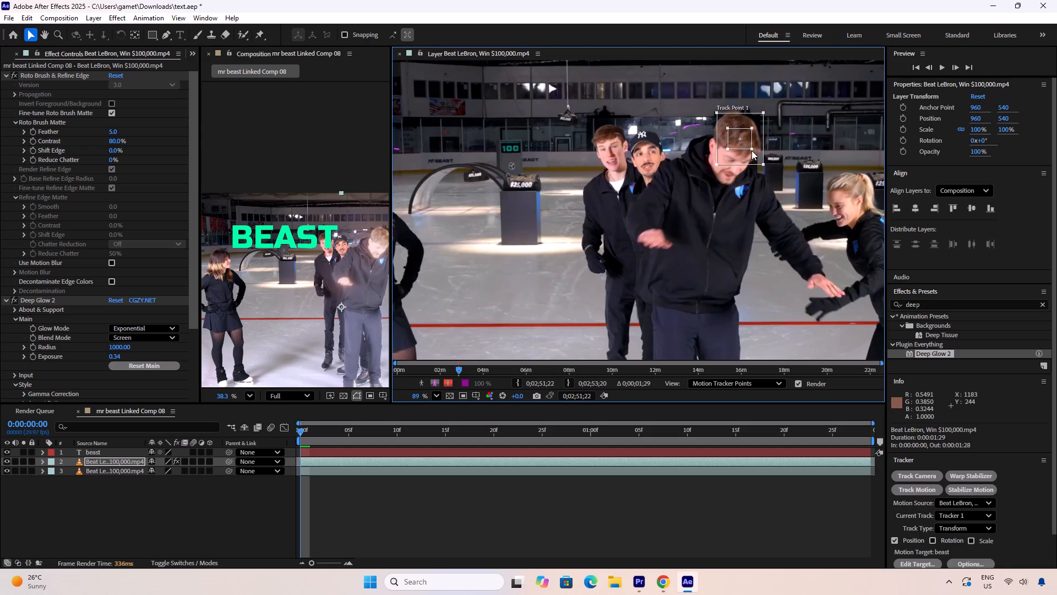
left_click_drag(750, 149, 751, 154)
left_click(740, 140)
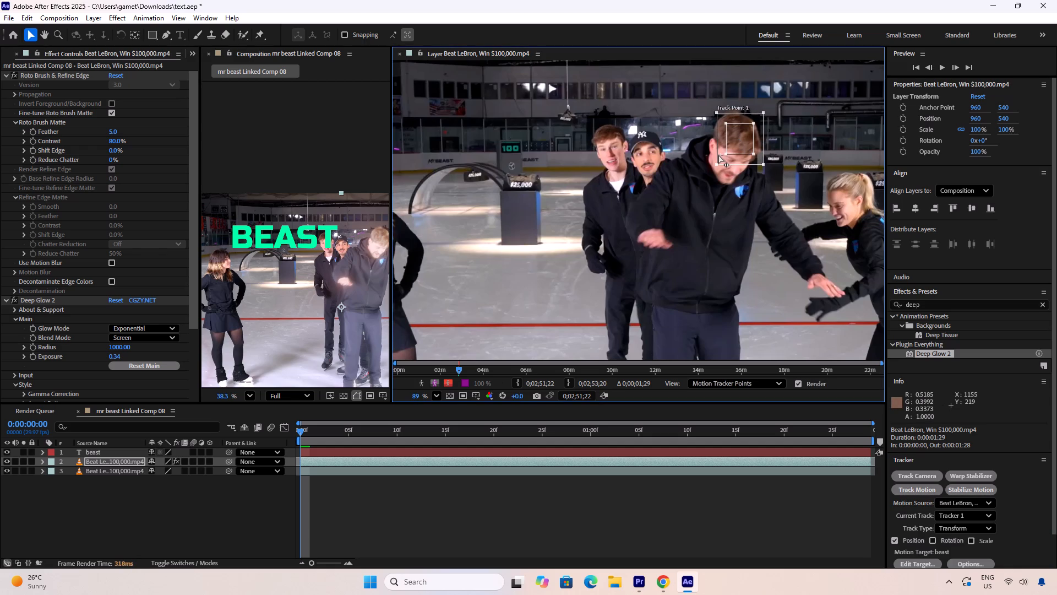
left_click_drag(743, 147, 716, 158)
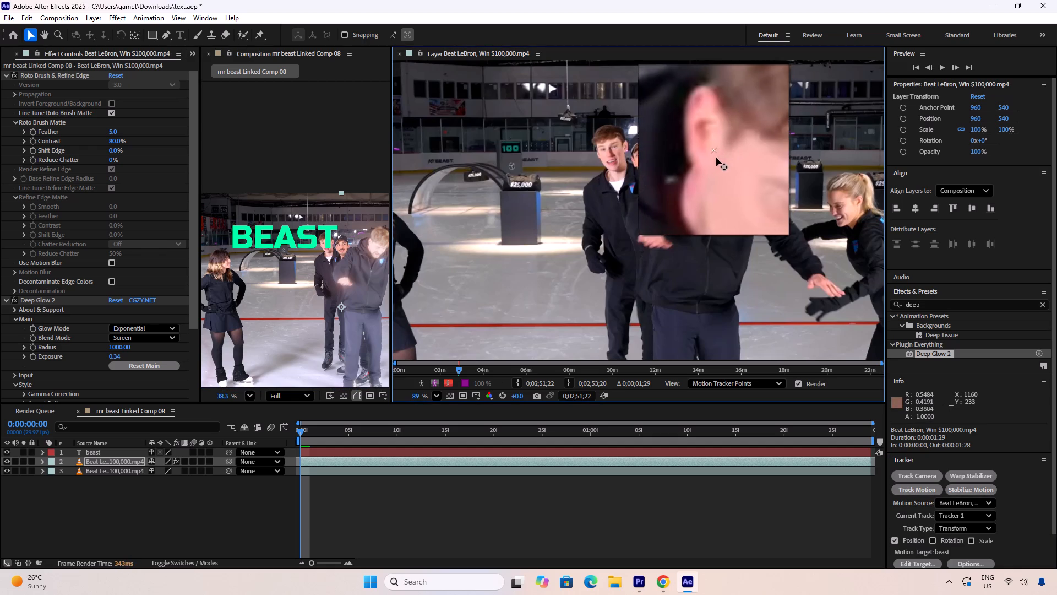
left_click_drag(716, 158, 717, 153)
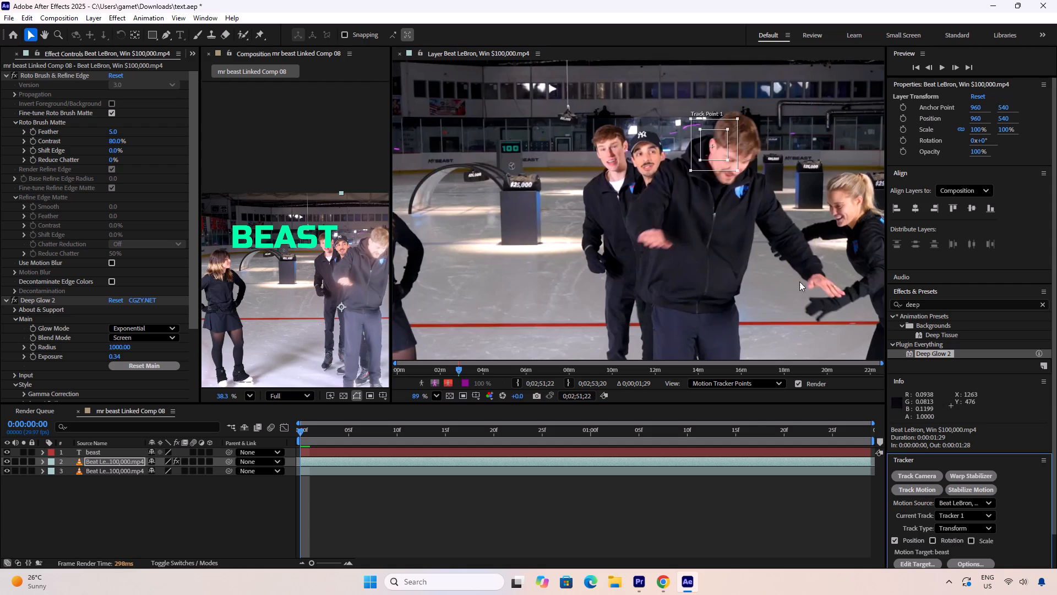
Keep the beast text layer as the motion target and analyse the track forward through the whole clip.
scroll(922, 513, "down", 3)
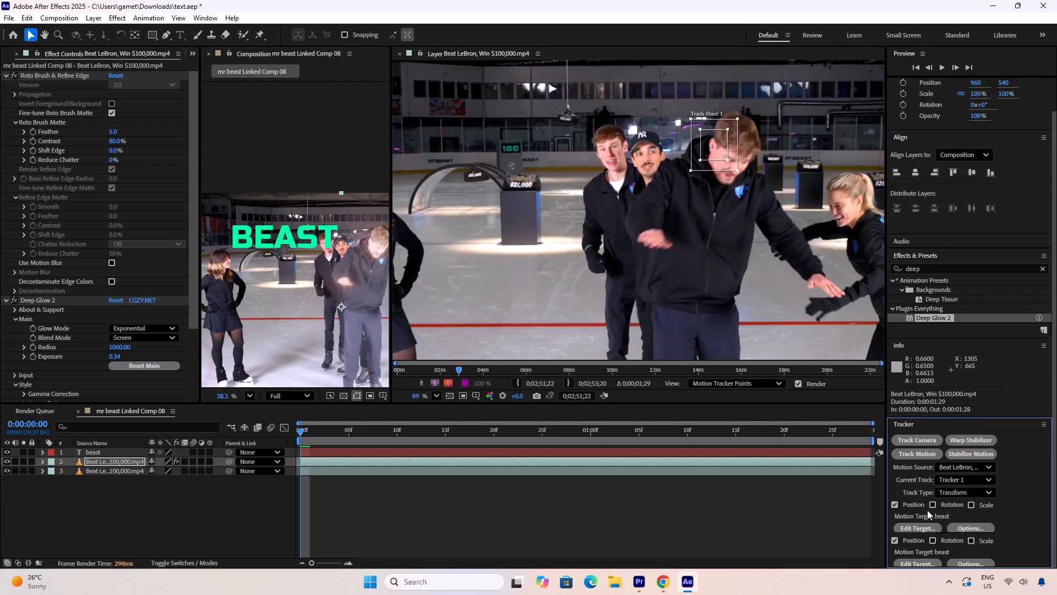
left_click(924, 530)
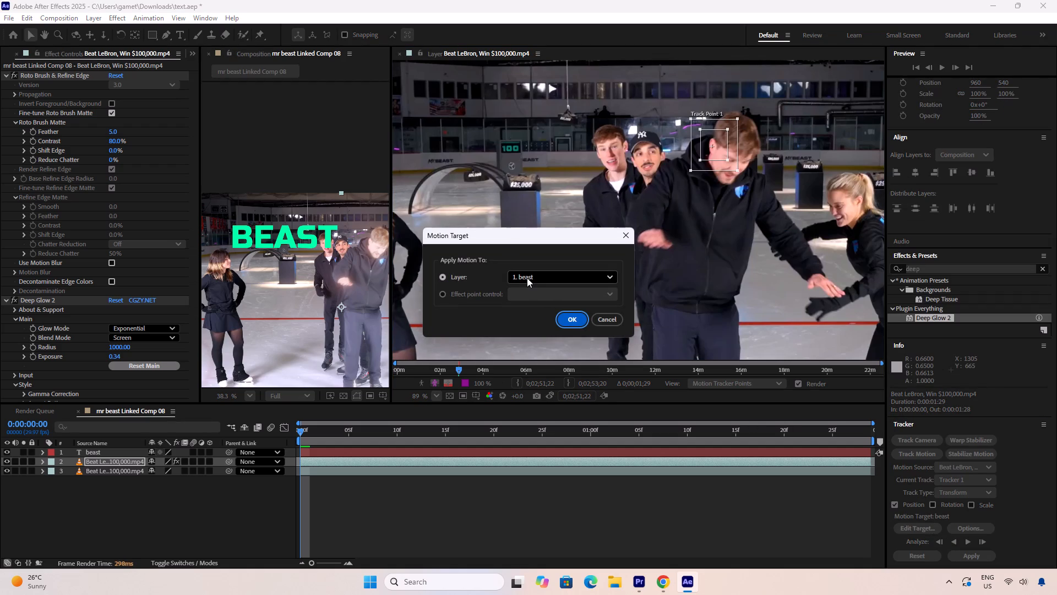
left_click(586, 321)
left_click(585, 321)
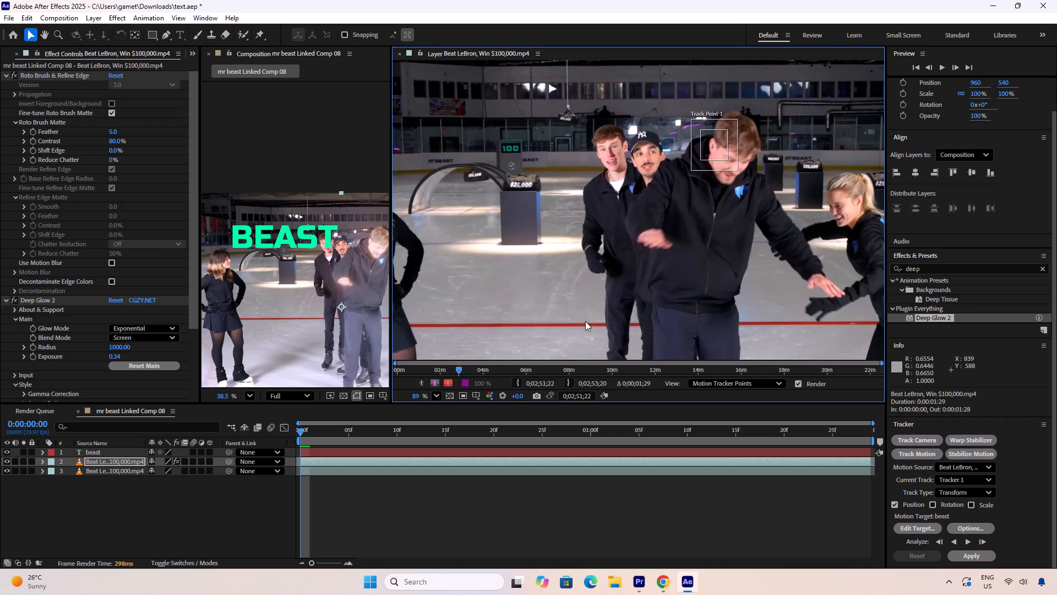
left_click(970, 540)
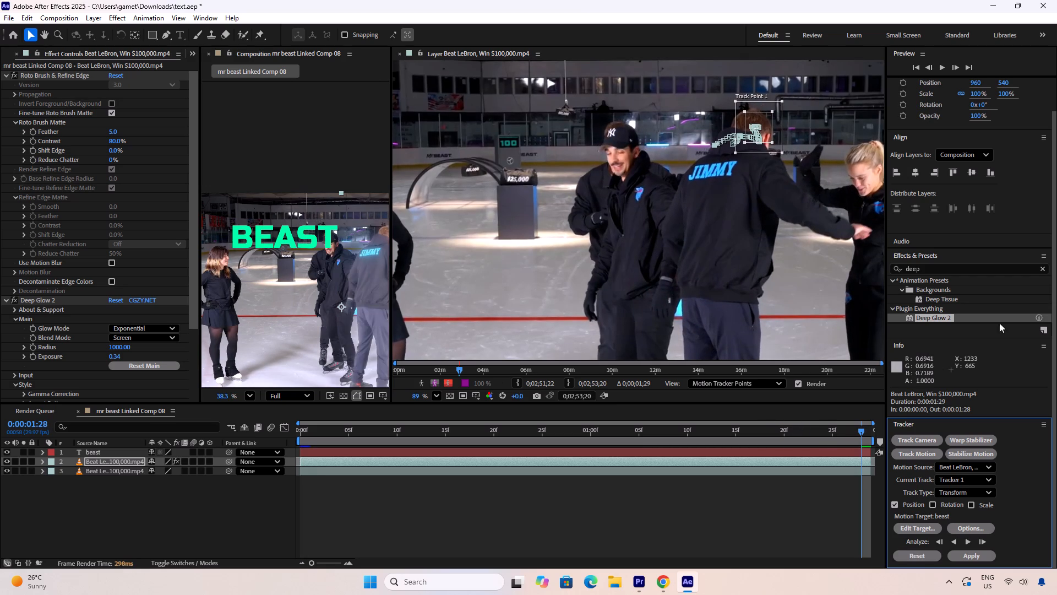
Review the tracked clip from the start and apply the motion track to the BEAST title in X and Y.
left_click_drag(848, 432, 841, 430)
left_click_drag(841, 430, 213, 469)
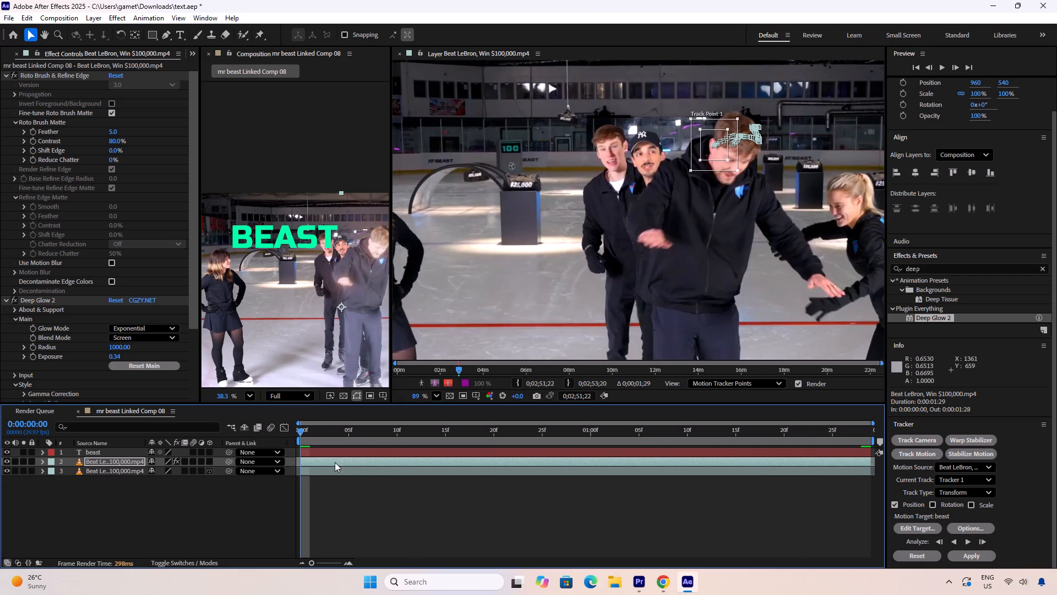
key("space")
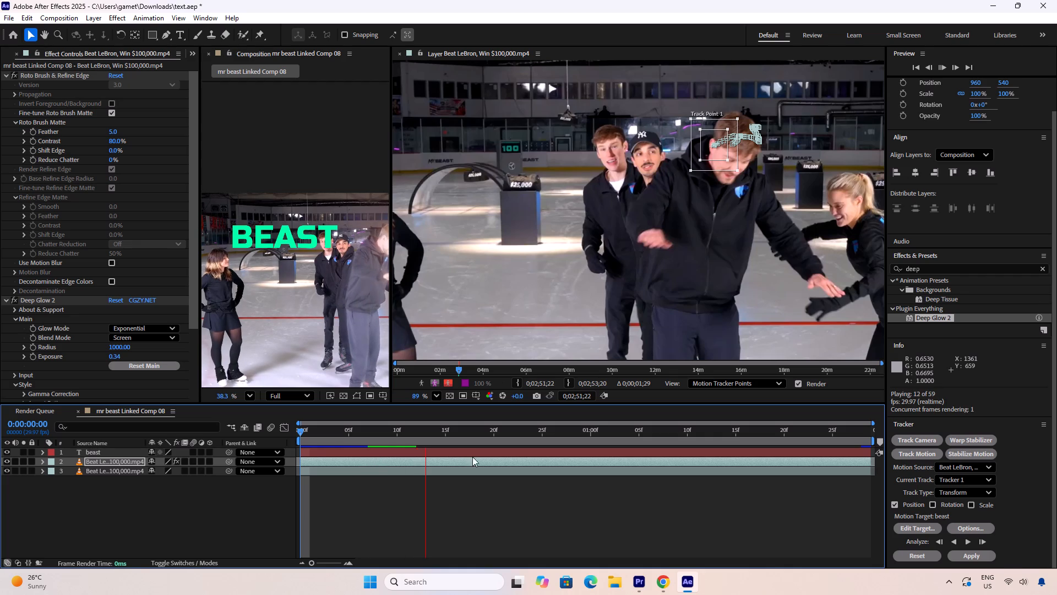
key("space")
left_click(974, 555)
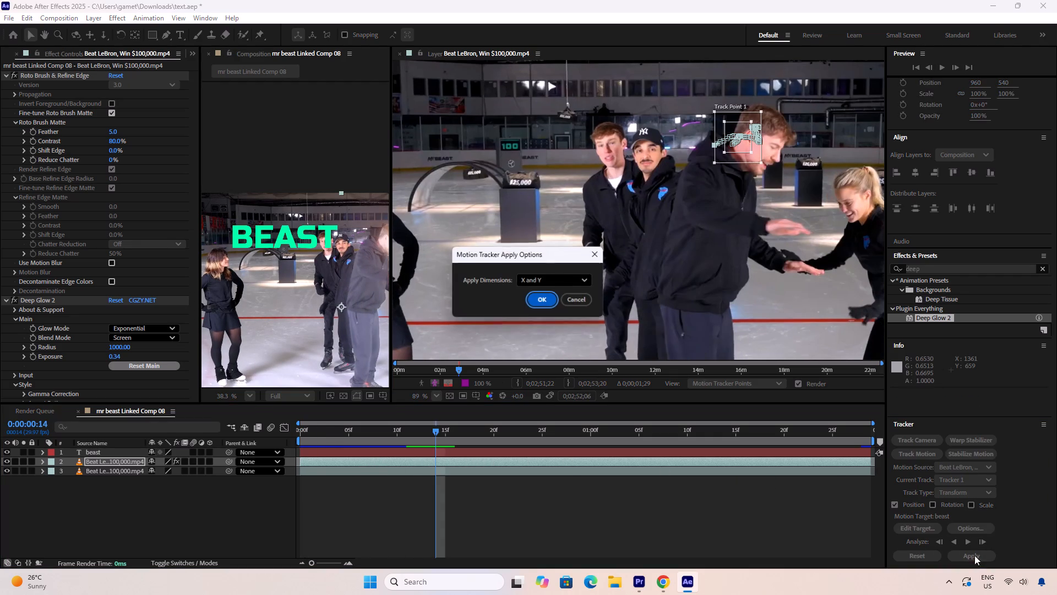
left_click(549, 287)
left_click(548, 300)
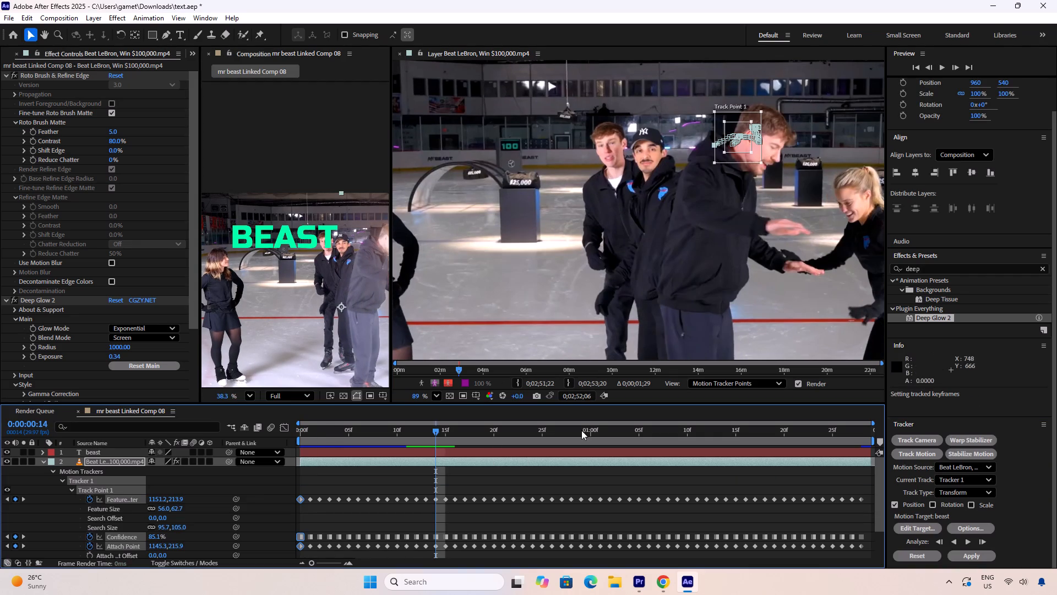
Close the layer view and play the composition from 0:00:00:00 to check how the BEAST title follows the skater.
left_click_drag(442, 434, 240, 434)
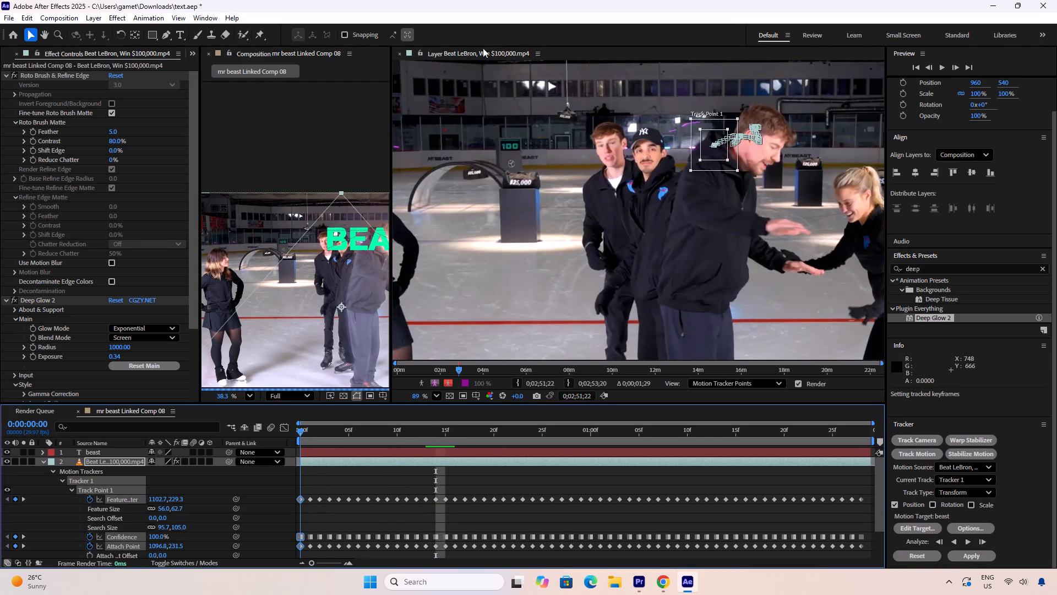
left_click(397, 56)
key("space")
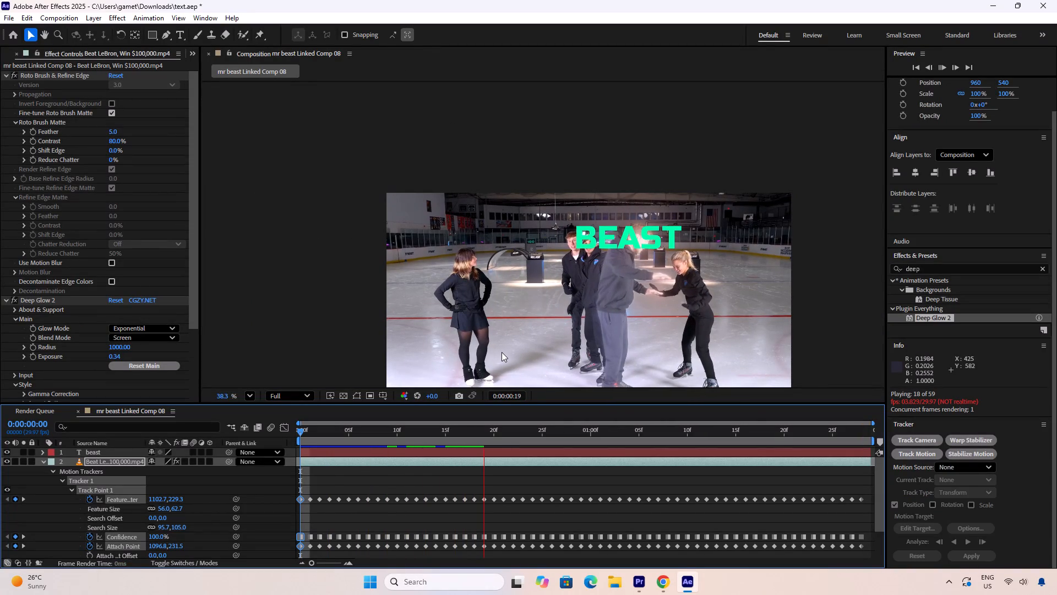
key("space")
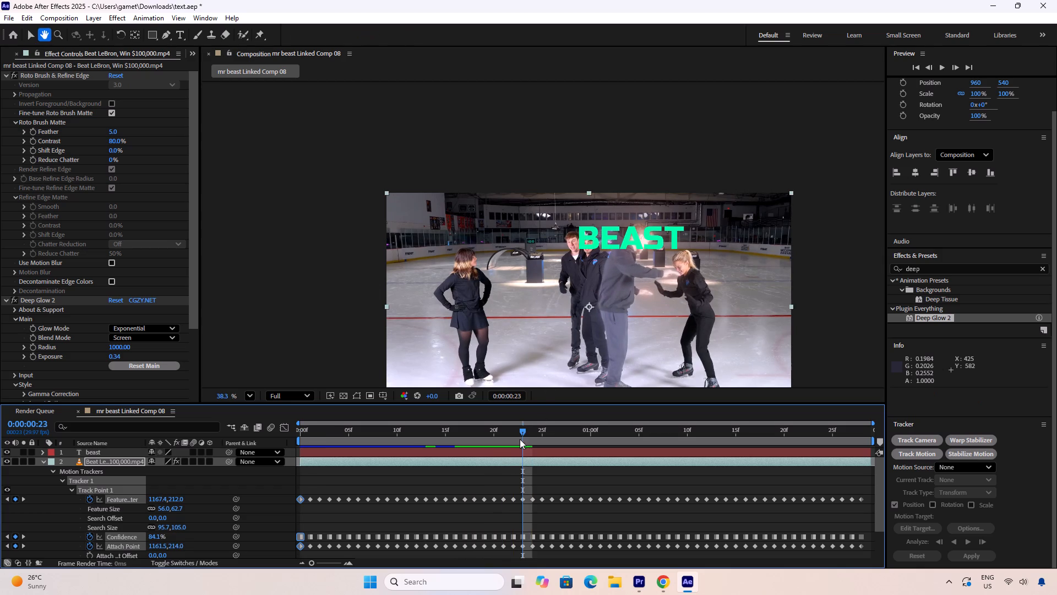
left_click_drag(524, 431, 251, 442)
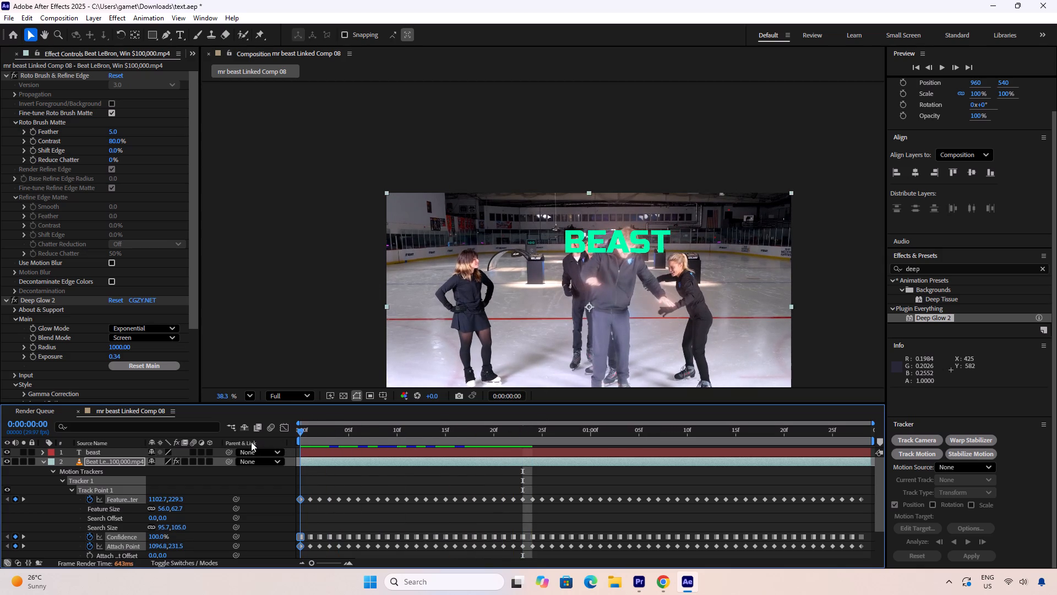
left_click_drag(251, 442, 249, 442)
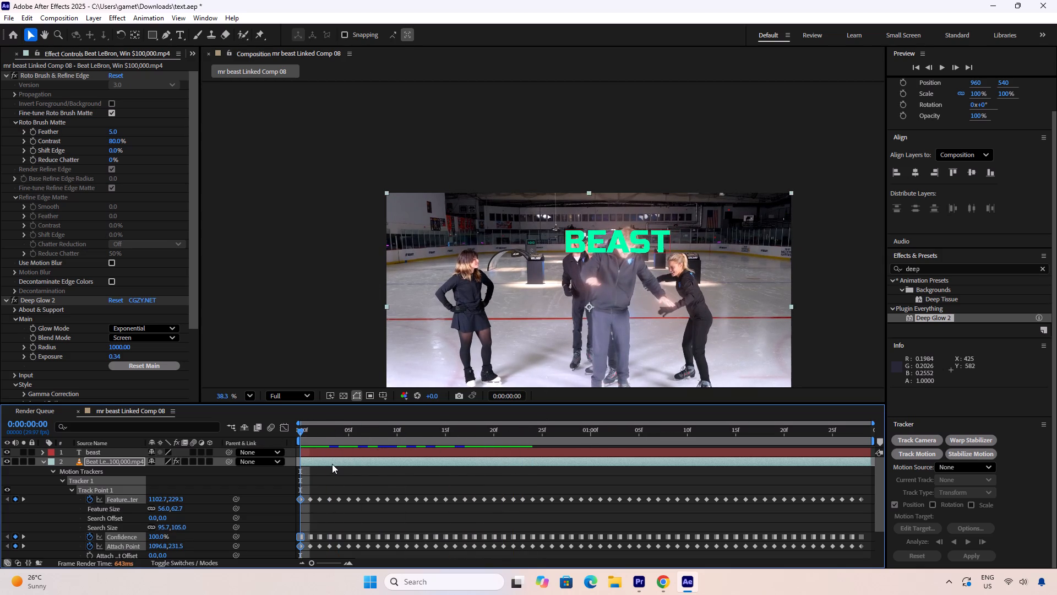
Collapse the skater layer's tracker properties and inspect the keyframed properties of the BEAST title.
left_click(345, 456)
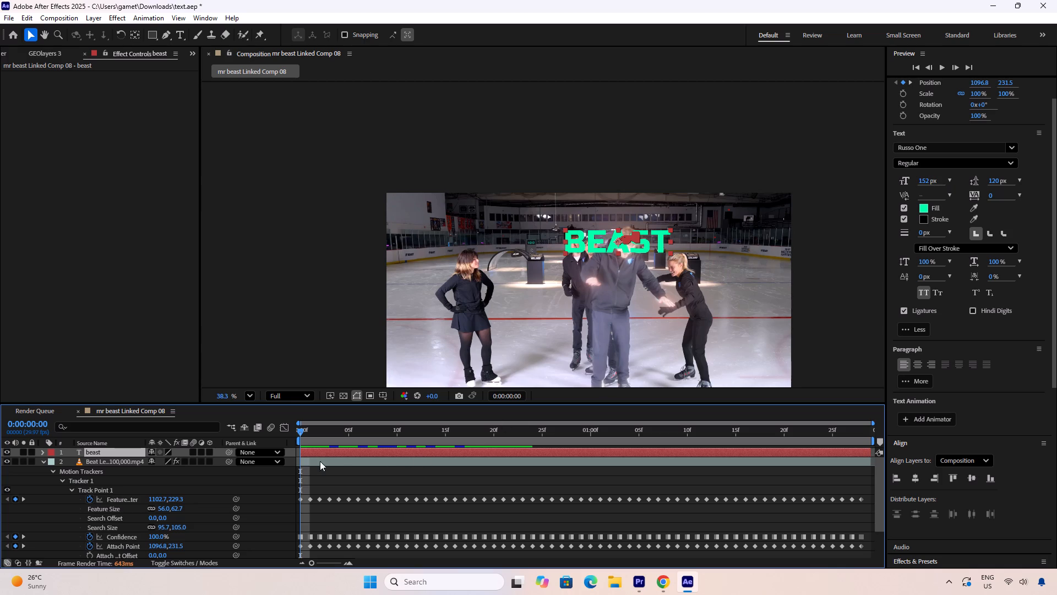
left_click(41, 463)
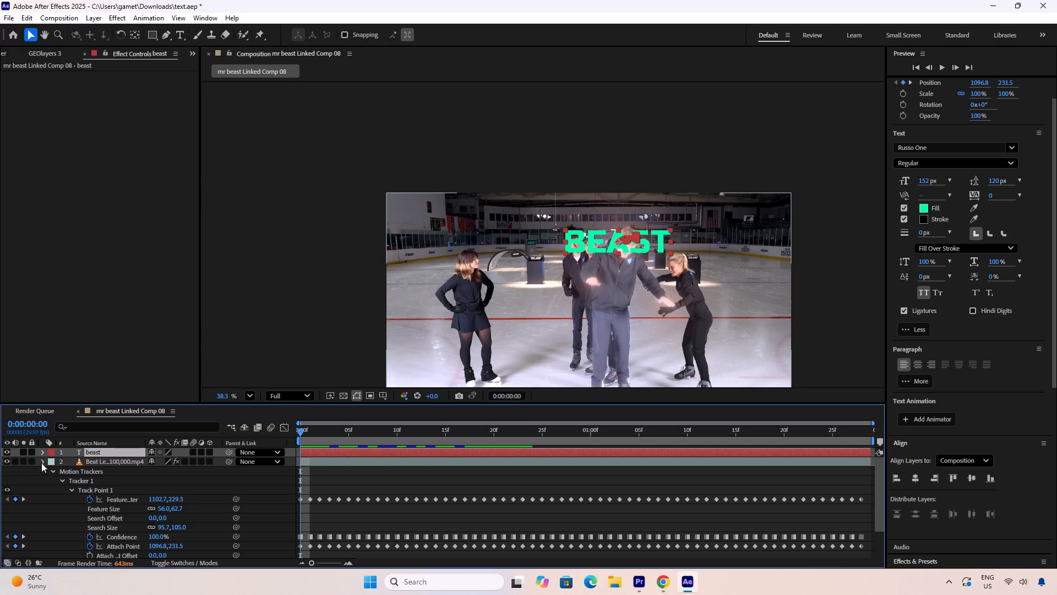
left_click(306, 449)
key("u")
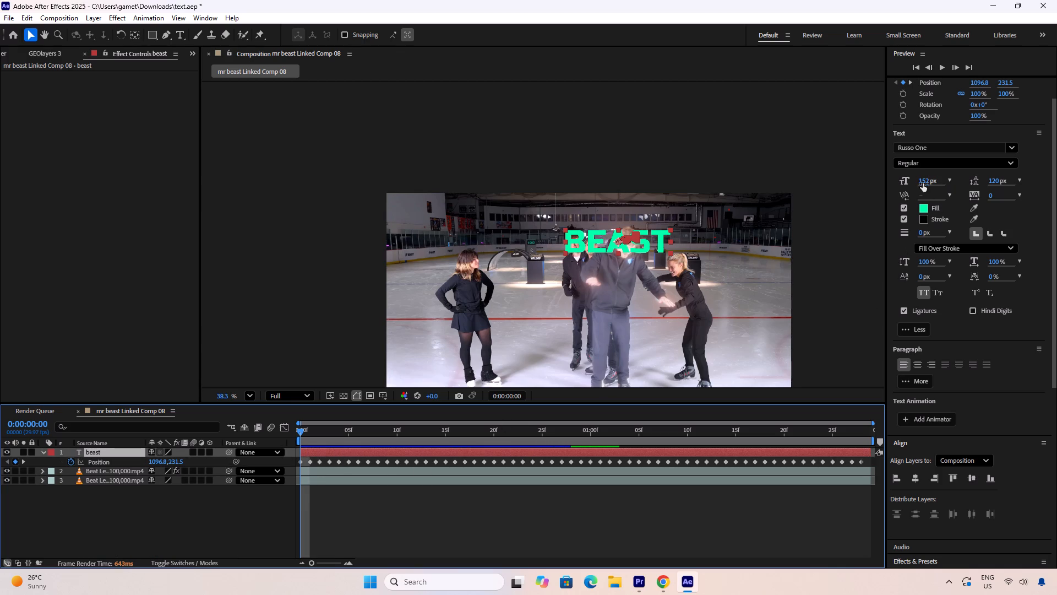
left_click(390, 551)
left_click(355, 449)
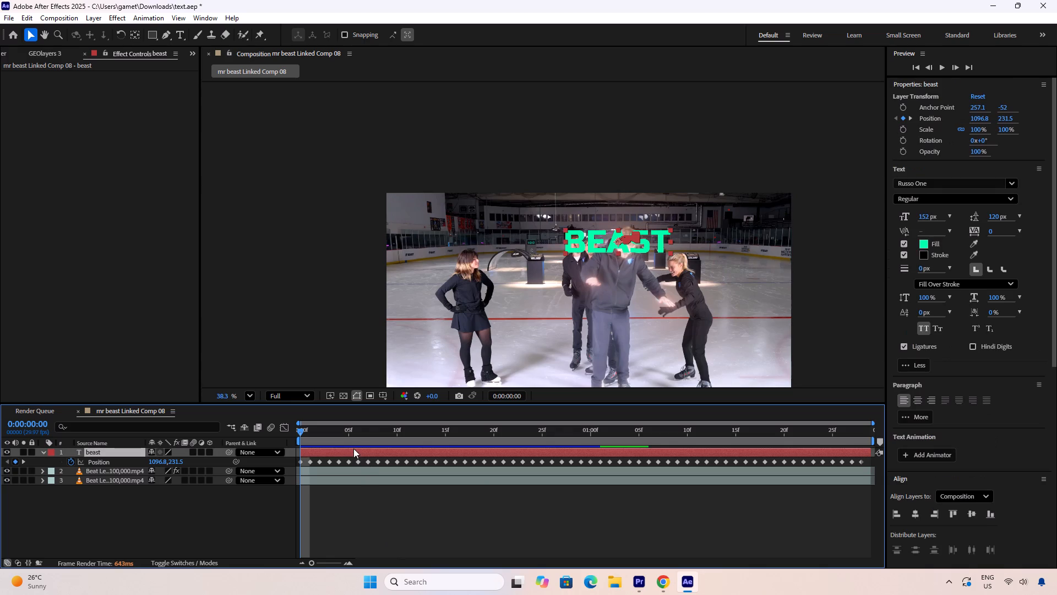
key("u")
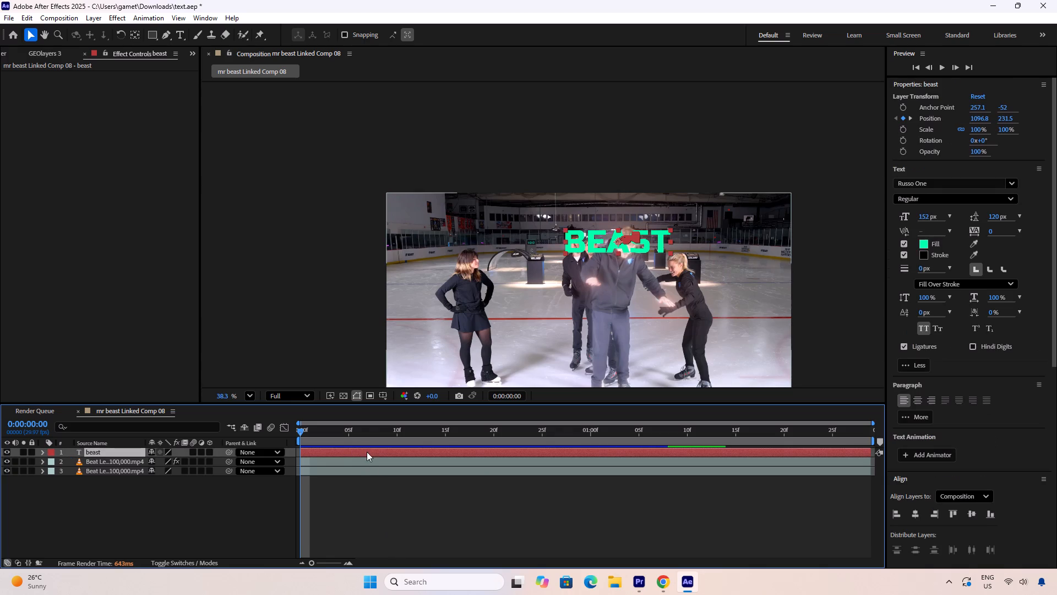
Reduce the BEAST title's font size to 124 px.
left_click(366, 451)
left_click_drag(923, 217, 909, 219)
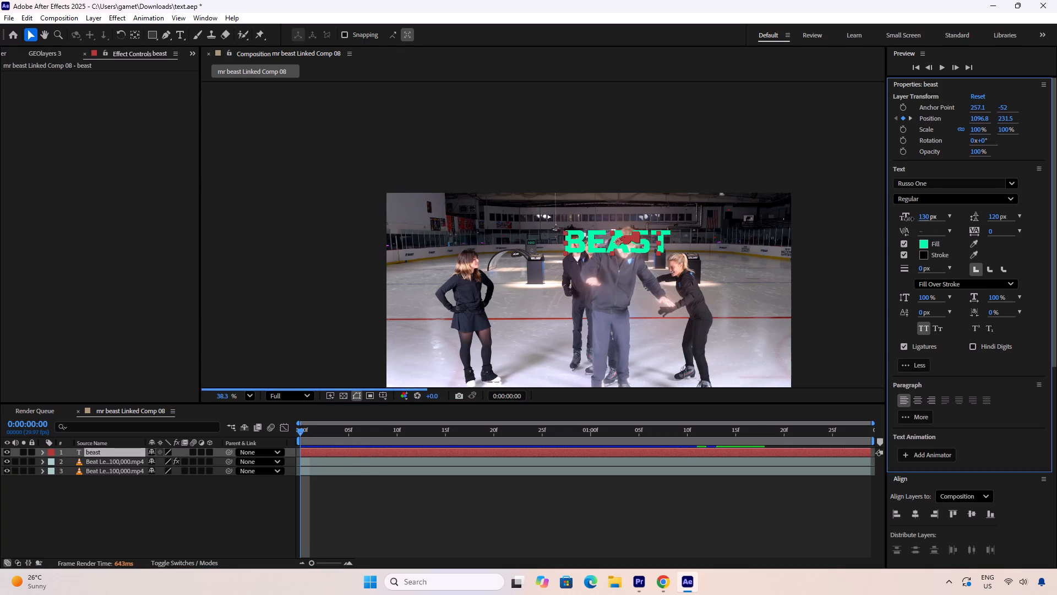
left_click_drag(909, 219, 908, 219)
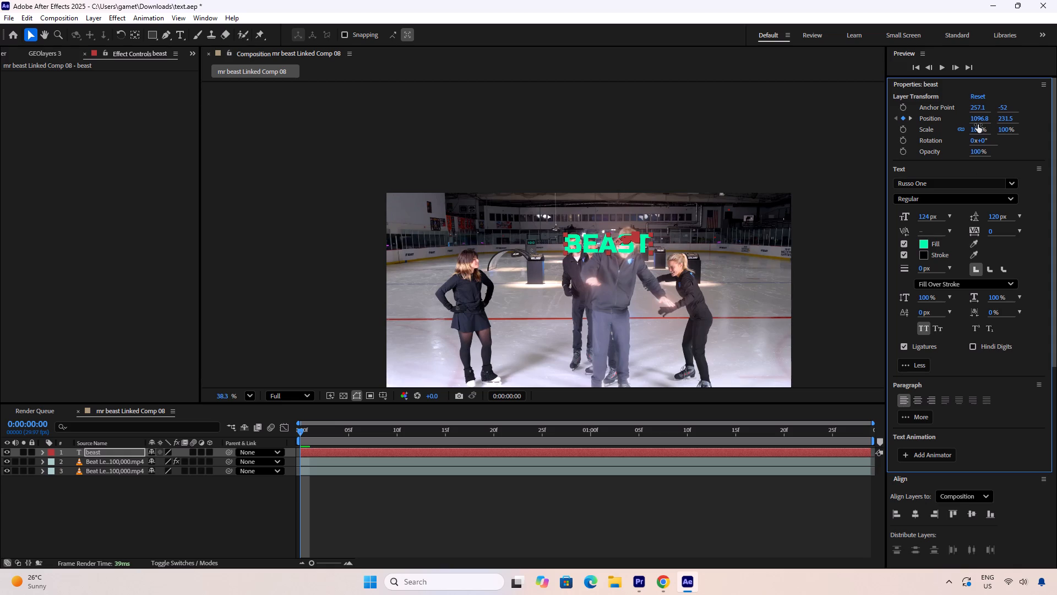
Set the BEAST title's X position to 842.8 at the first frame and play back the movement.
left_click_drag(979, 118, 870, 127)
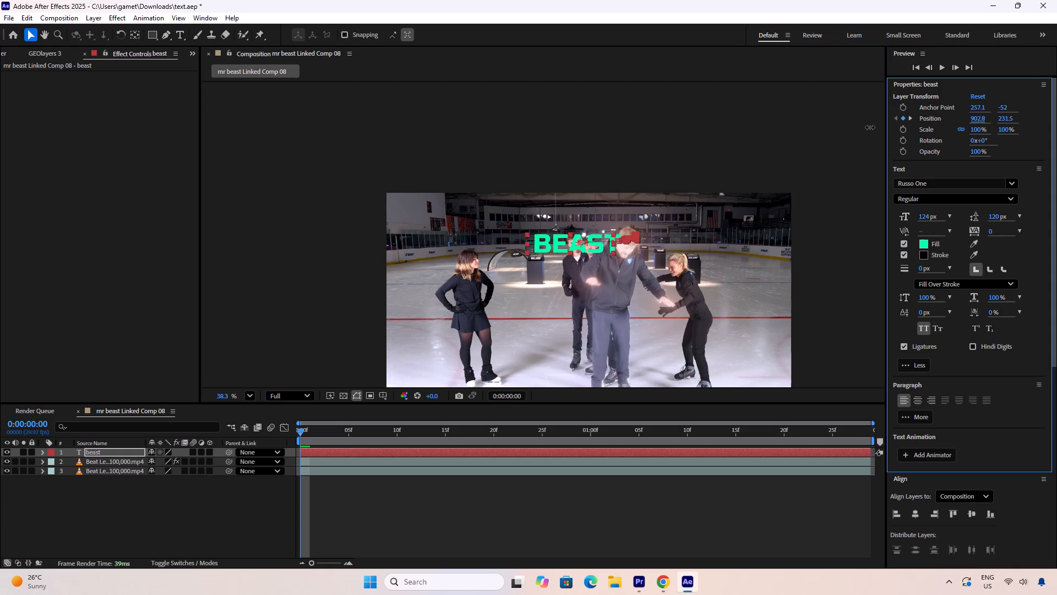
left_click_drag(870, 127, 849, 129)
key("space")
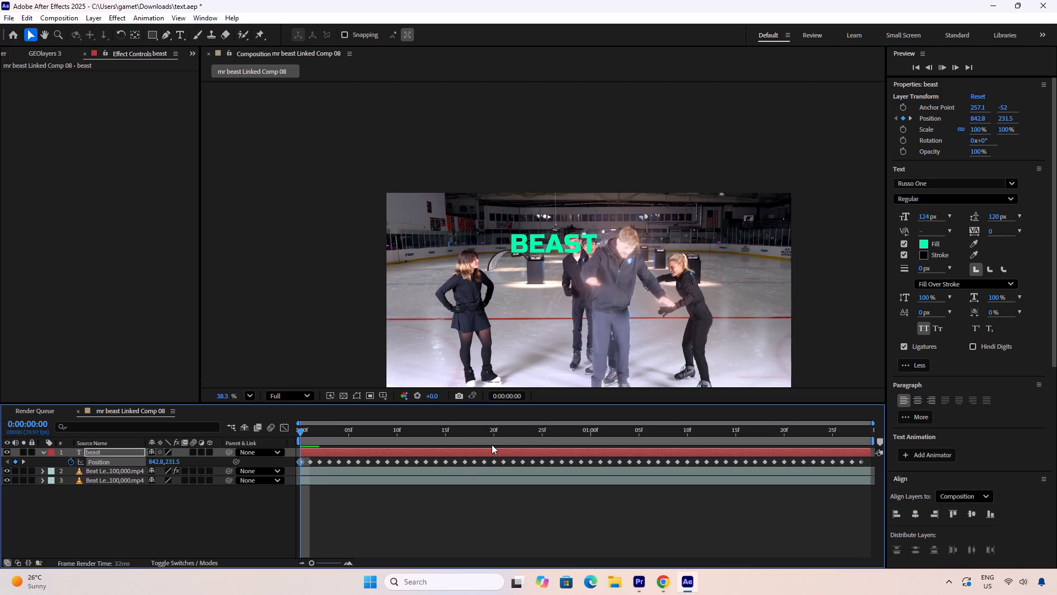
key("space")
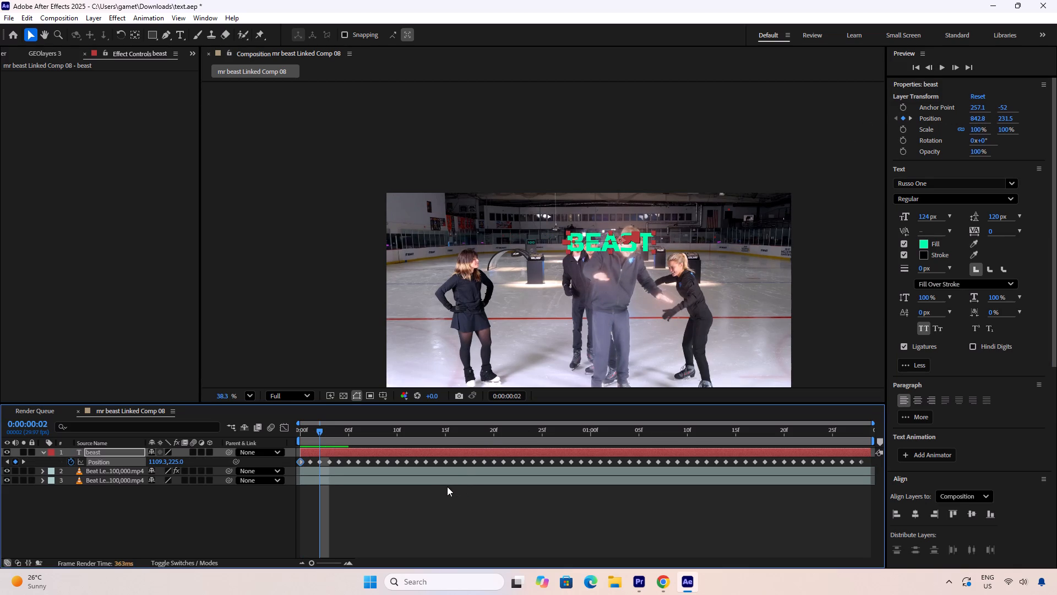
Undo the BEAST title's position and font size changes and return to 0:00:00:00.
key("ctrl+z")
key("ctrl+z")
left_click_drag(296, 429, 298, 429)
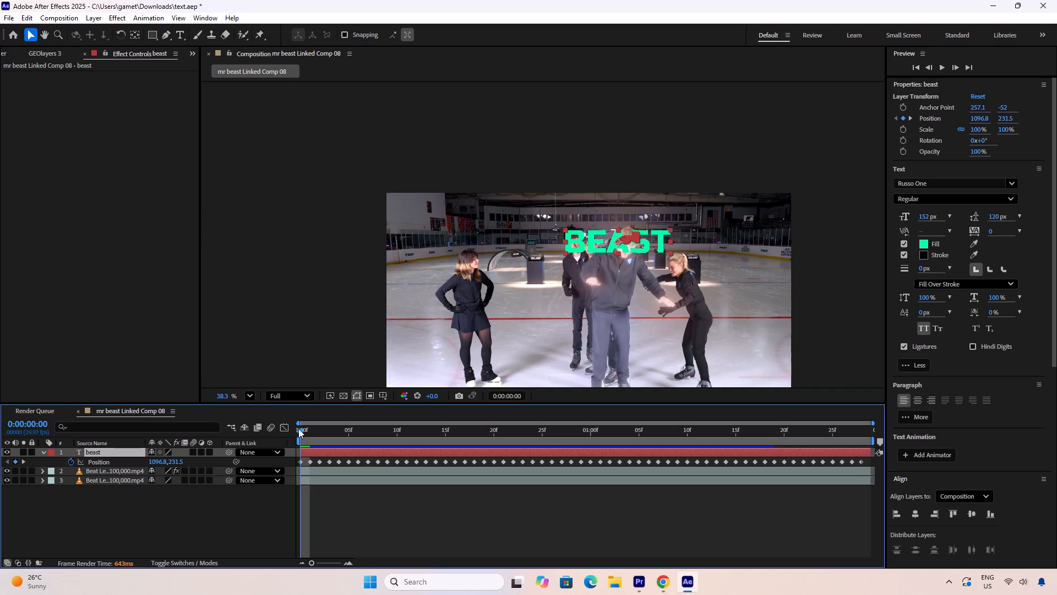
Scrub through and play back the composition to check how the BEAST title follows the skater.
left_click_drag(298, 429, 305, 428)
left_click_drag(305, 428, 437, 428)
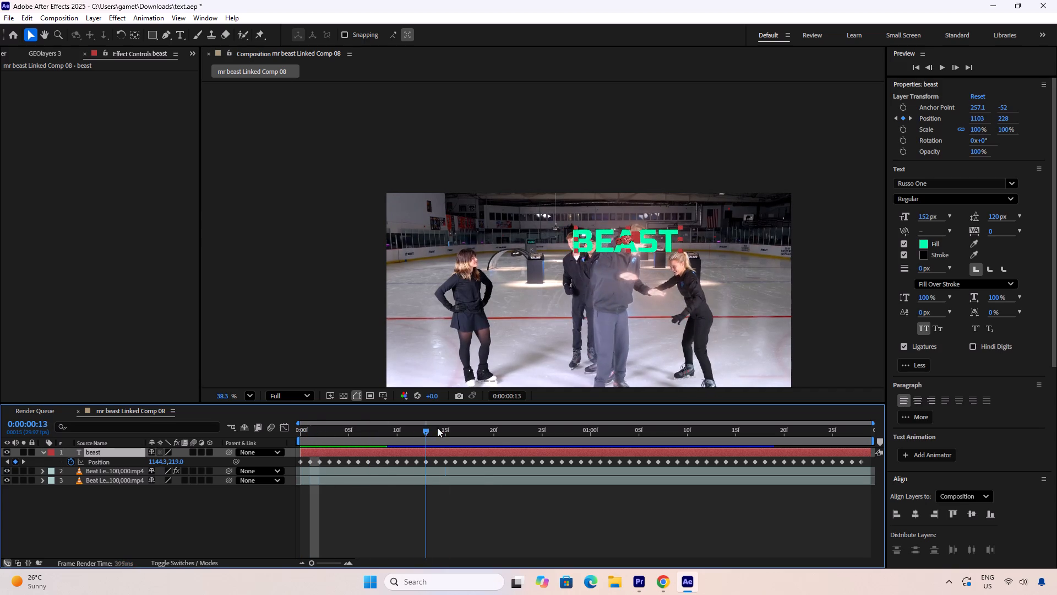
left_click_drag(437, 428, 863, 427)
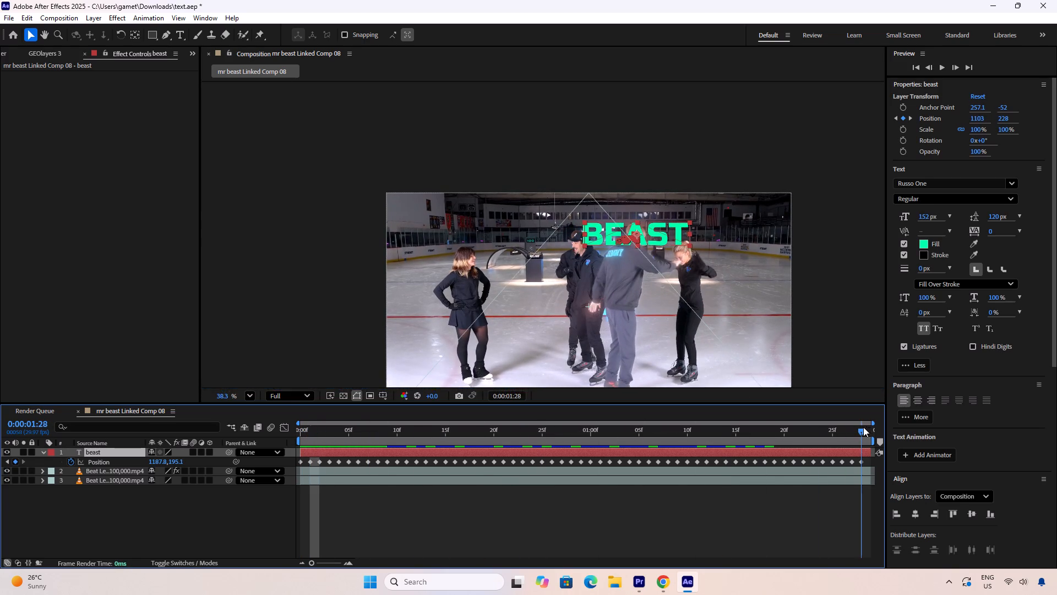
left_click_drag(863, 427, 296, 437)
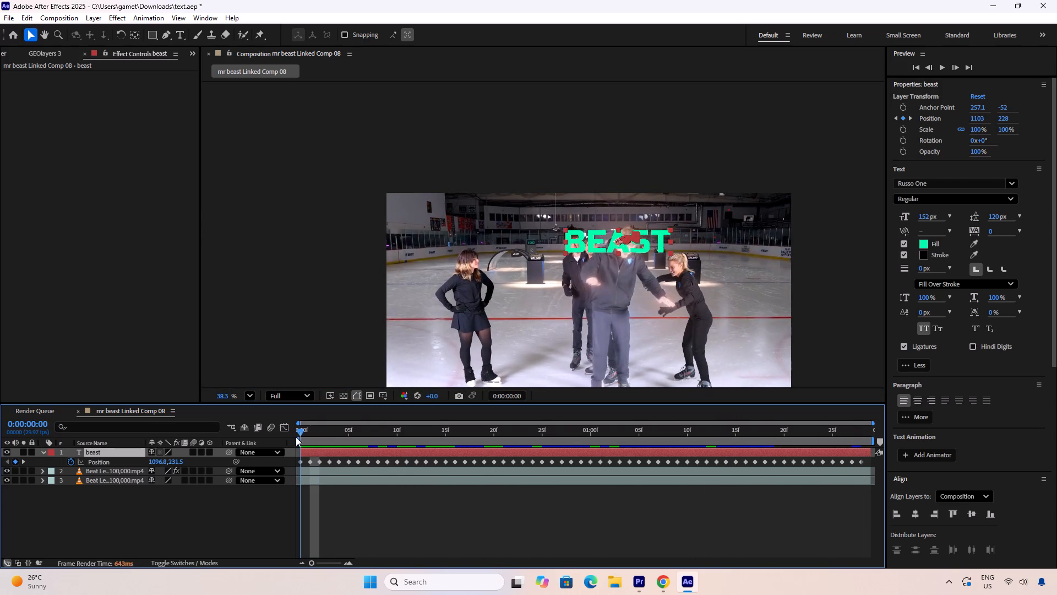
left_click_drag(296, 437, 452, 447)
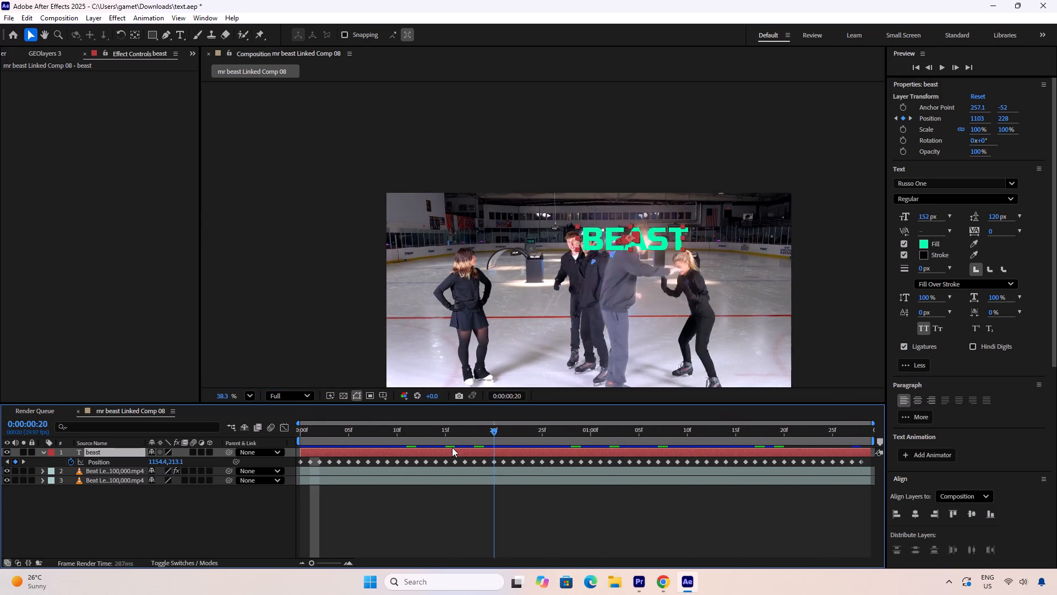
left_click_drag(452, 447, 250, 453)
left_click(364, 517)
key("space")
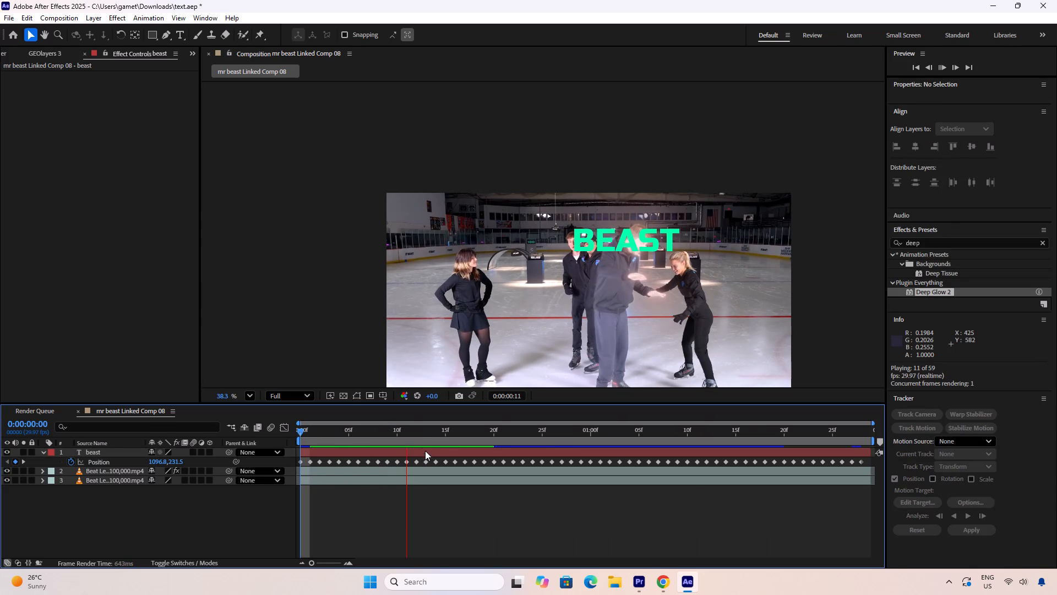
left_click_drag(418, 435, 283, 439)
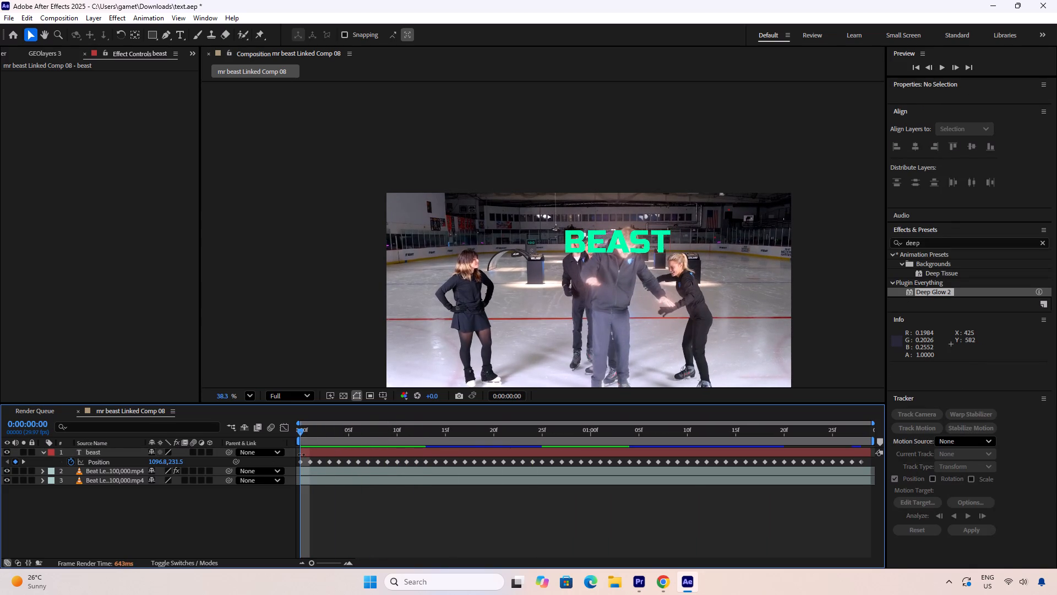
key("space")
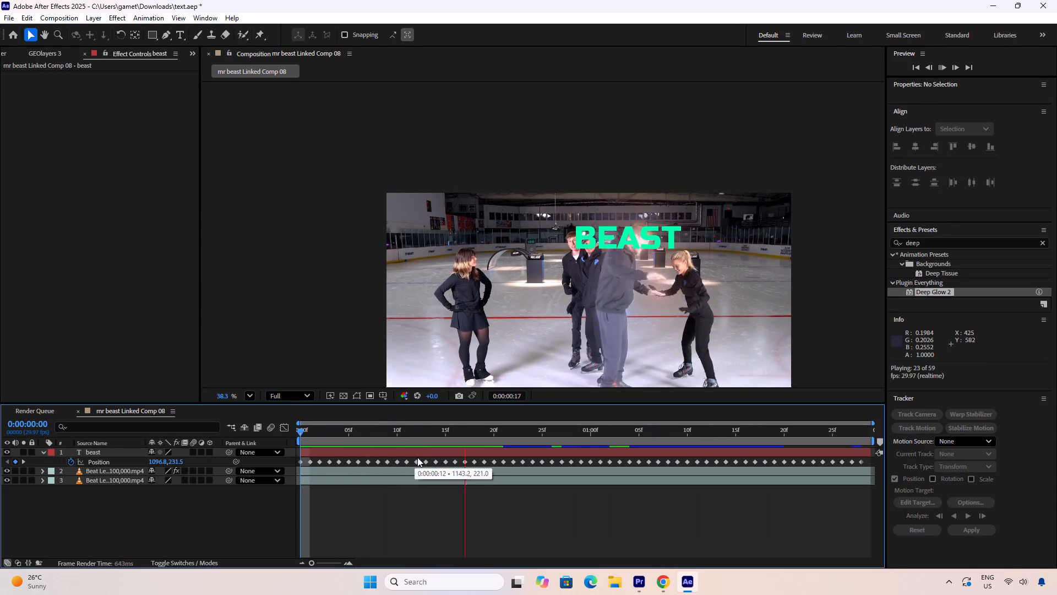
key("space")
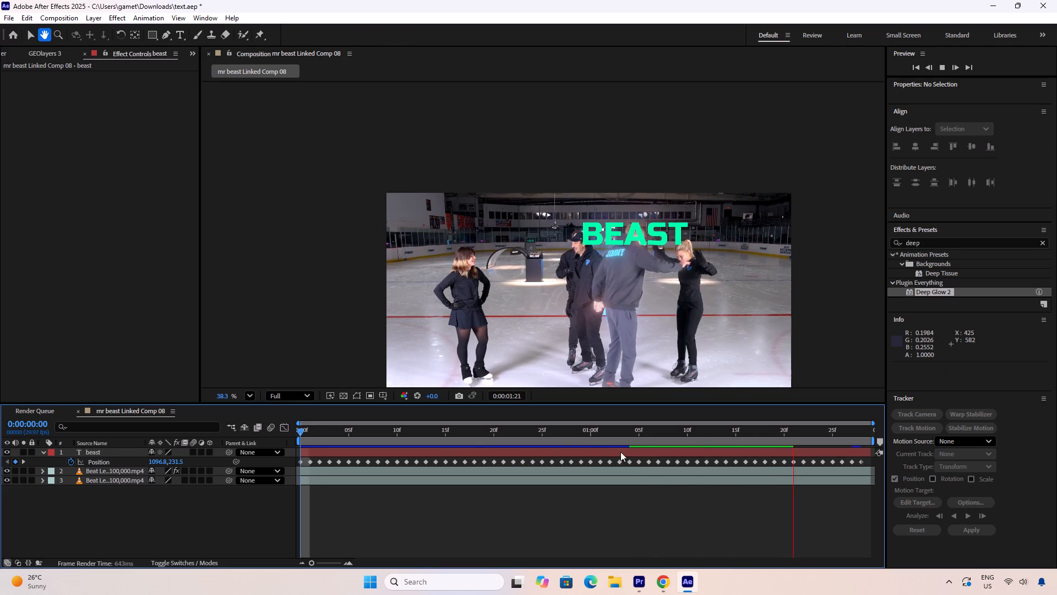
left_click_drag(562, 436, 473, 435)
Save the text.aep project and close After Effects.
key("ctrl+s")
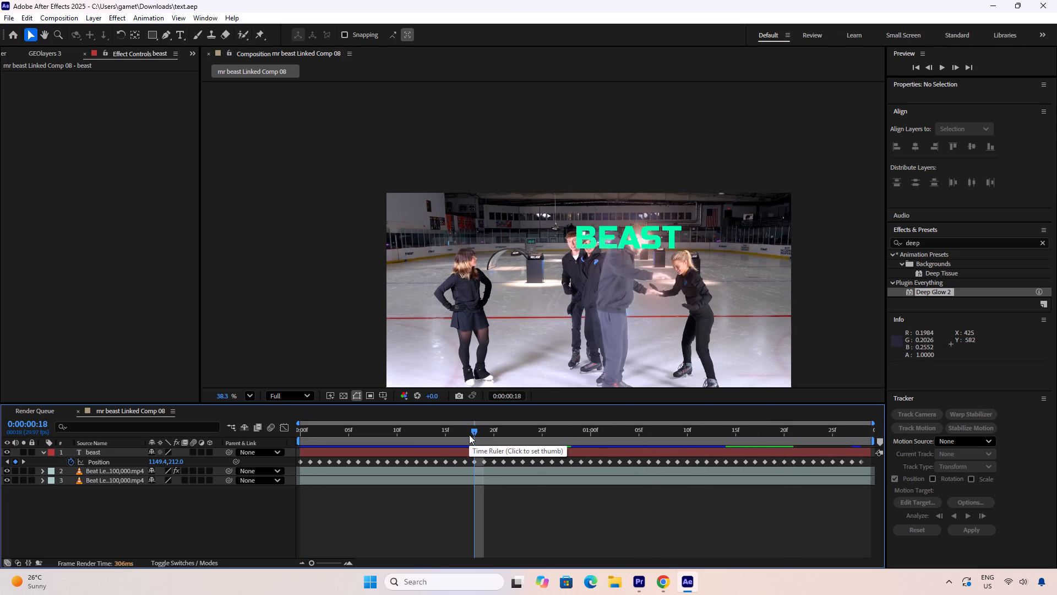
left_click(1056, 0)
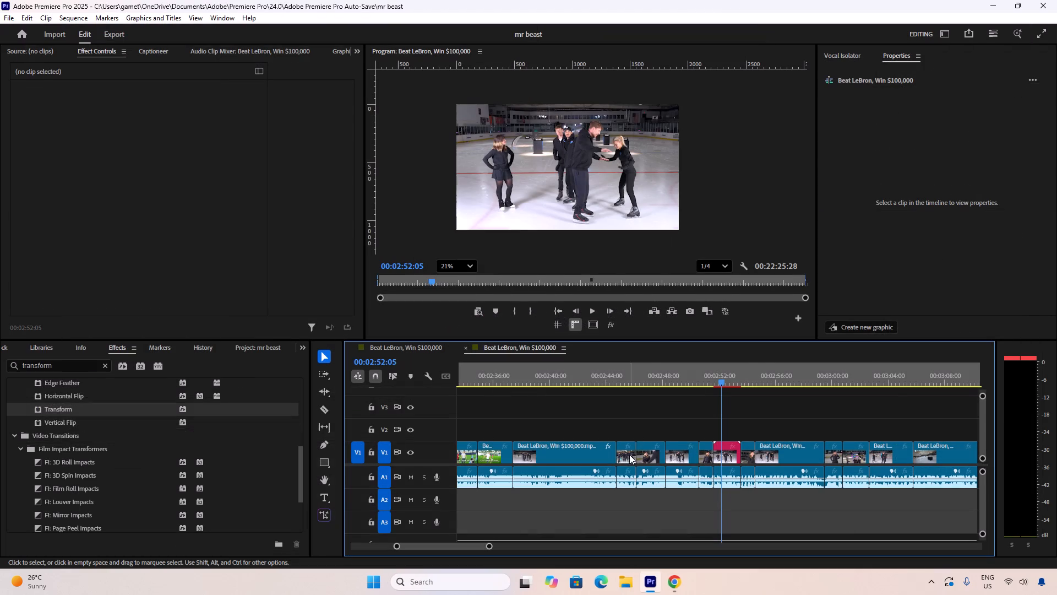
In Premiere Pro, play the linked BEAST clip from 00:02:51:24 to review the title within the edit.
left_click(720, 386)
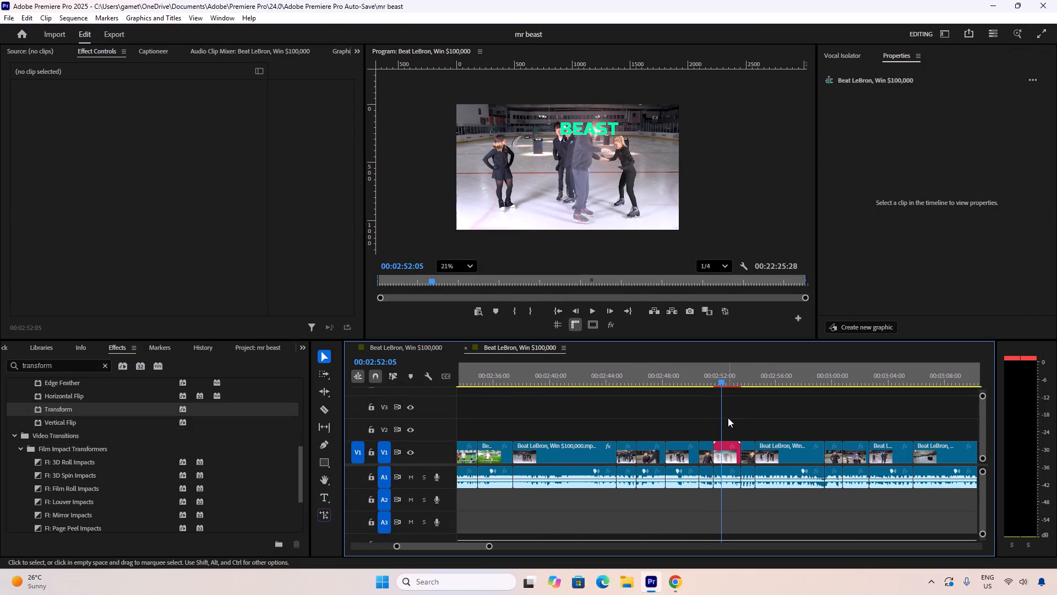
left_click(718, 378)
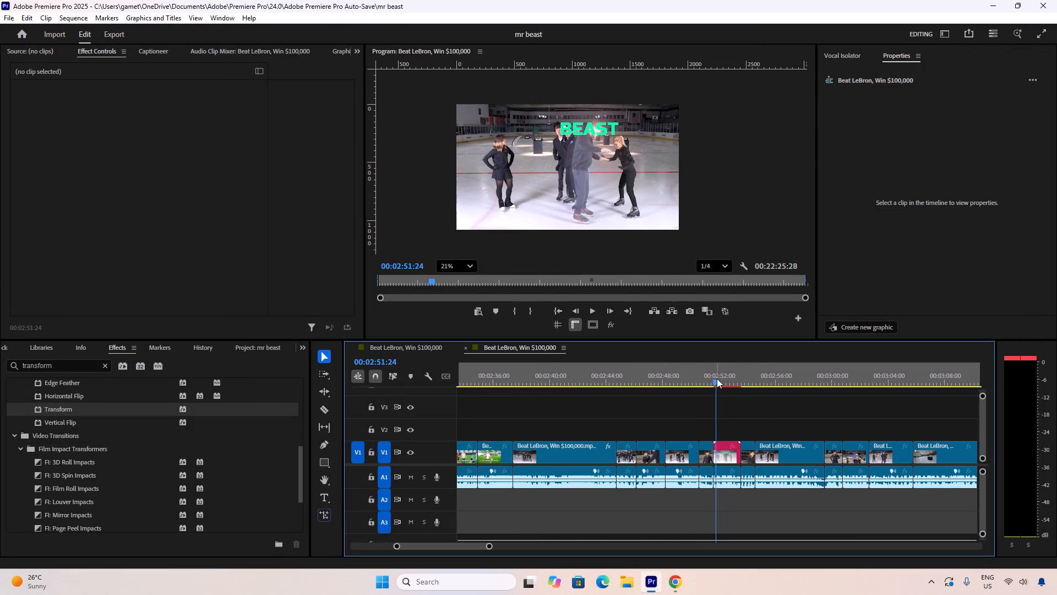
key("space")
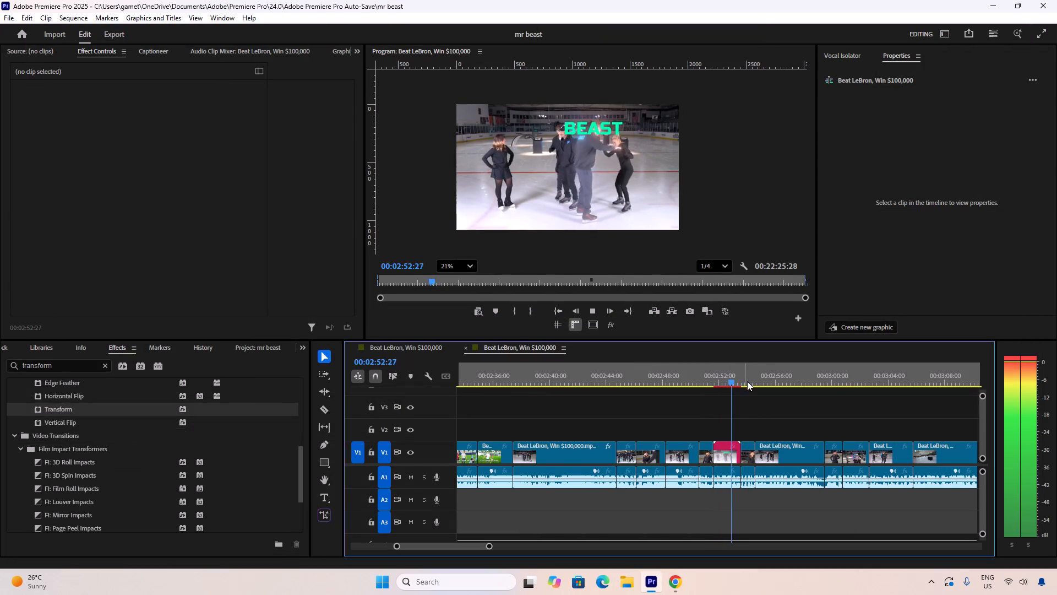
key("space")
left_click(757, 425)
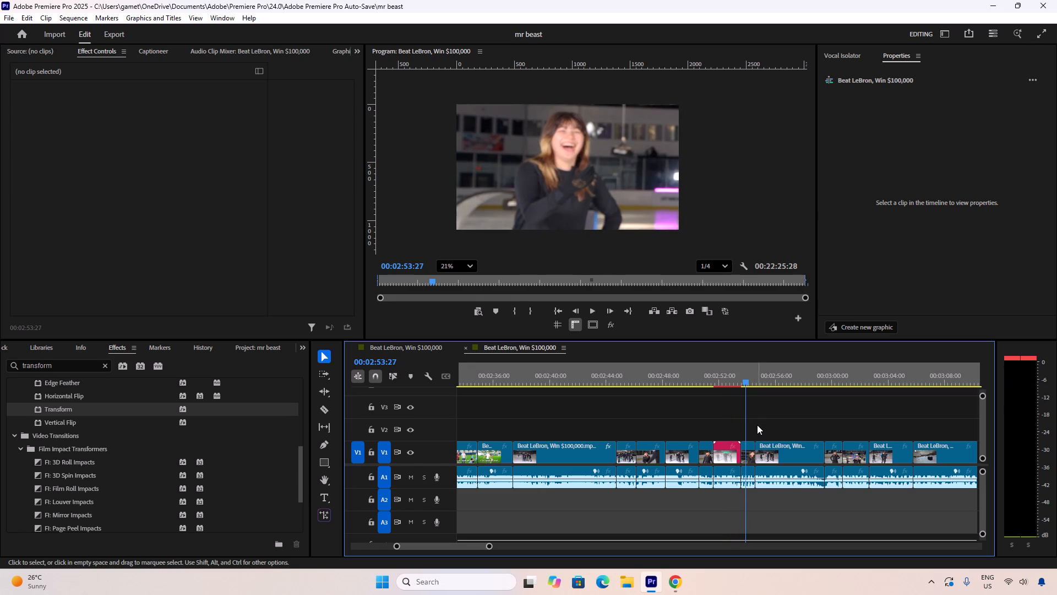
Save the mr beast project and minimise the Premiere Pro window.
key("ctrl+s")
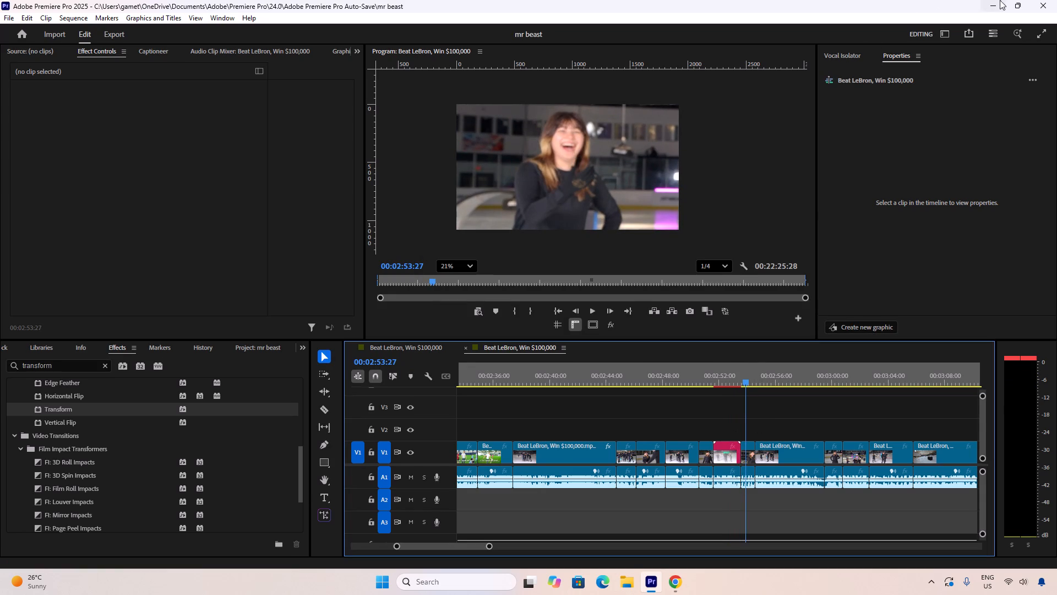
left_click(984, 8)
Pause the YouTube video in Chrome and minimise the browser to reach the desktop.
left_click(458, 311)
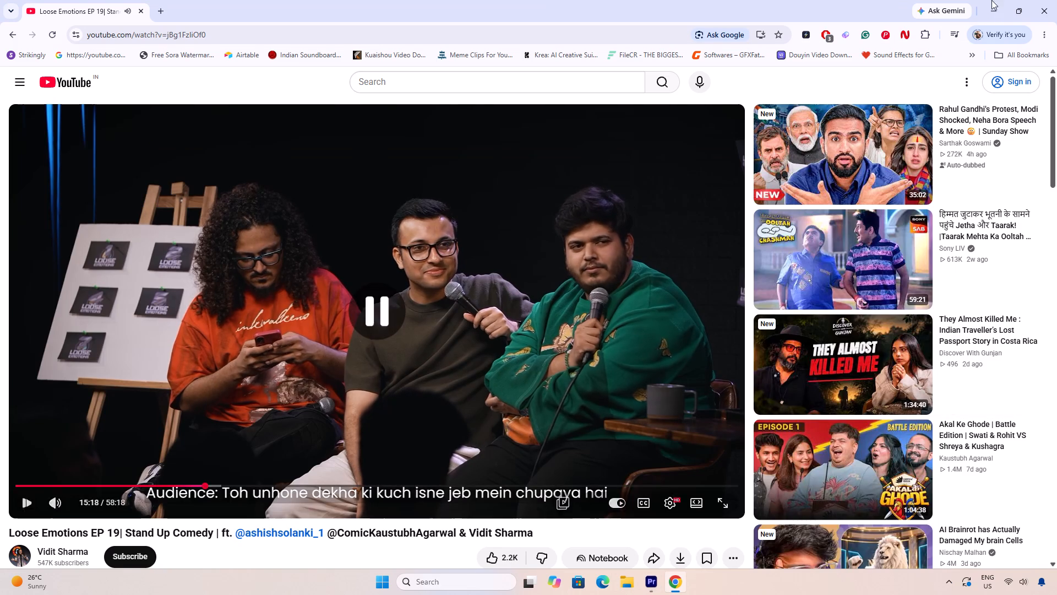
left_click(996, 1)
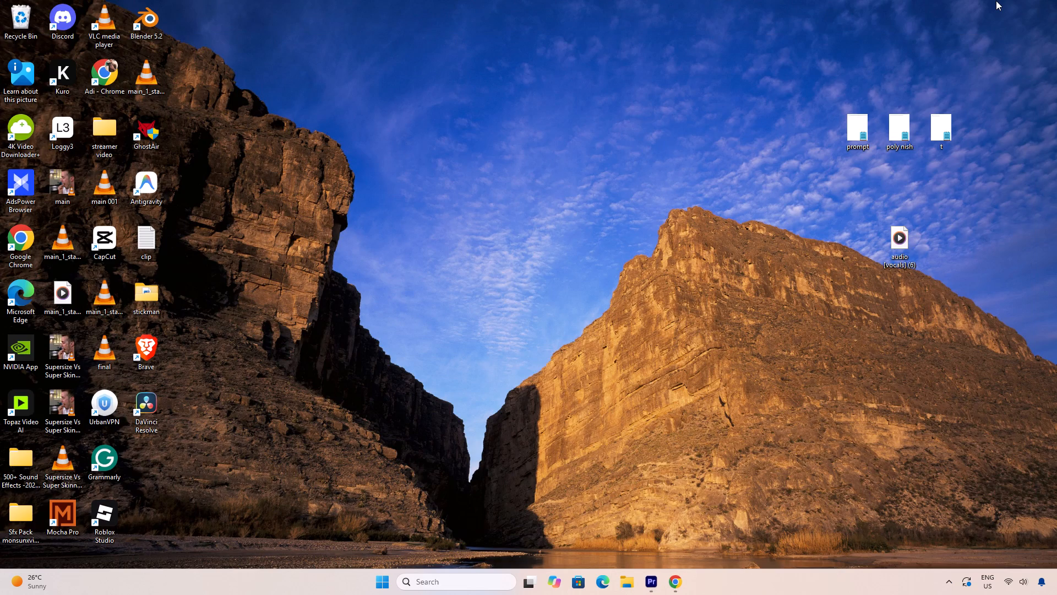
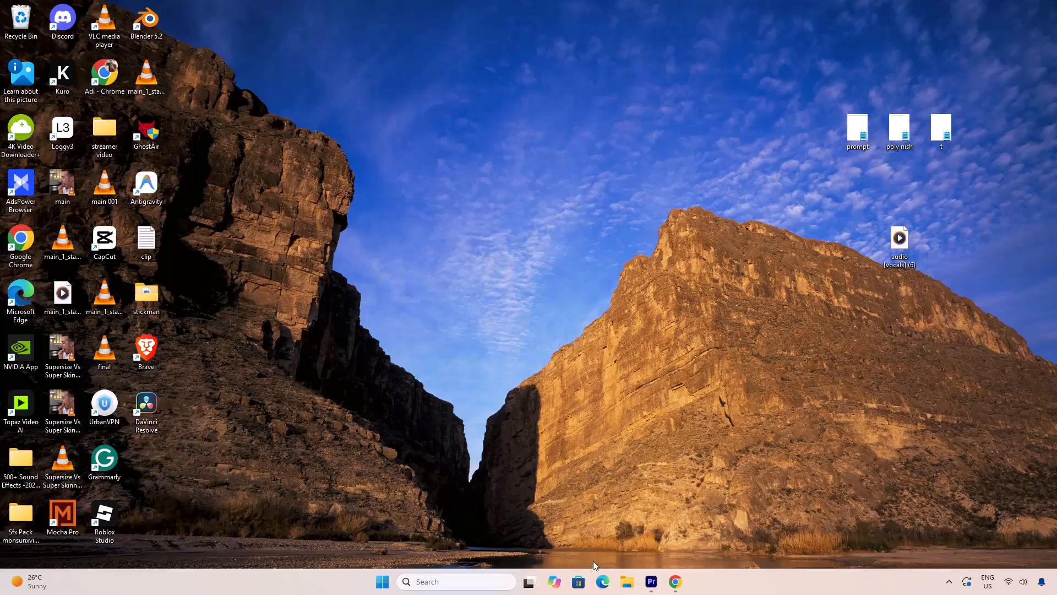
Return to Premiere Pro and scrub the timeline around the BEAST clip, from about 00:02:51 to 00:02:54, to review the title.
left_click(660, 579)
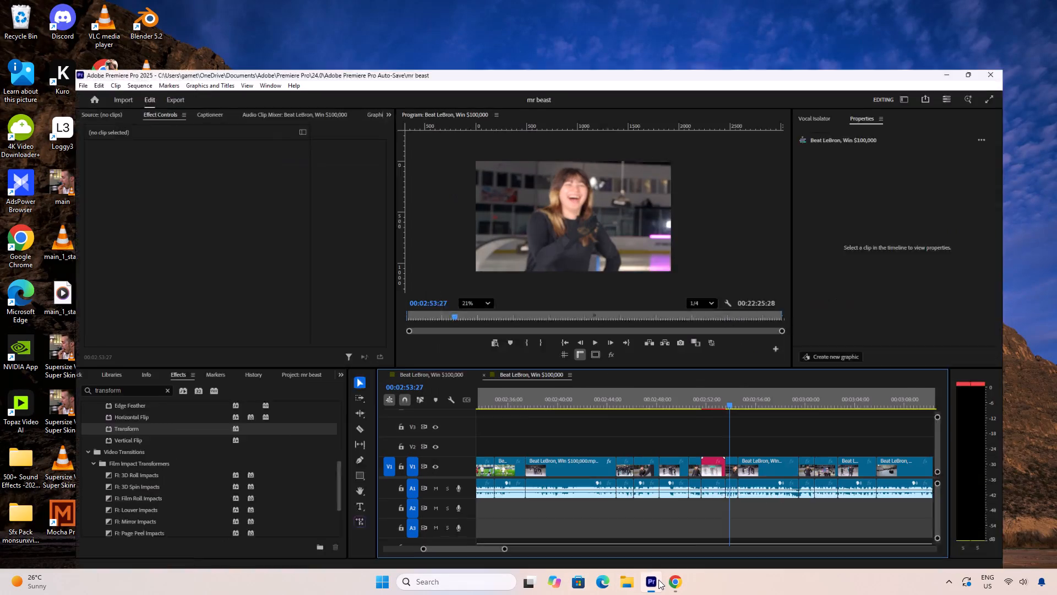
left_click_drag(732, 374, 722, 376)
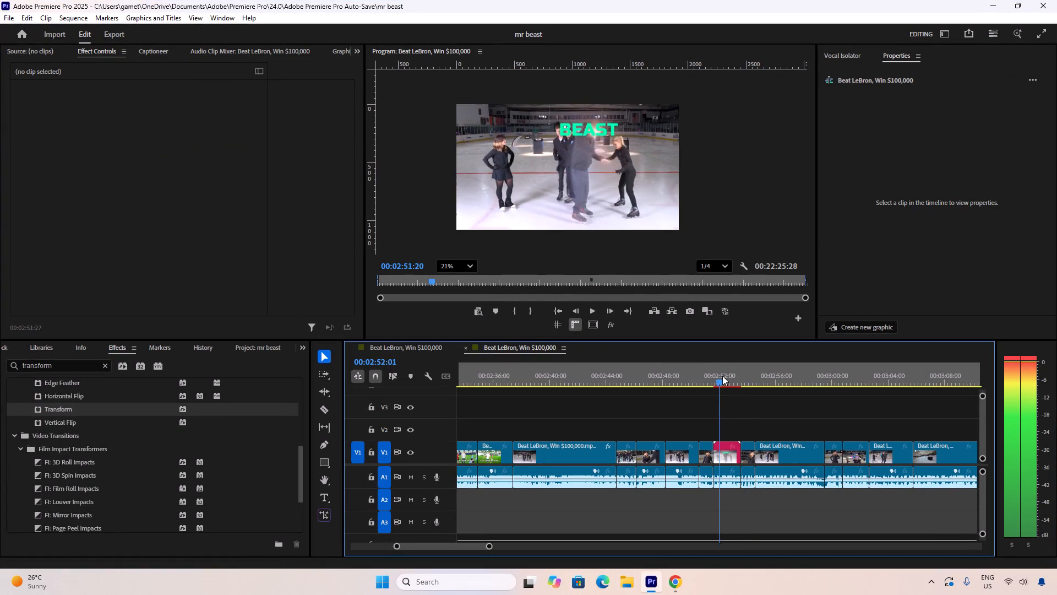
left_click_drag(722, 376, 710, 380)
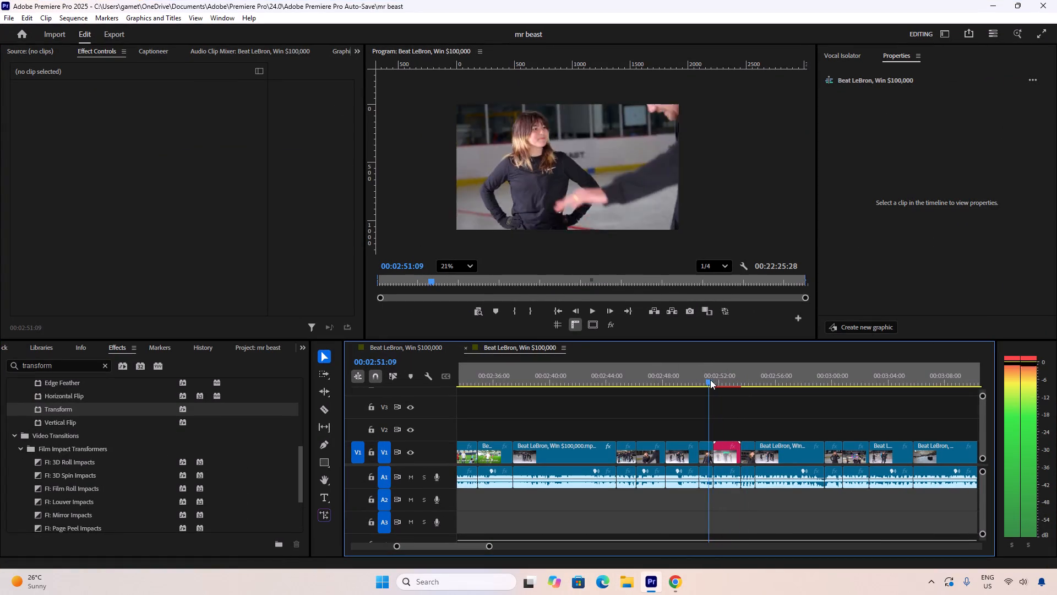
left_click_drag(710, 380, 735, 378)
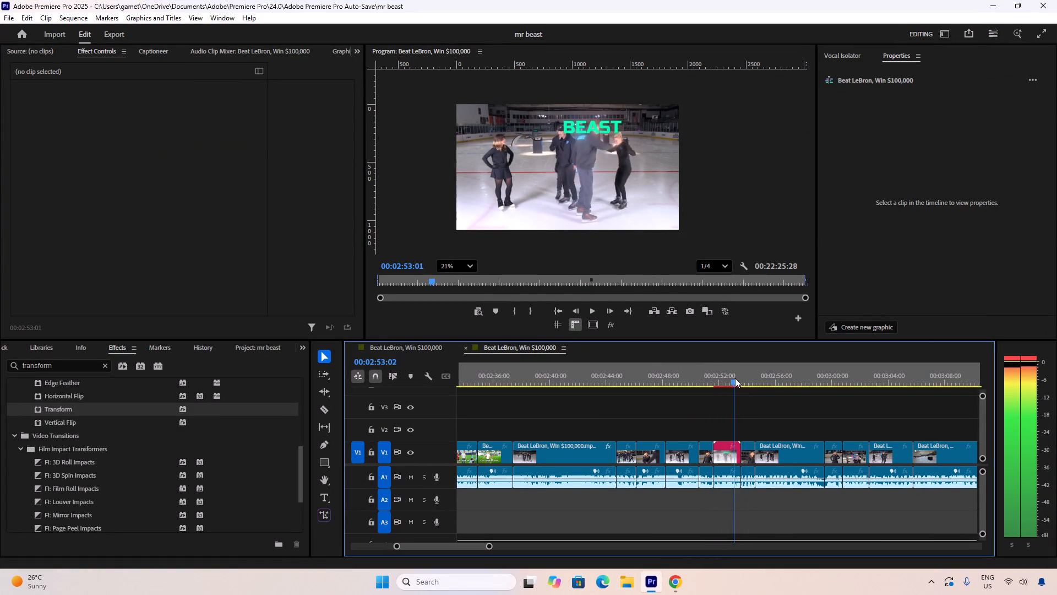
left_click_drag(735, 378, 729, 381)
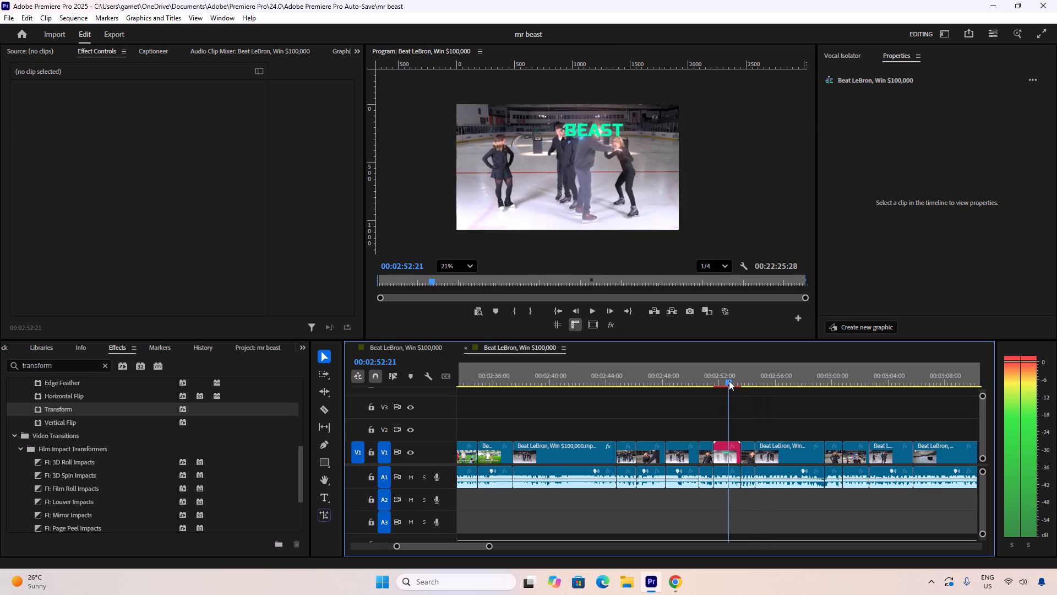
left_click_drag(729, 381, 729, 376)
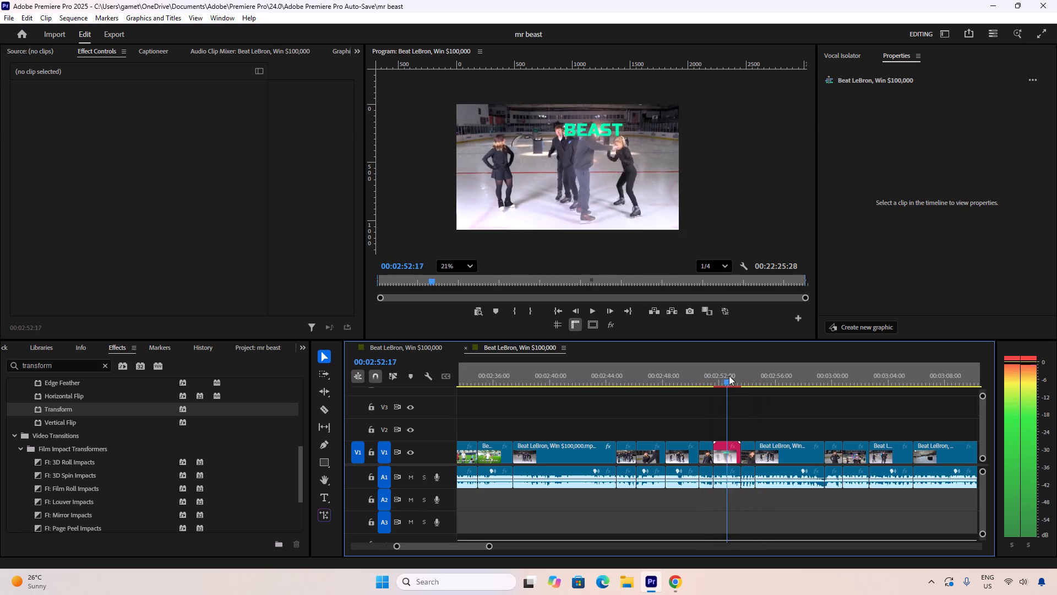
left_click_drag(729, 376, 750, 373)
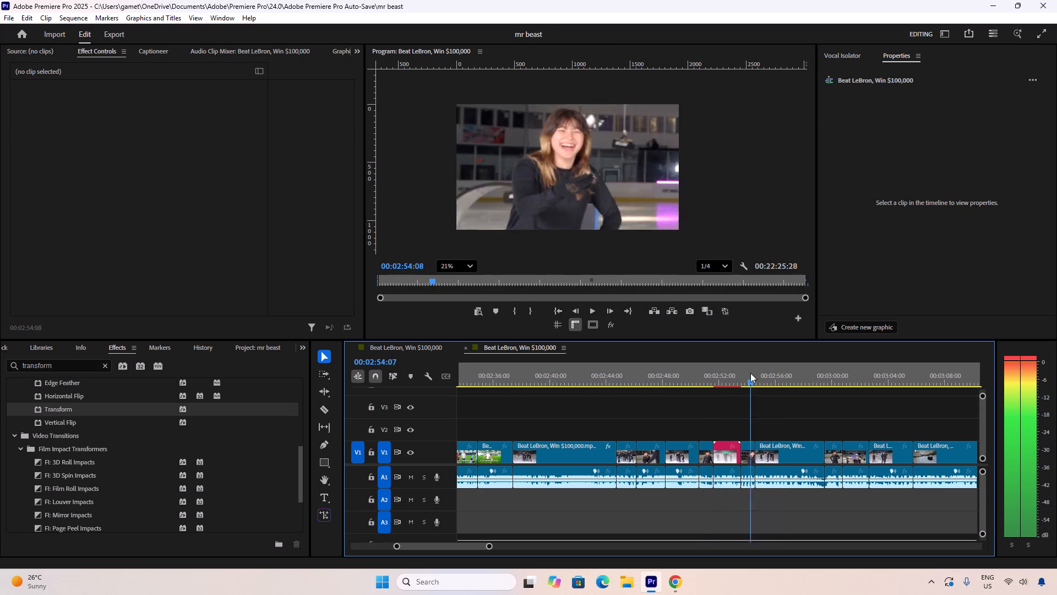
left_click_drag(750, 373, 743, 375)
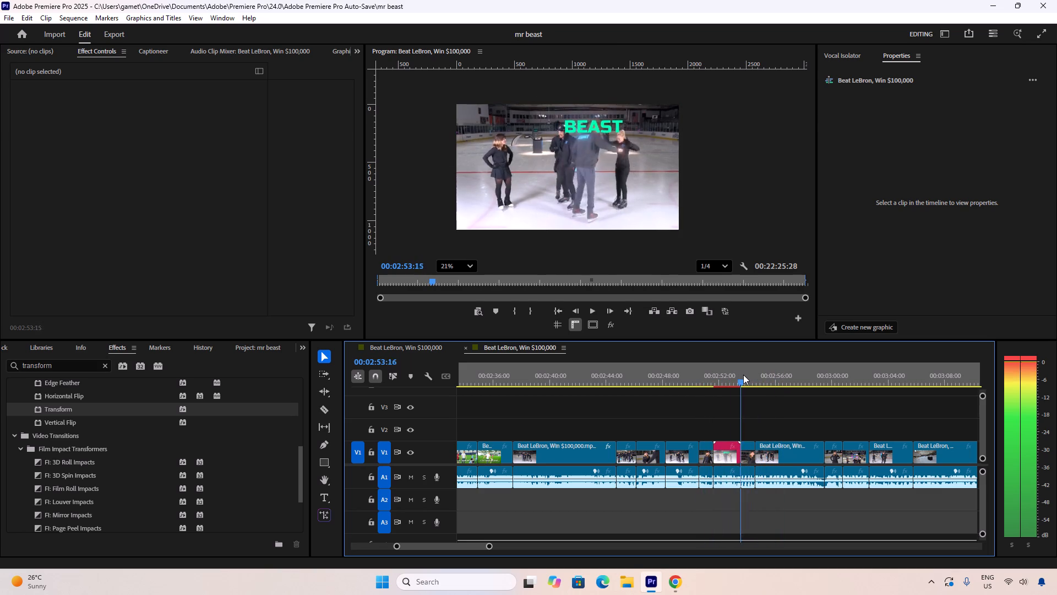
left_click_drag(743, 375, 749, 375)
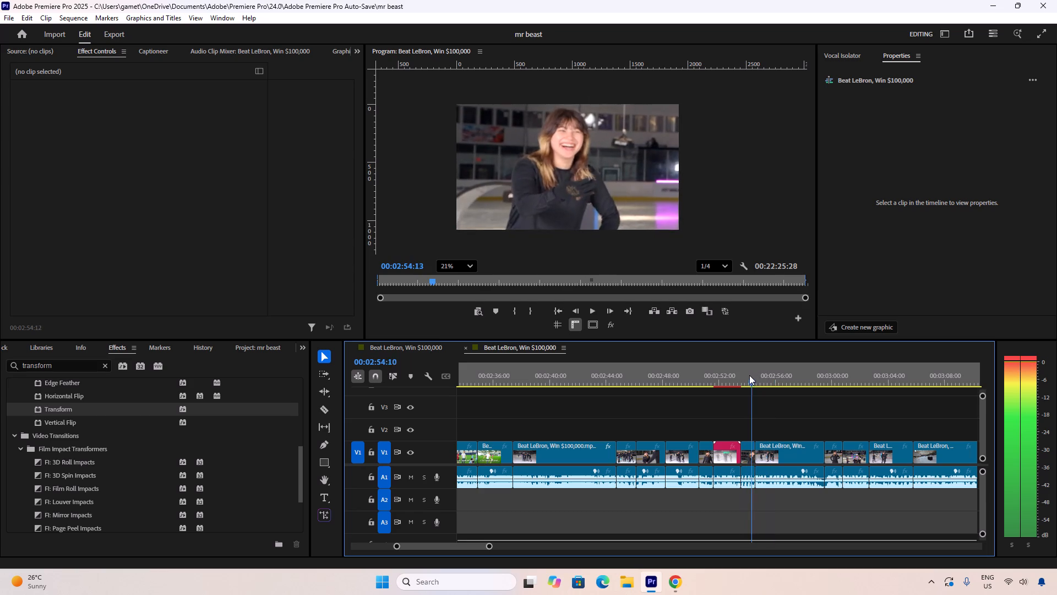
Scrub through the shots following the BEAST clip, from about 00:02:55 to 00:03:09, to find the next one to enhance.
left_click_drag(749, 375, 767, 372)
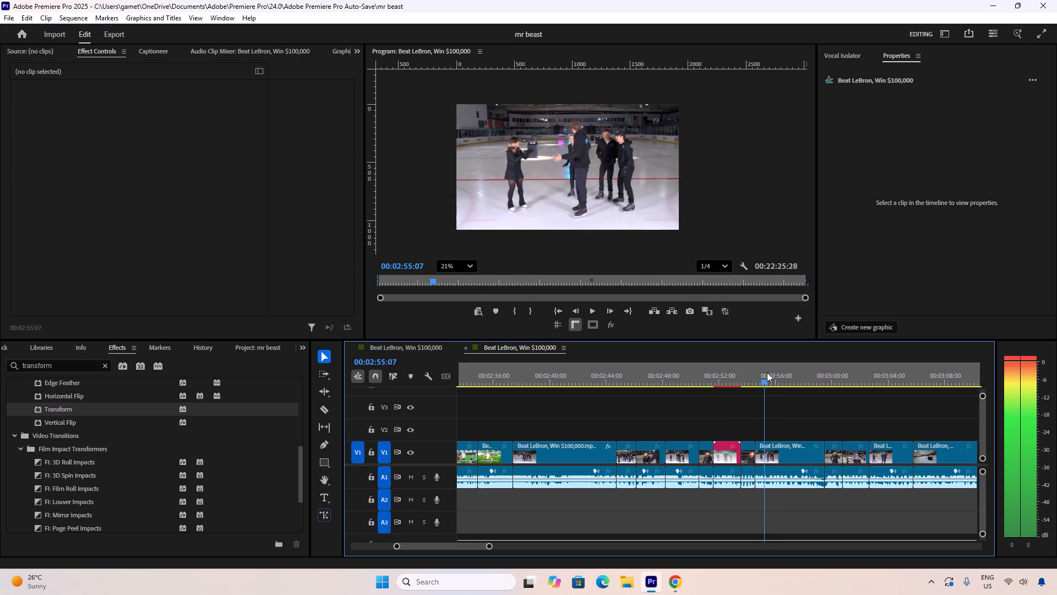
left_click_drag(767, 372, 795, 372)
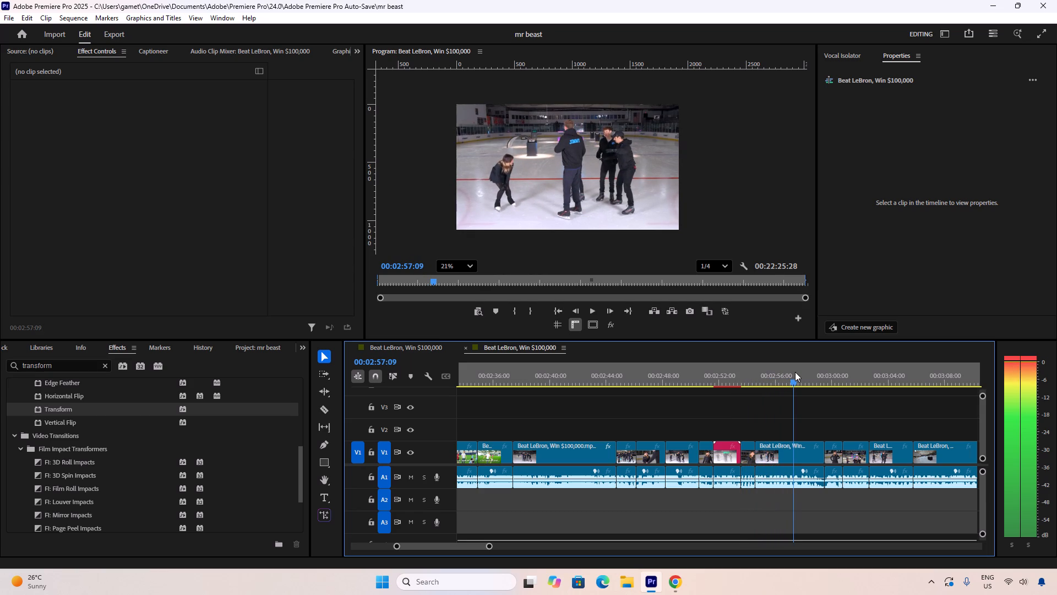
left_click_drag(795, 372, 796, 372)
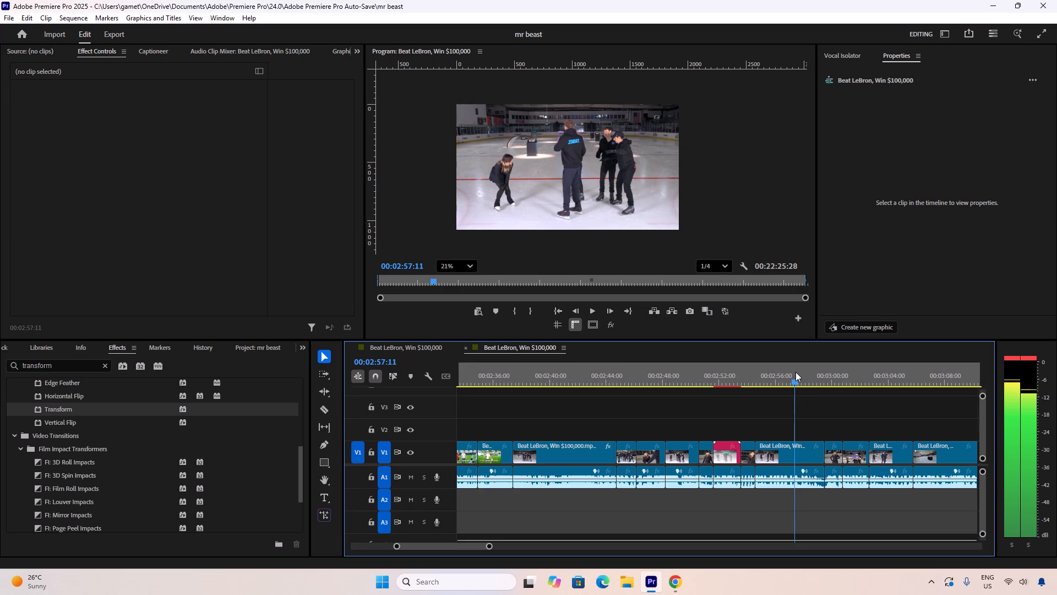
left_click_drag(796, 372, 787, 375)
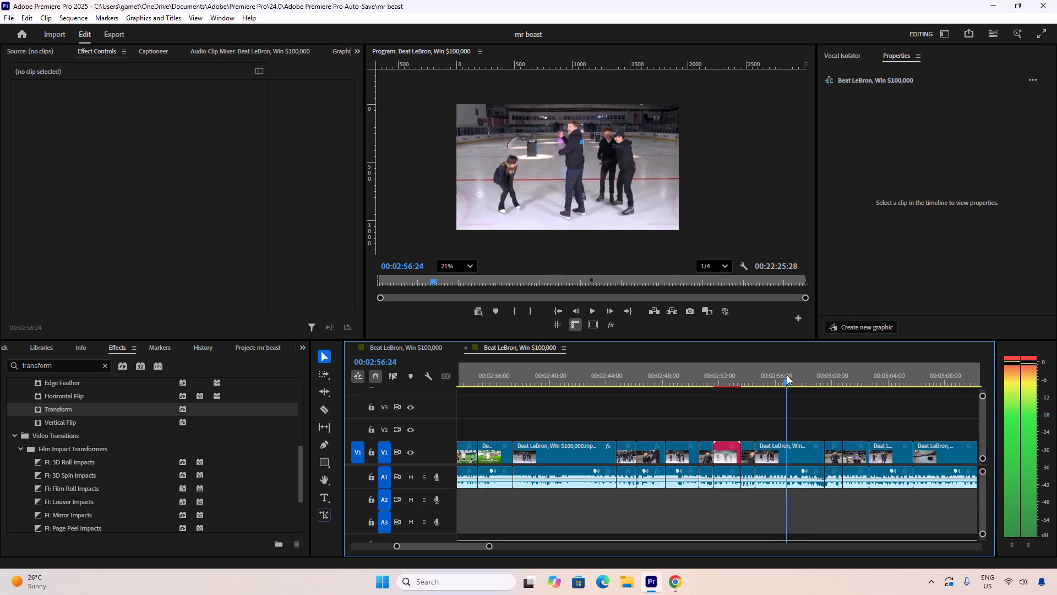
left_click_drag(787, 375, 825, 374)
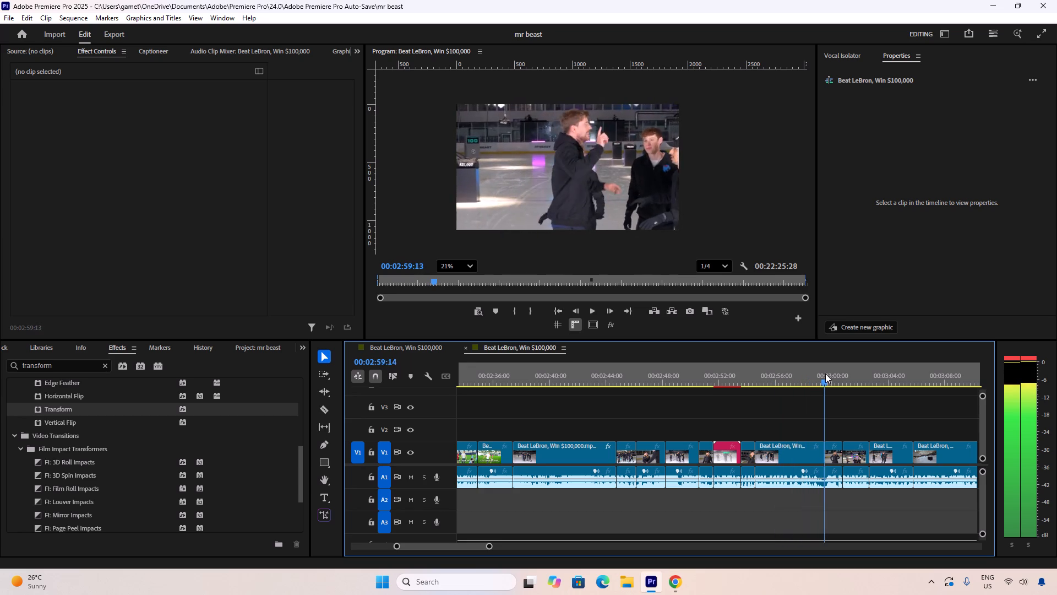
left_click_drag(825, 374, 809, 375)
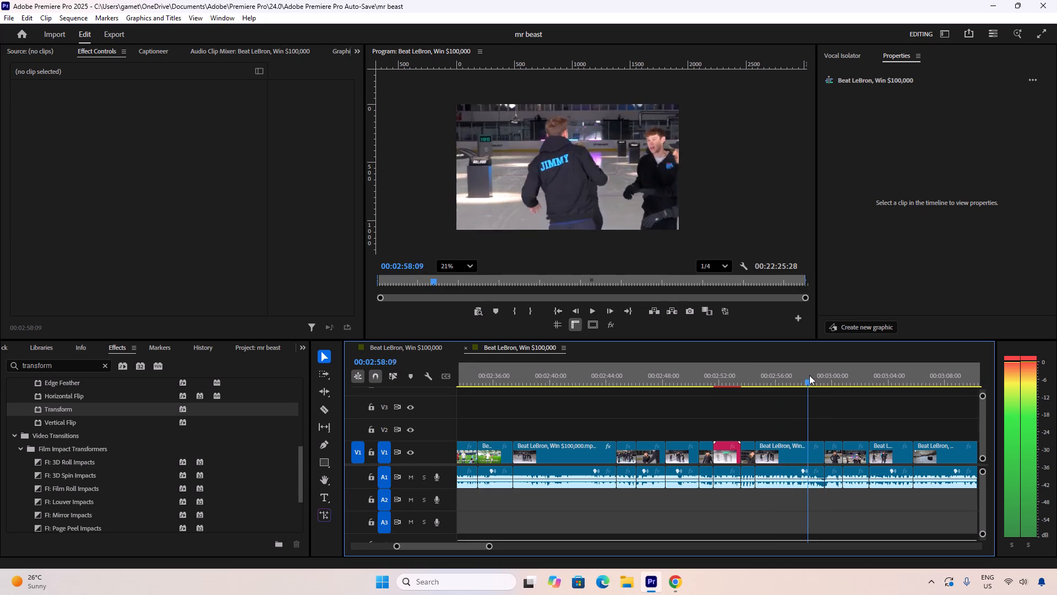
left_click_drag(809, 375, 835, 374)
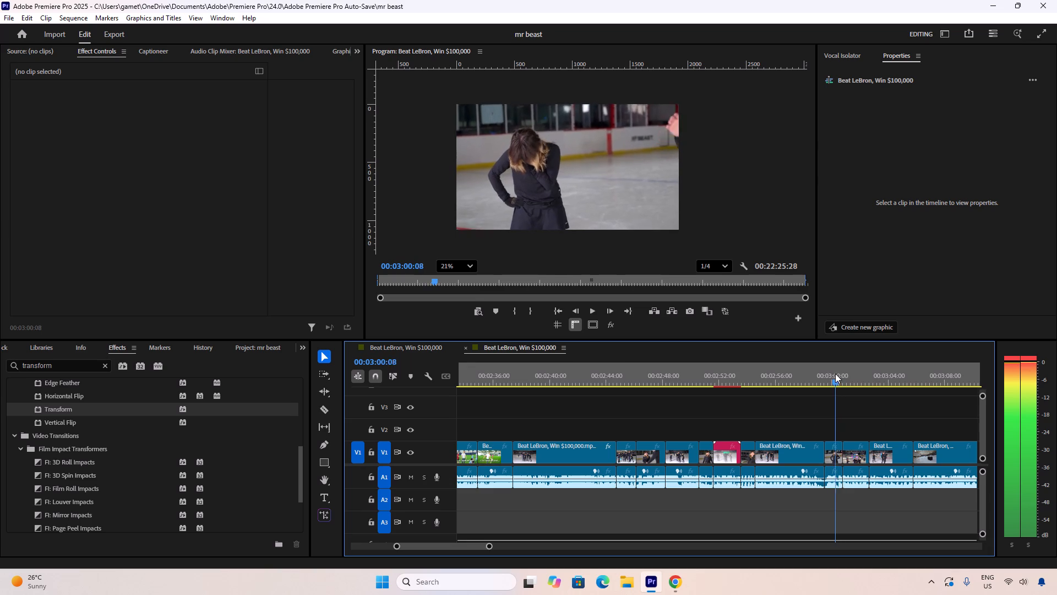
left_click_drag(835, 374, 838, 371)
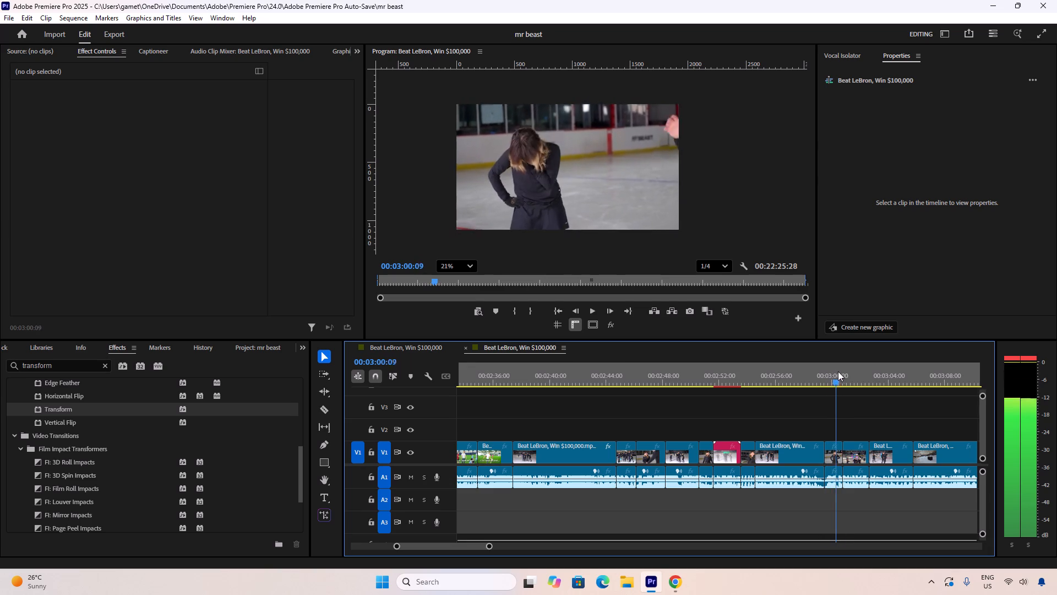
left_click_drag(838, 371, 878, 367)
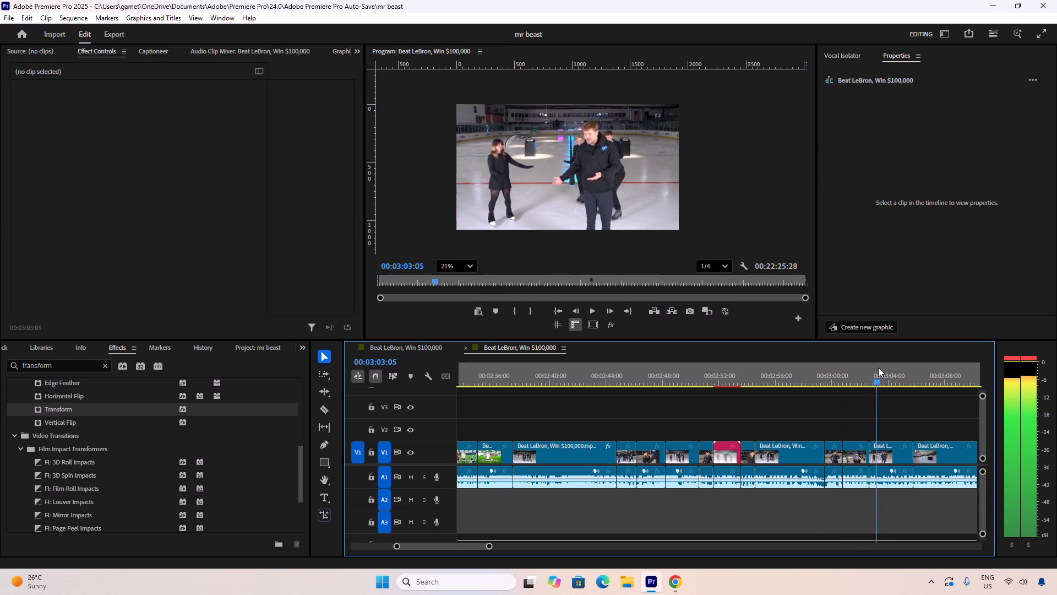
left_click_drag(878, 367, 851, 369)
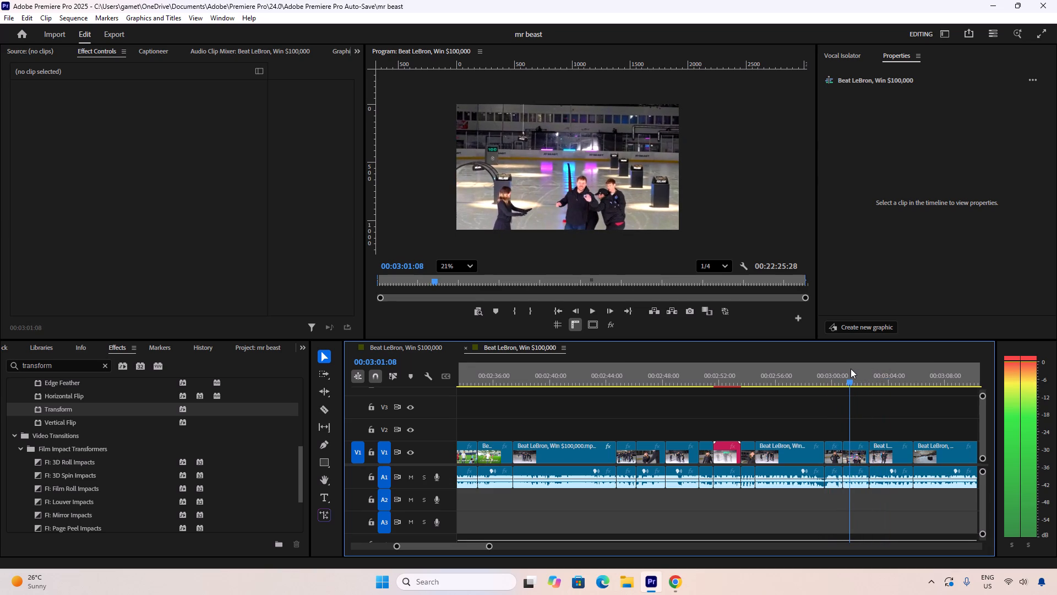
left_click_drag(851, 369, 853, 369)
scroll(836, 387, "down", 10)
left_click_drag(691, 377, 696, 376)
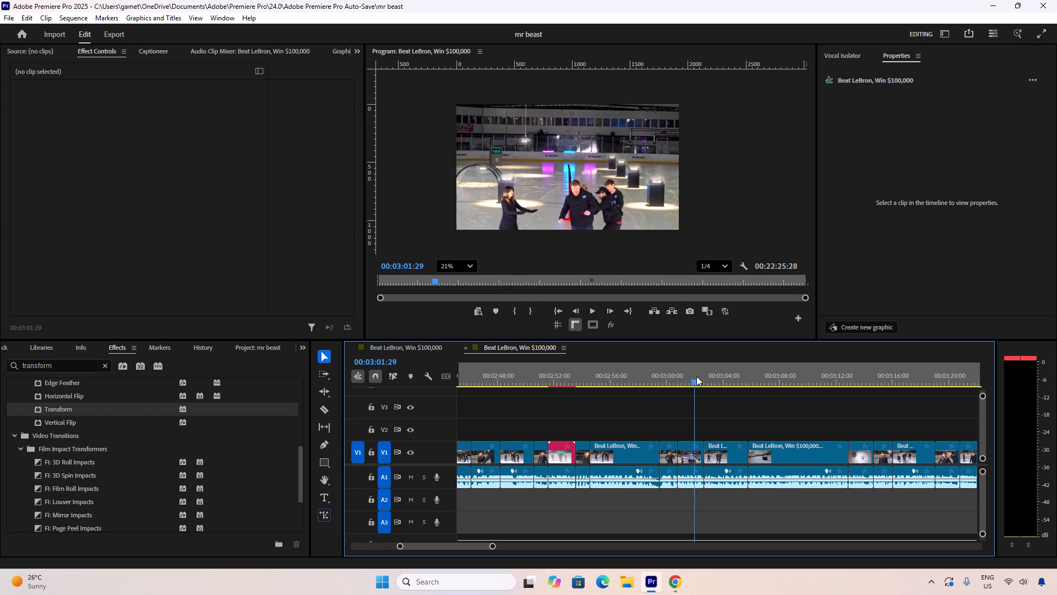
left_click_drag(696, 376, 716, 374)
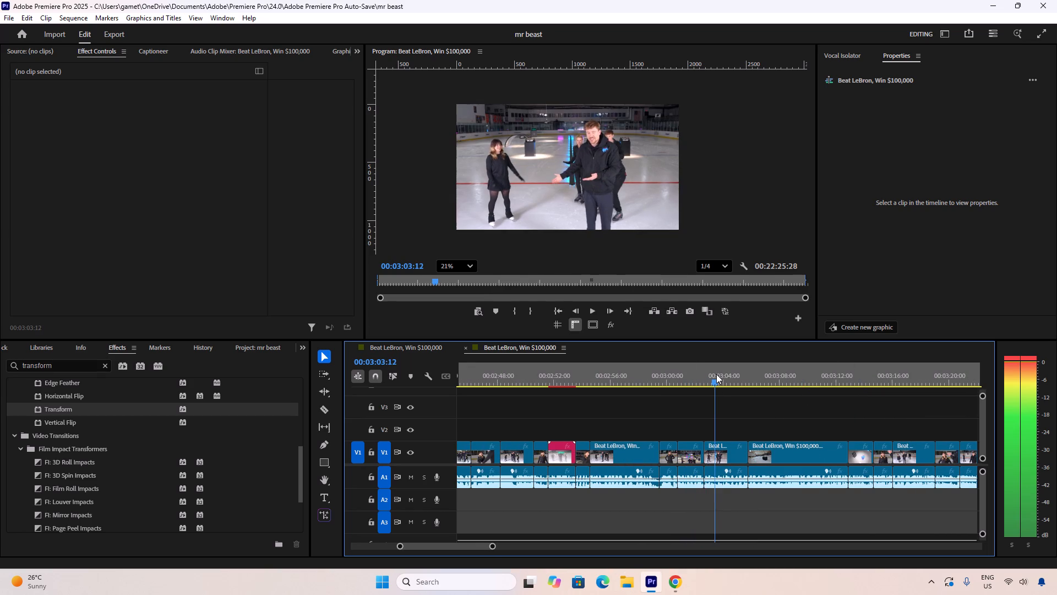
left_click_drag(716, 374, 717, 374)
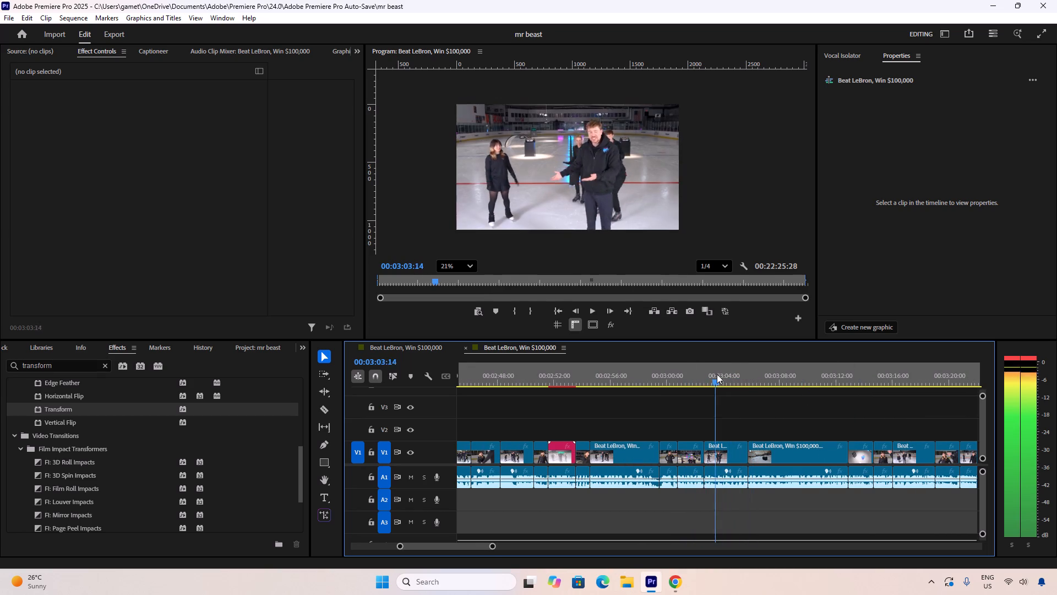
left_click_drag(717, 374, 799, 366)
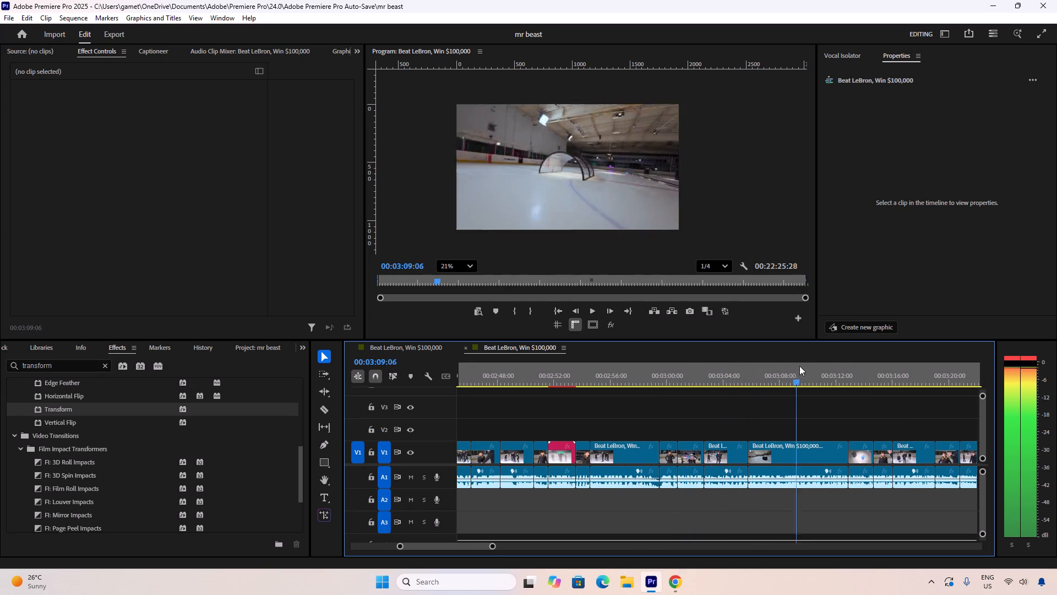
left_click_drag(799, 366, 723, 369)
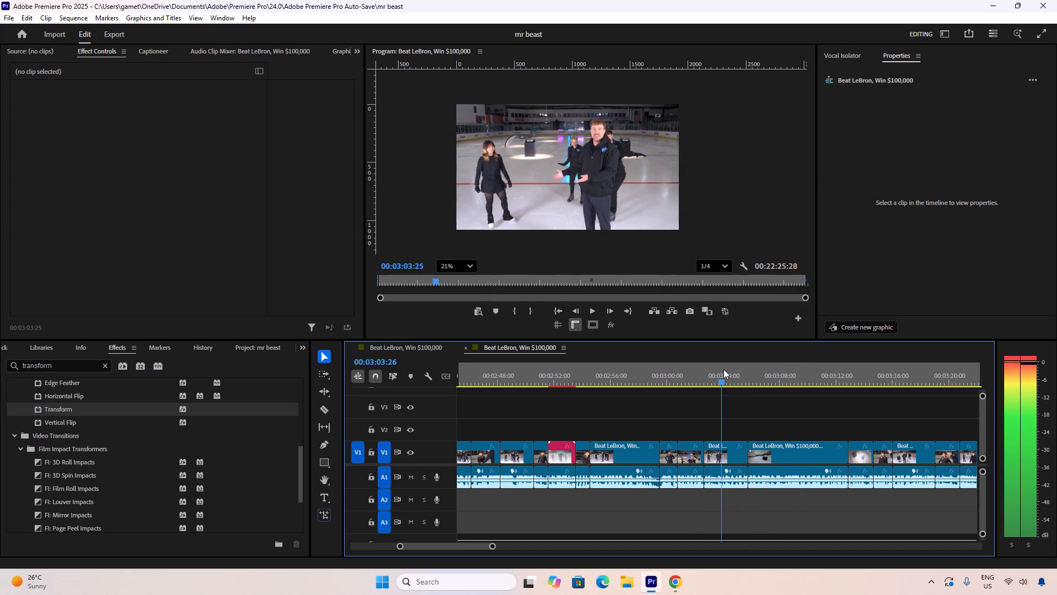
left_click_drag(723, 369, 742, 366)
Replace the V1 clip ending near 00:03:05 with an After Effects composition, saving the new project in Downloads as "face tracking".
left_click(727, 451)
right_click(727, 451)
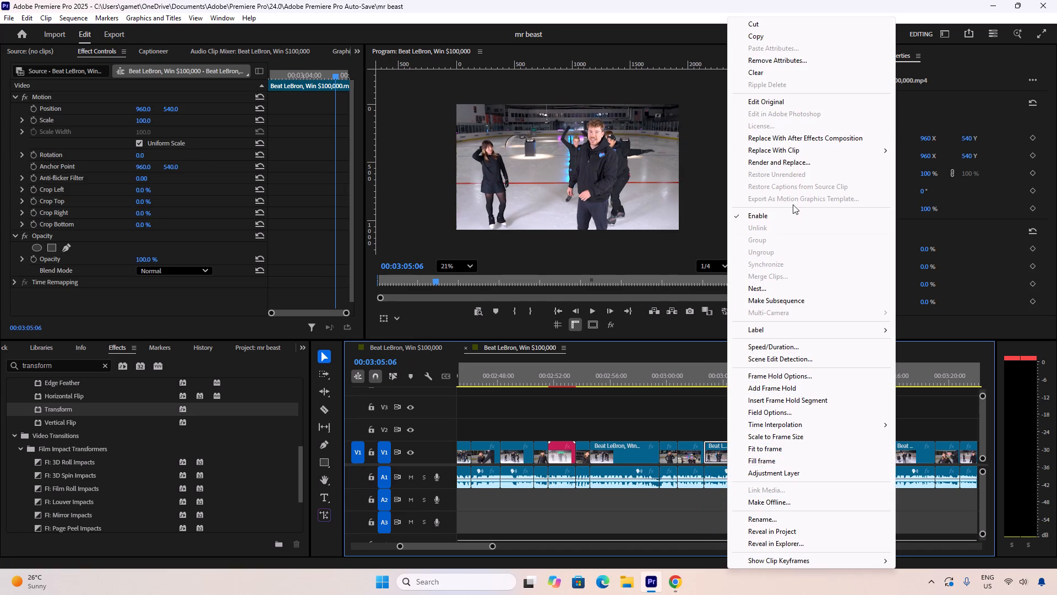
left_click(781, 137)
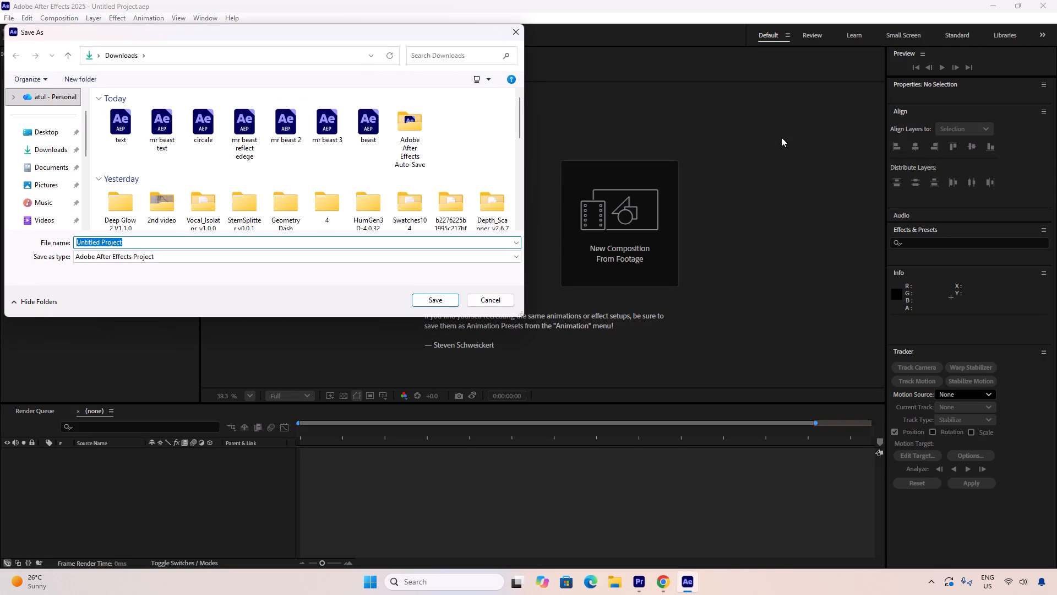
type("face tracking")
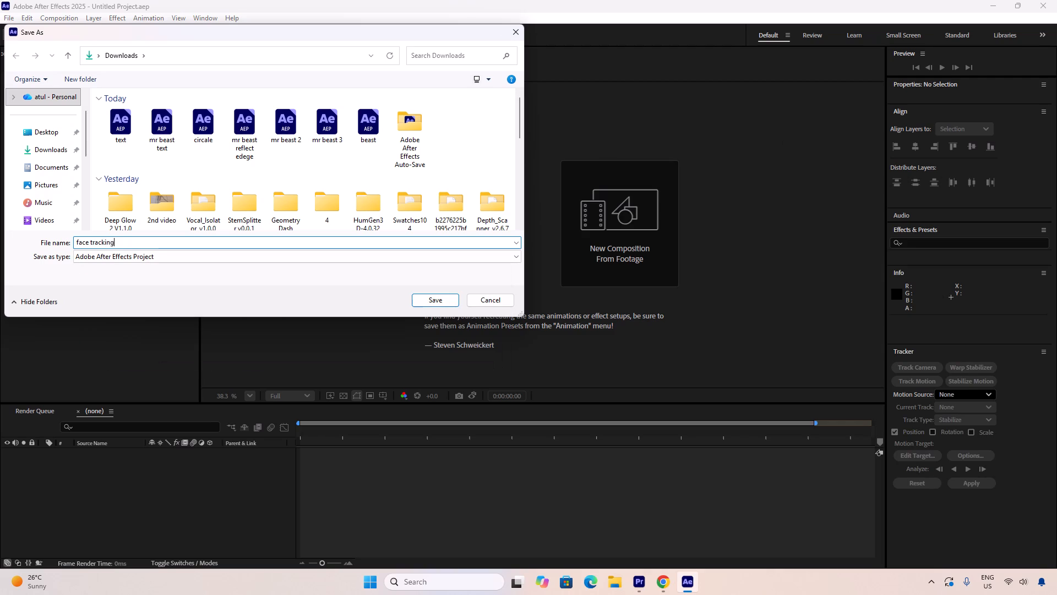
key("Return")
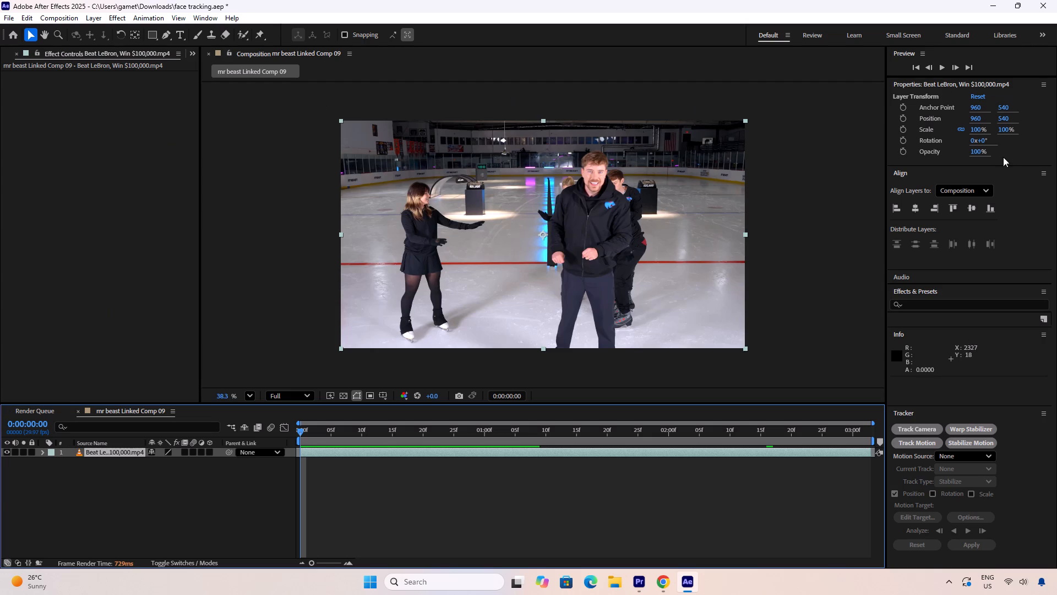
Search the effects for "transform" and apply the Distort Transform effect to the Beat LeBron footage layer.
left_click(948, 290)
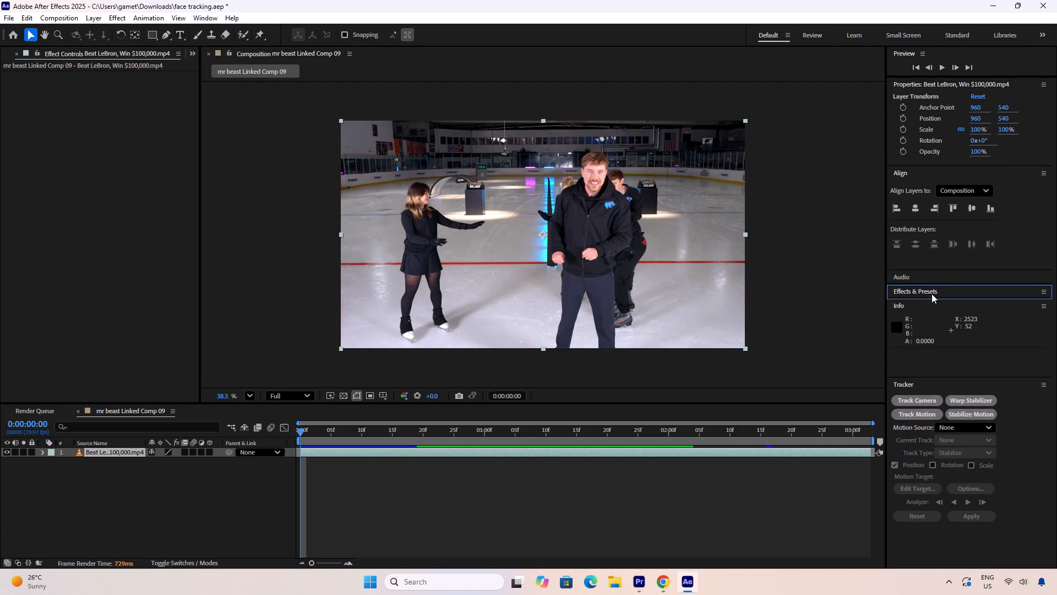
left_click(942, 288)
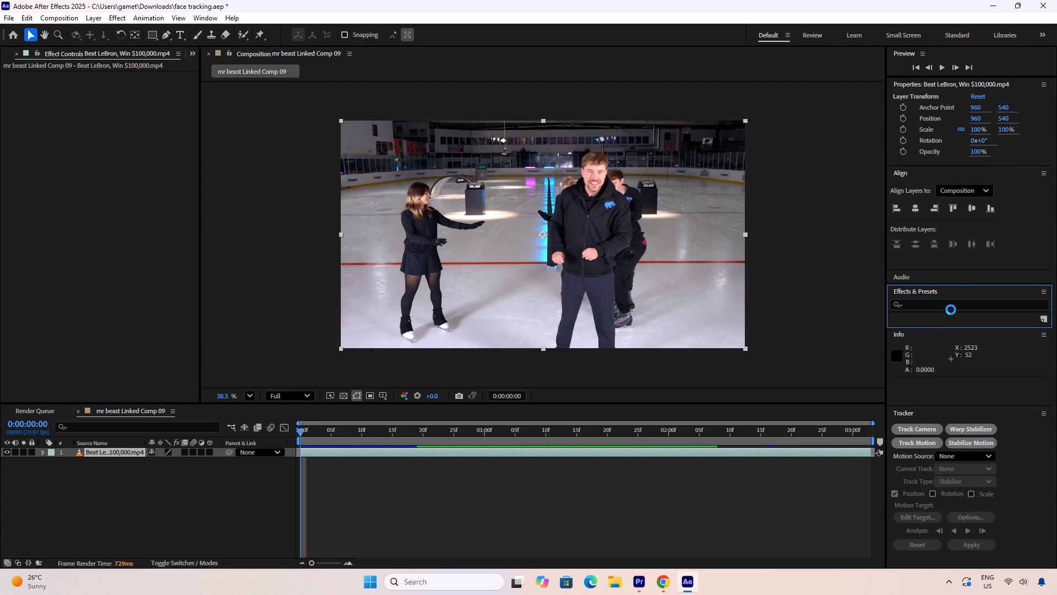
left_click(946, 306)
type("transform")
left_click(940, 404)
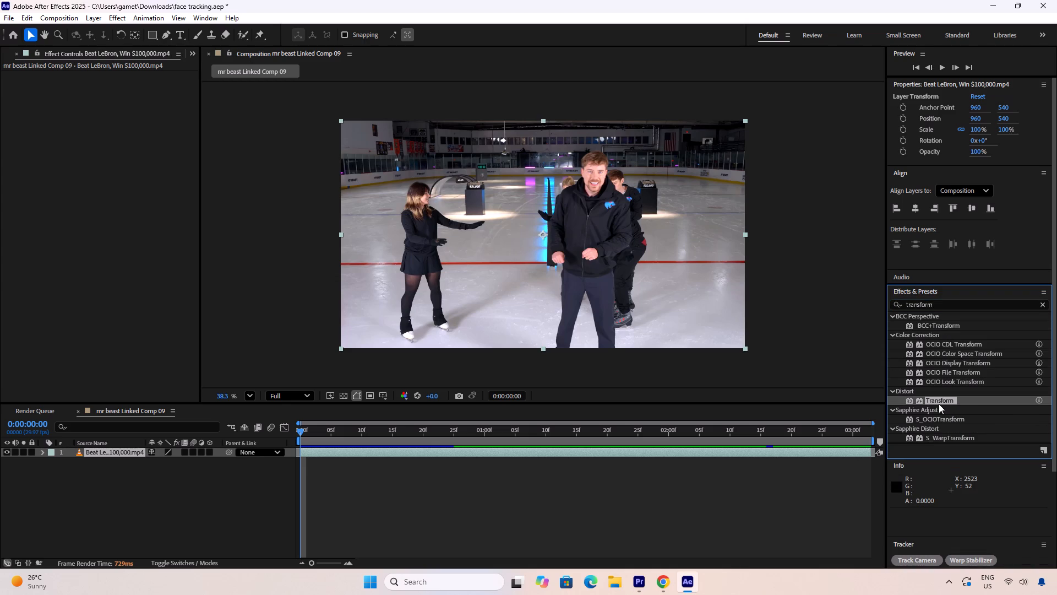
left_click_drag(936, 399, 943, 405)
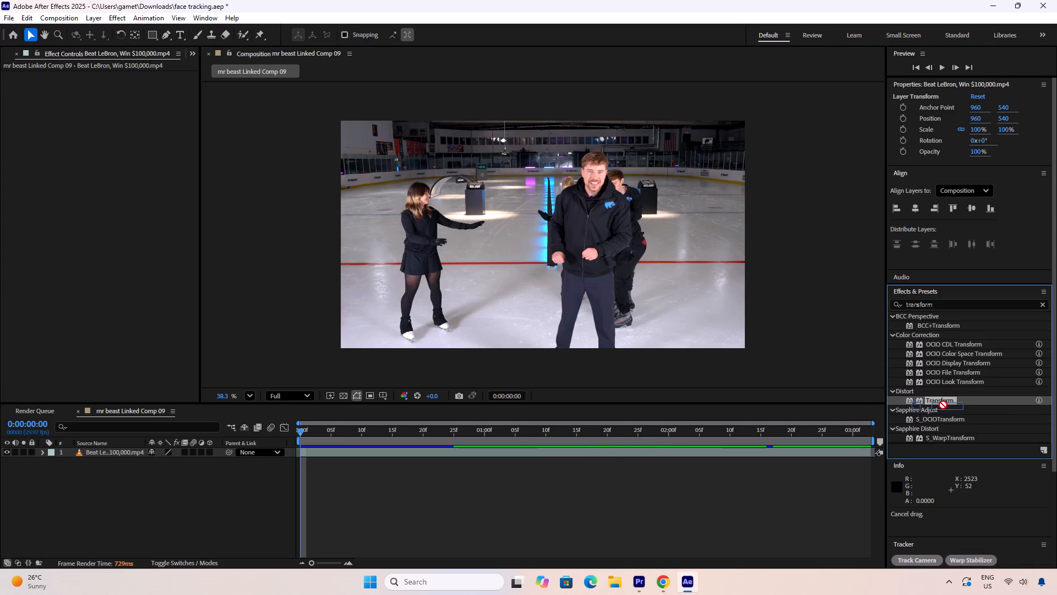
left_click_drag(943, 405, 506, 453)
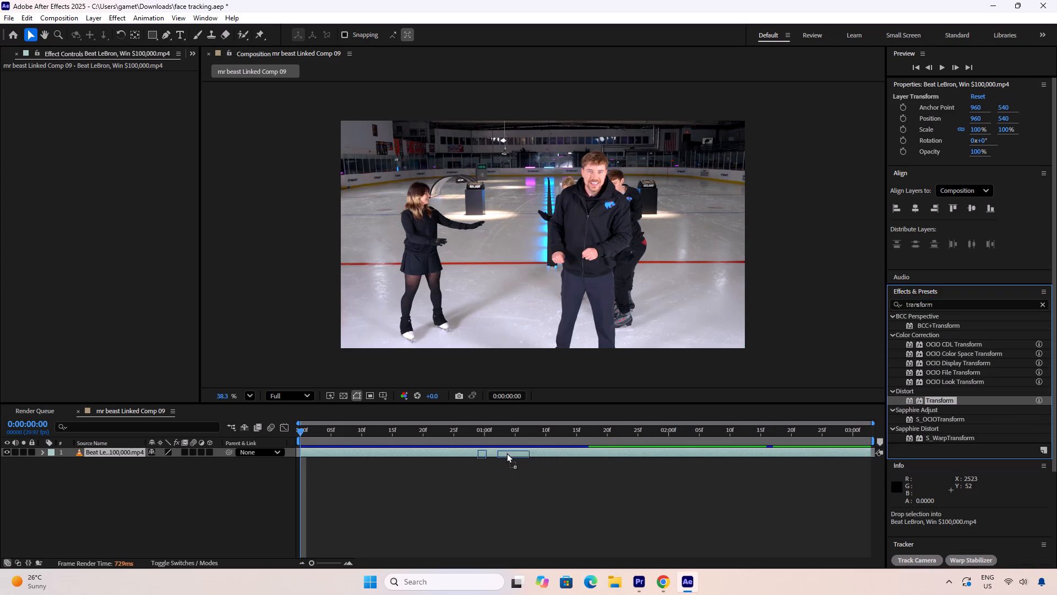
left_click_drag(506, 453, 500, 452)
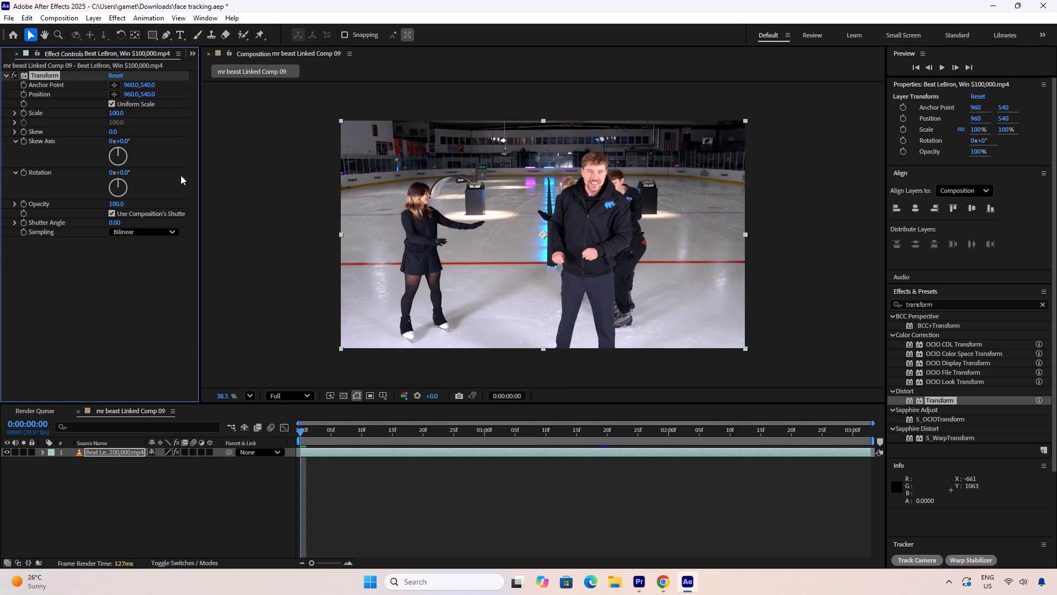
Set the Transform effect's scale to 174 and its vertical position to 924 on the Beat LeBron footage layer.
left_click_drag(117, 111, 123, 111)
left_click_drag(123, 111, 156, 110)
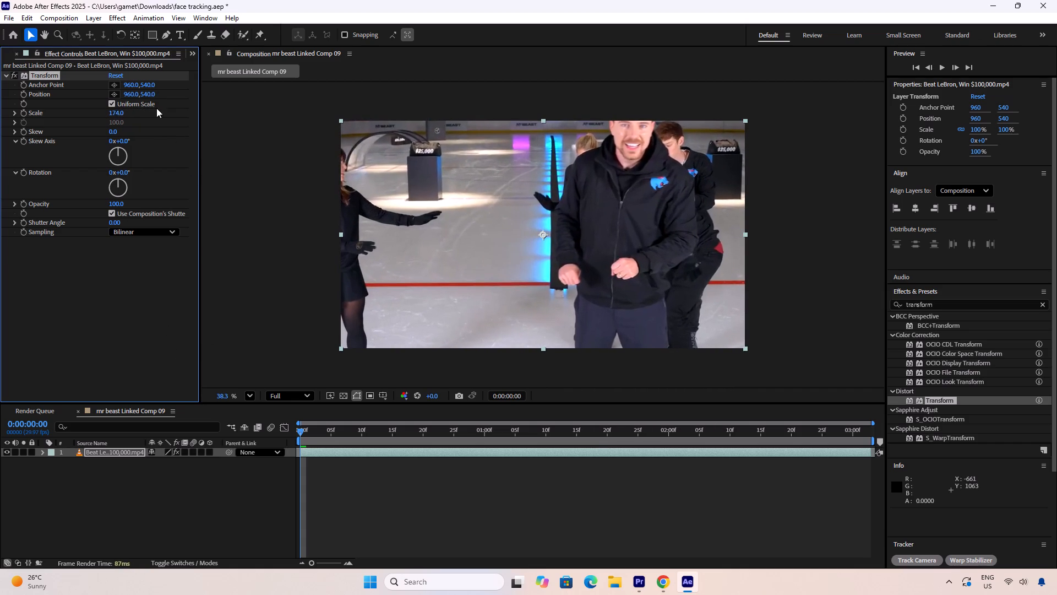
left_click_drag(151, 91, 373, 96)
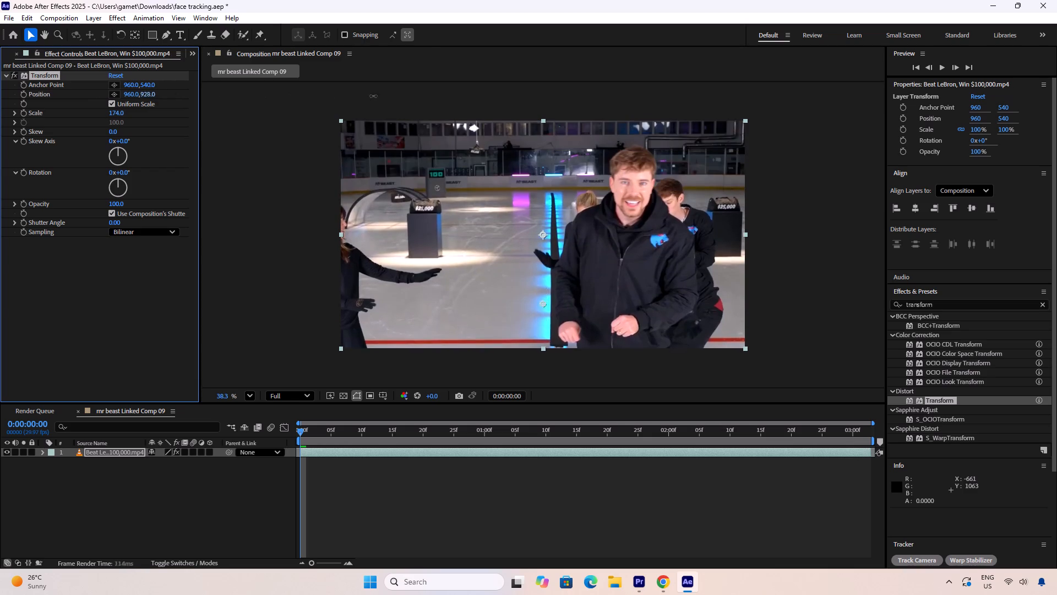
left_click_drag(373, 96, 351, 102)
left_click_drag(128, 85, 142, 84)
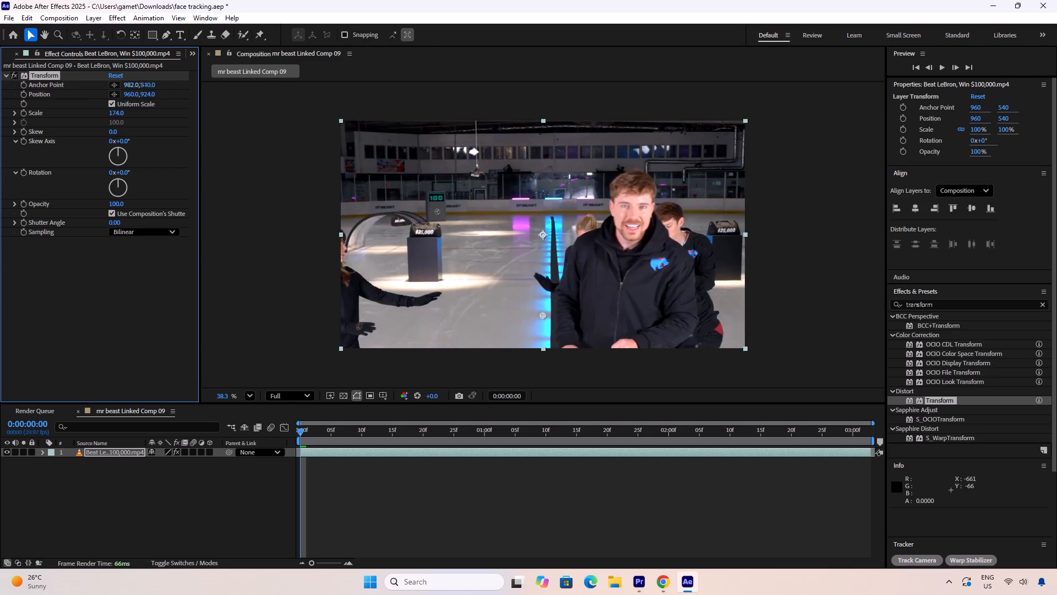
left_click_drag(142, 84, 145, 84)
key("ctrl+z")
Shift the footage horizontally by setting the Transform effect's horizontal position to 547.
left_click_drag(129, 93, 0, 106)
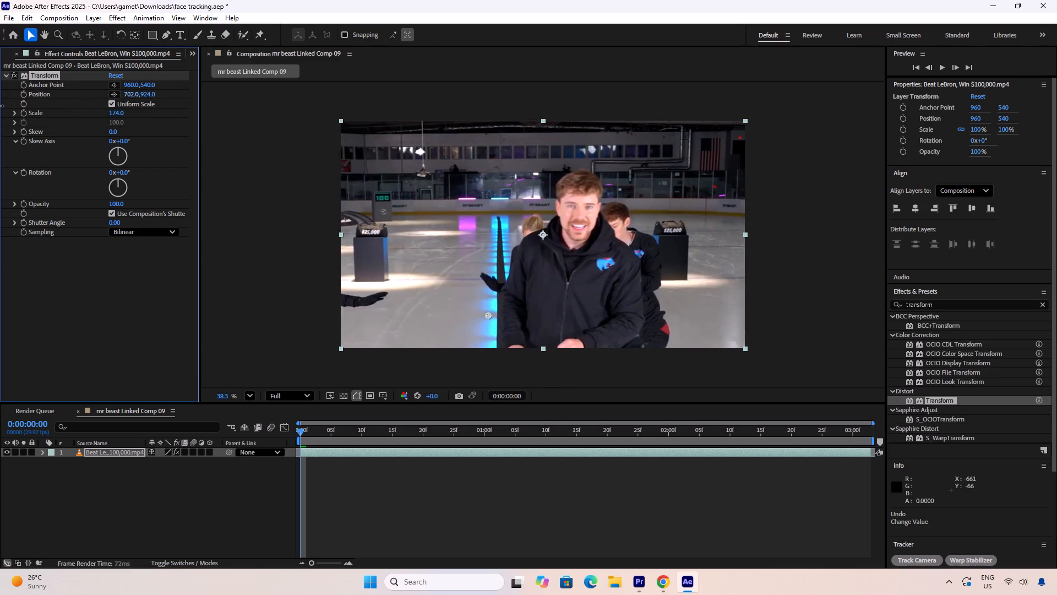
left_click_drag(0, 106, 0, 113)
left_click_drag(130, 95, 123, 95)
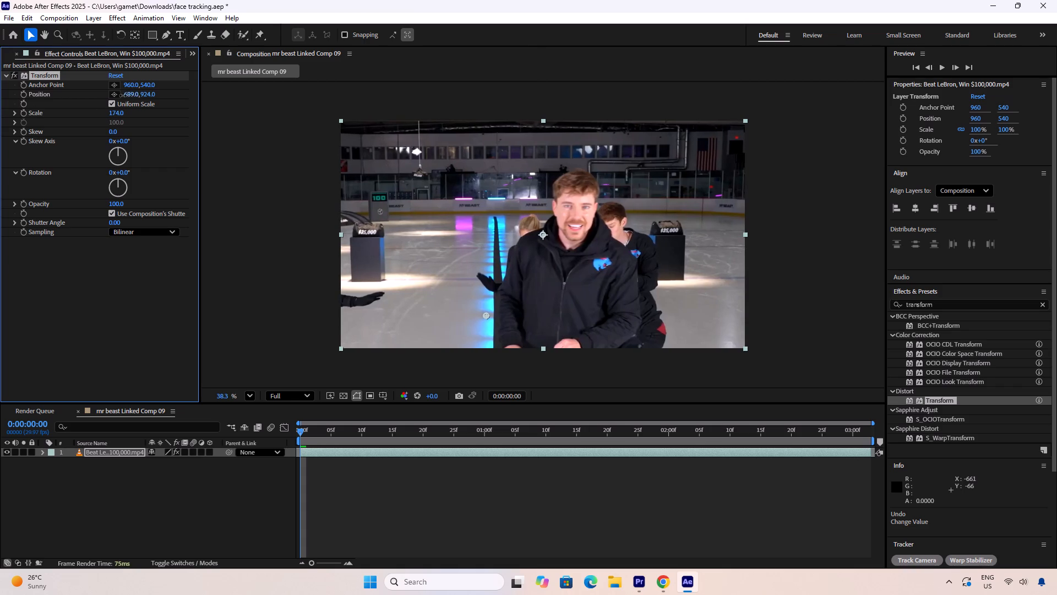
left_click_drag(123, 95, 59, 103)
Check the reframed shot through time, return to the first frame and start Stabilize Motion on the Beat LeBron layer.
key("space")
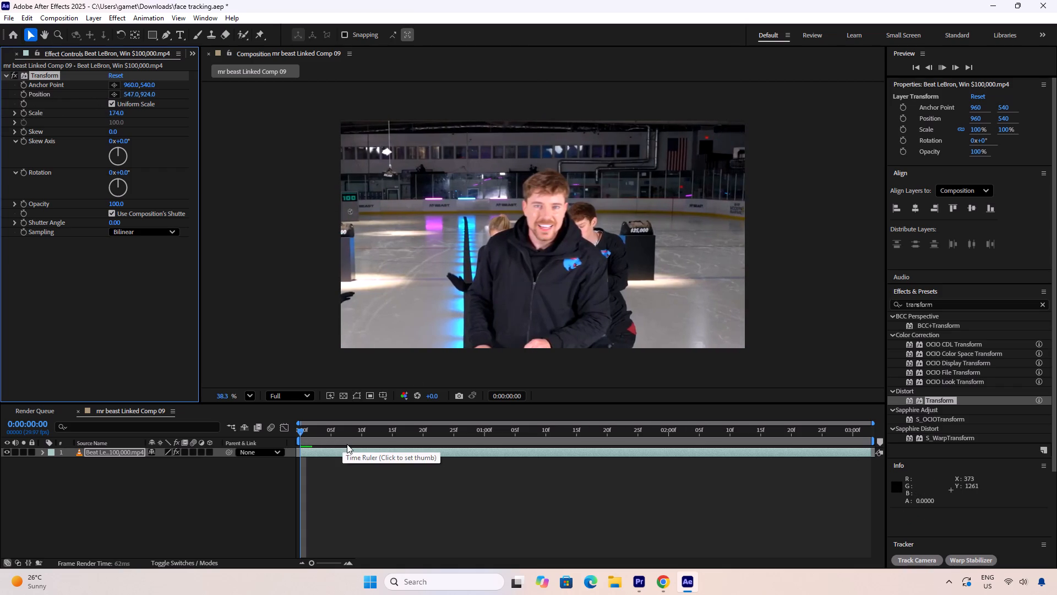
left_click_drag(328, 432, 407, 428)
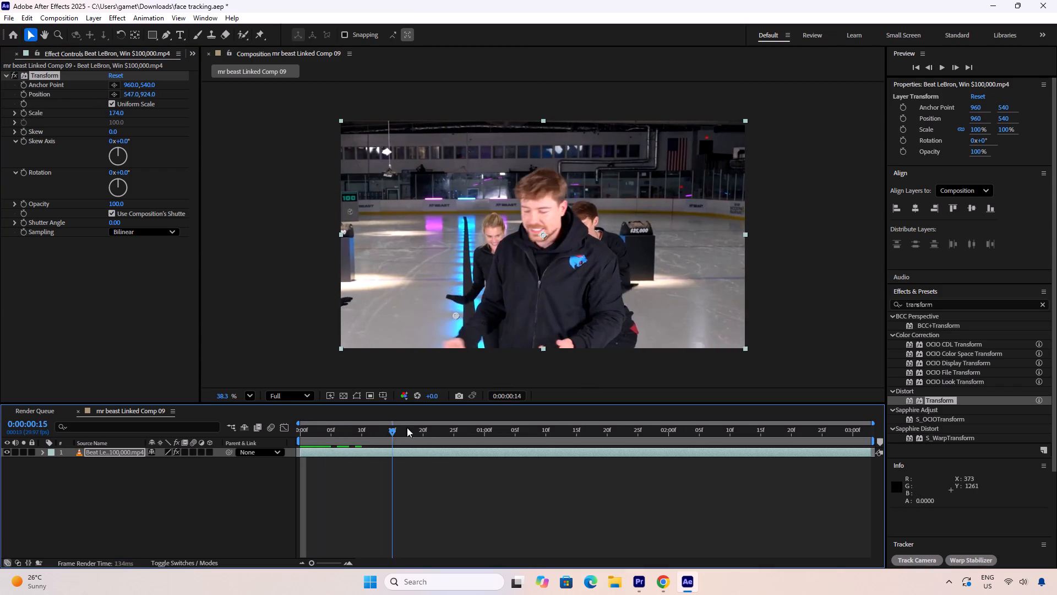
left_click_drag(407, 428, 292, 434)
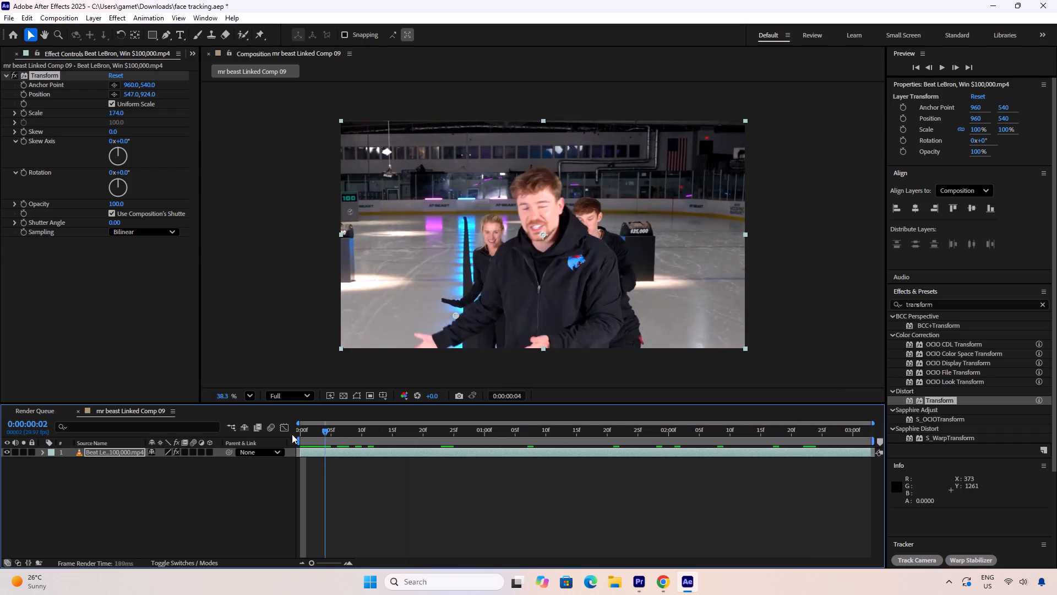
left_click_drag(292, 434, 253, 434)
left_click(349, 451)
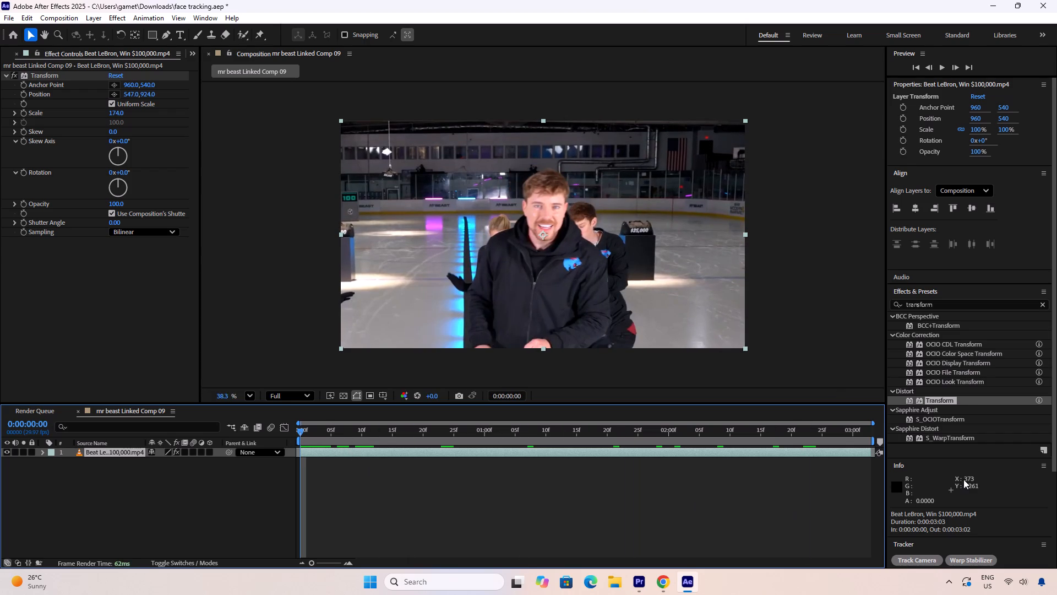
scroll(964, 479, "down", 6)
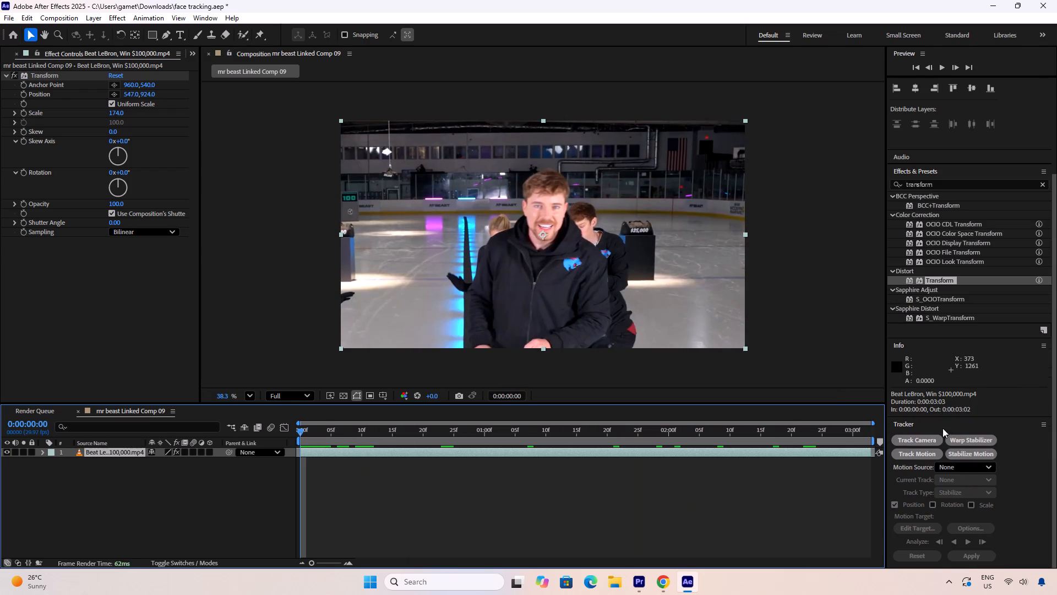
left_click(967, 456)
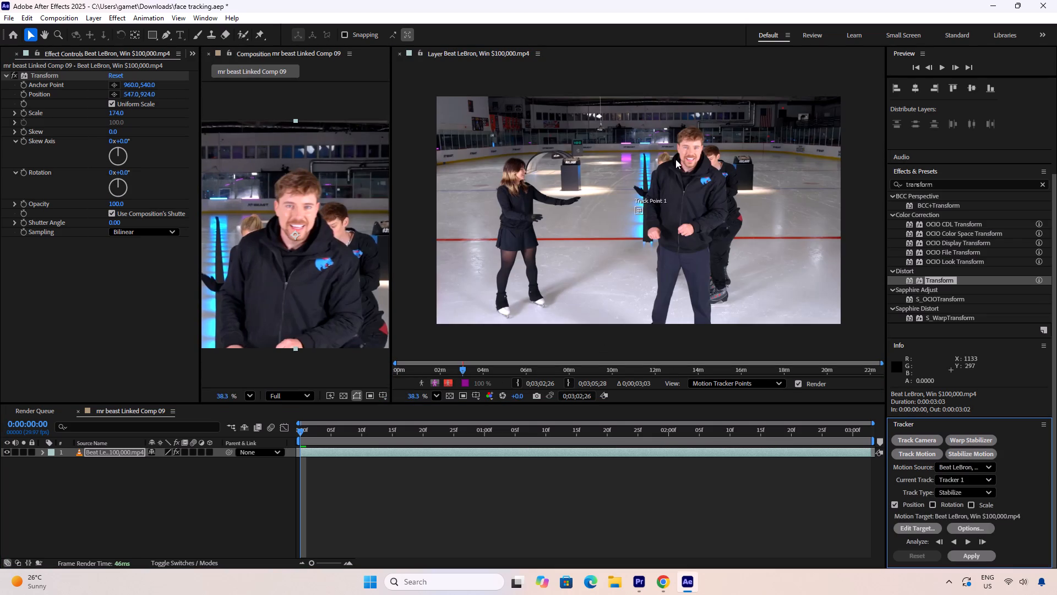
Move Track Point 1 from the ice onto the face of the man in front, beside his nose.
scroll(672, 161, "up", 8)
scroll(628, 229, "up", 5)
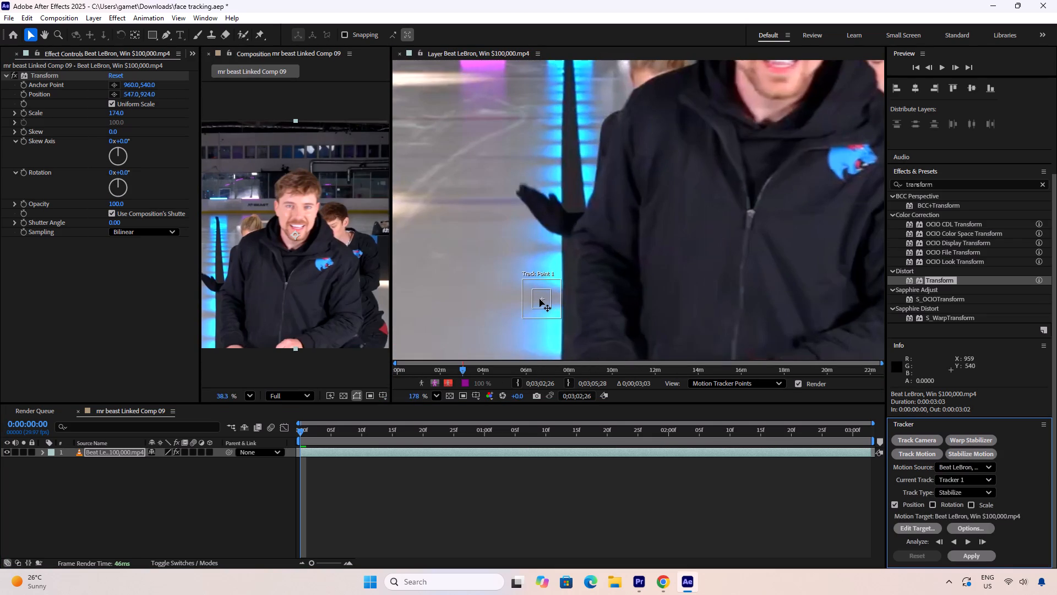
left_click_drag(539, 298, 783, 61)
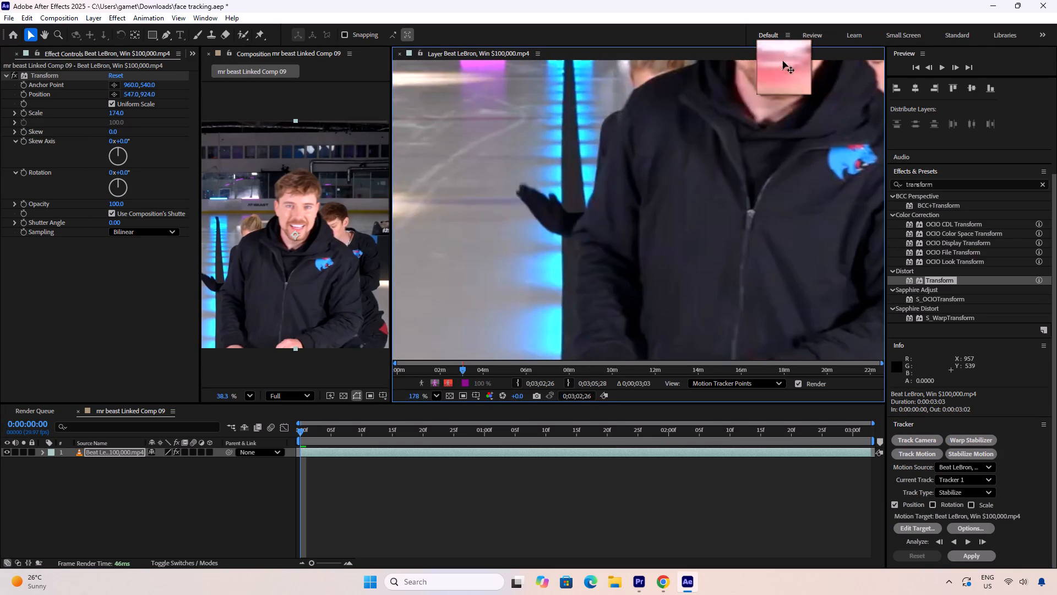
left_click_drag(783, 61, 699, 254)
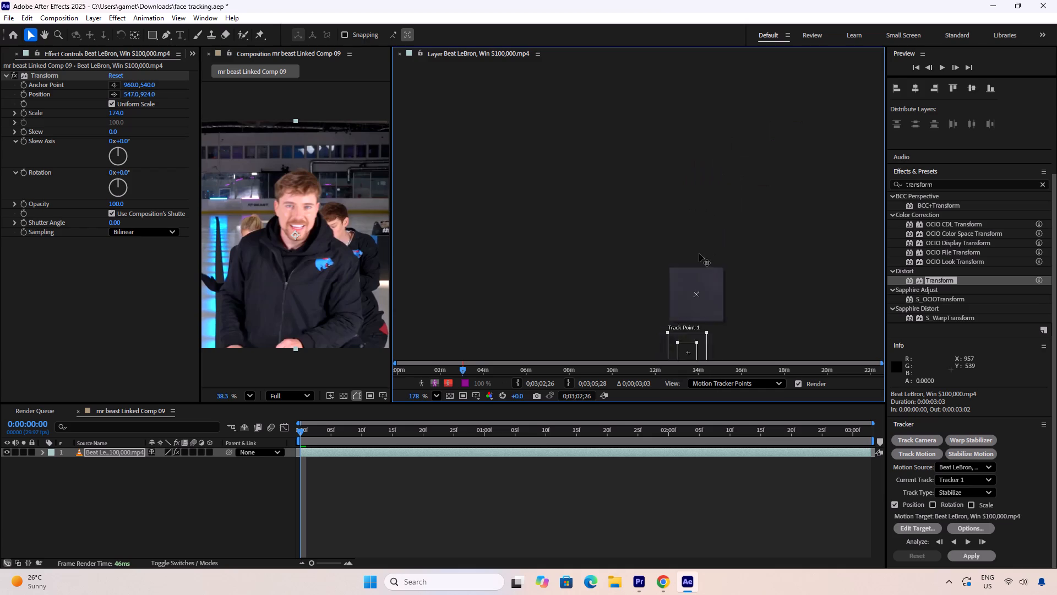
left_click_drag(699, 254, 701, 239)
scroll(632, 215, "down", 6)
scroll(690, 214, "up", 5)
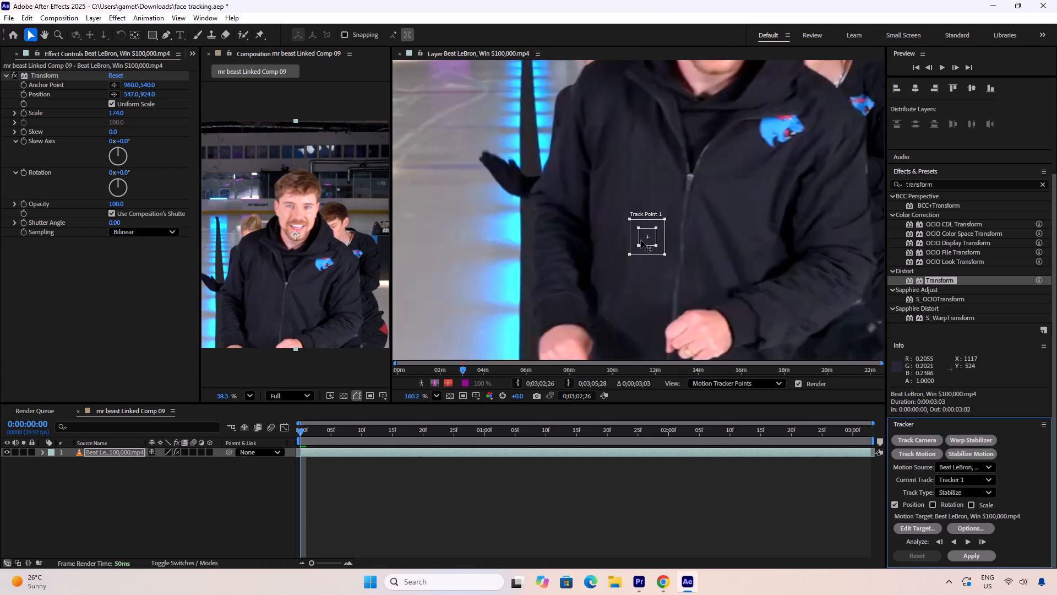
left_click_drag(644, 241, 711, 110)
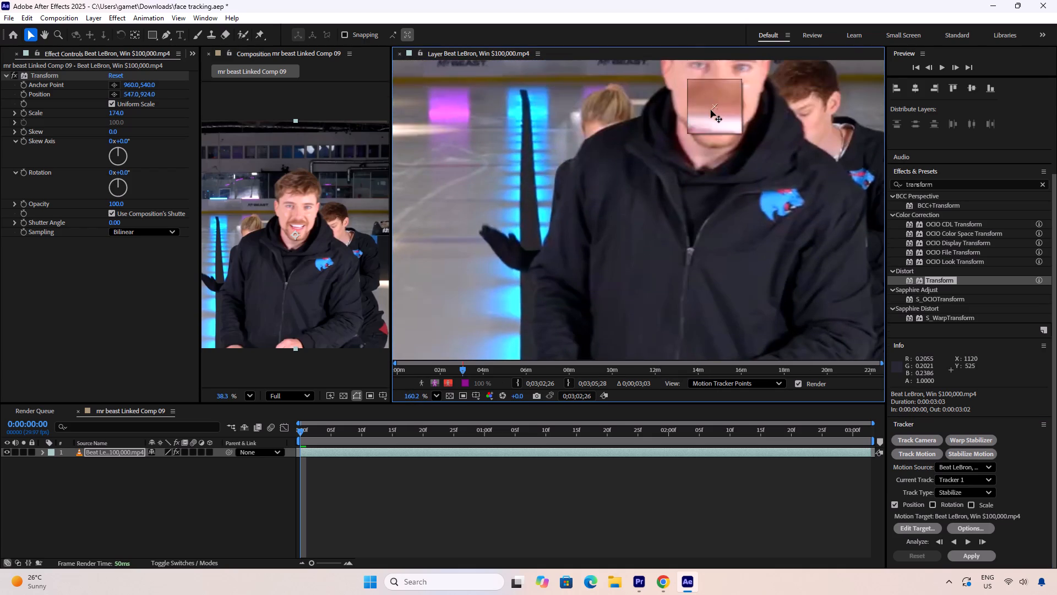
left_click_drag(711, 110, 718, 148)
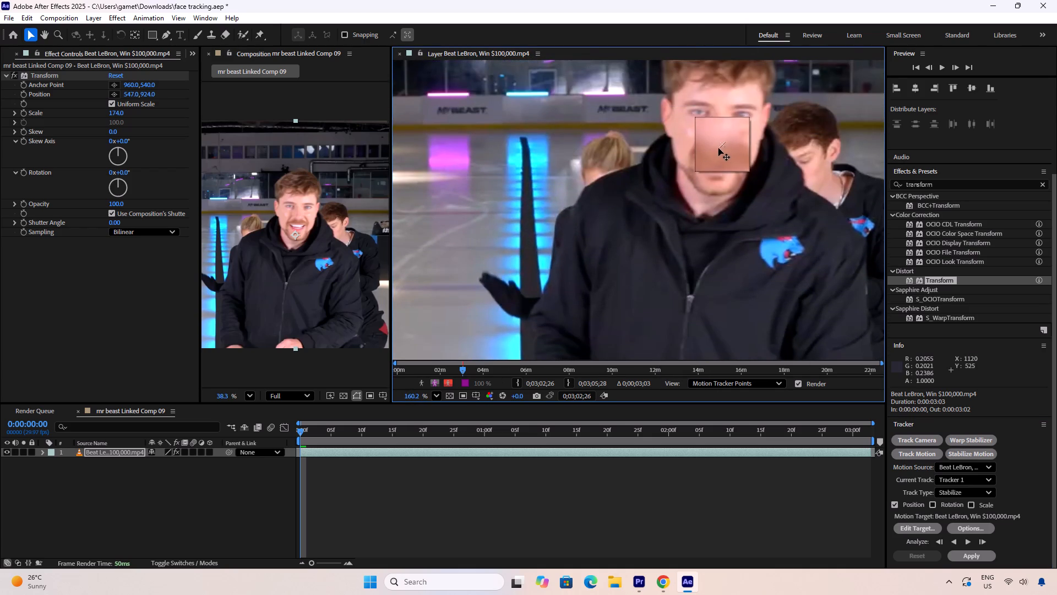
left_click_drag(718, 148, 699, 117)
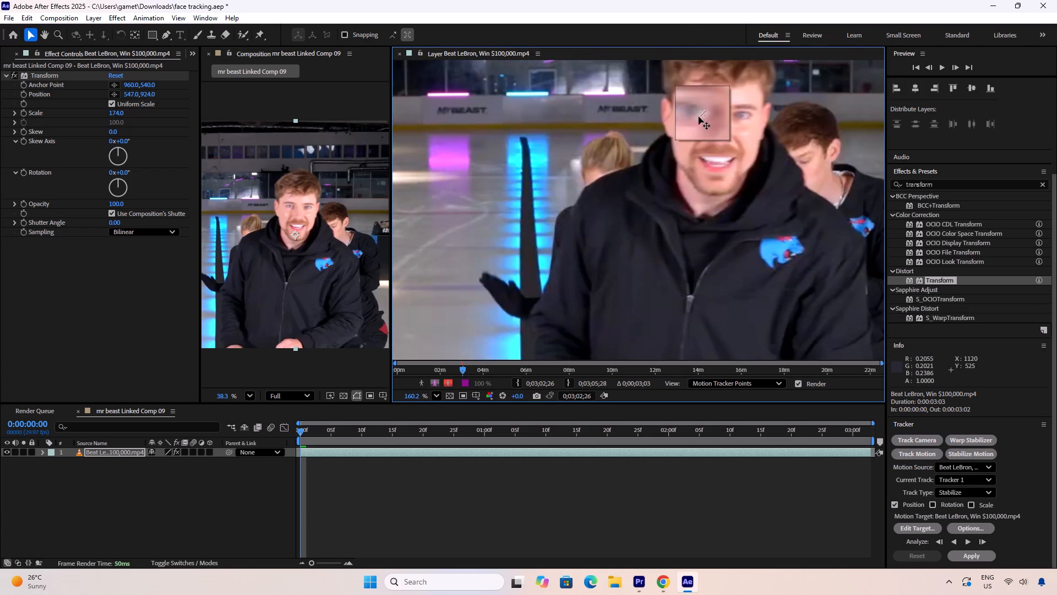
left_click_drag(699, 117, 717, 148)
Enlarge Track Point 1's search and feature regions and place the point over the man's eye on the image's left side.
left_click_drag(739, 163, 742, 167)
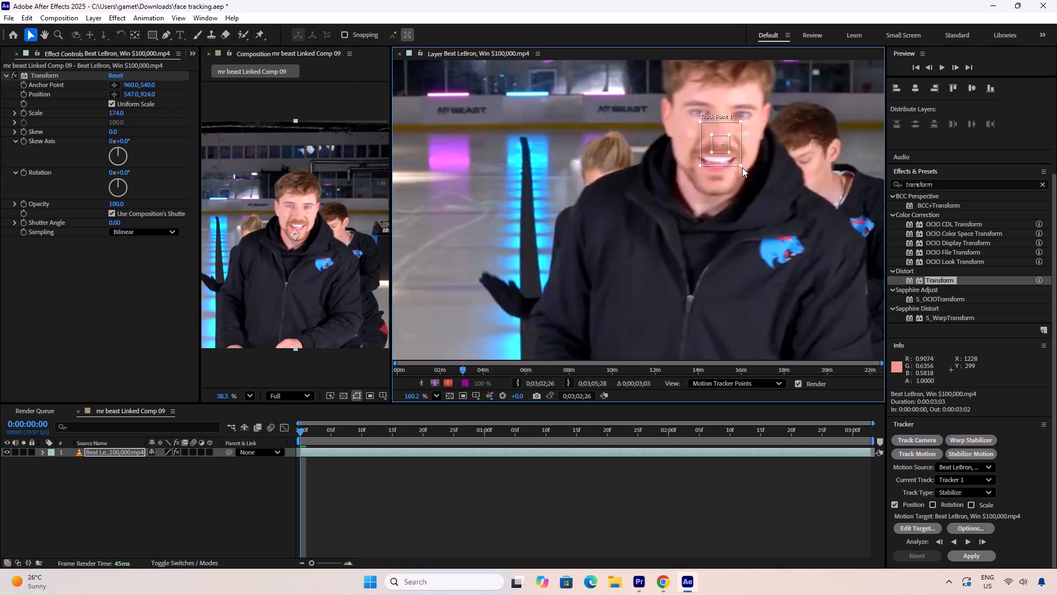
left_click_drag(742, 167, 745, 170)
left_click_drag(729, 153, 734, 159)
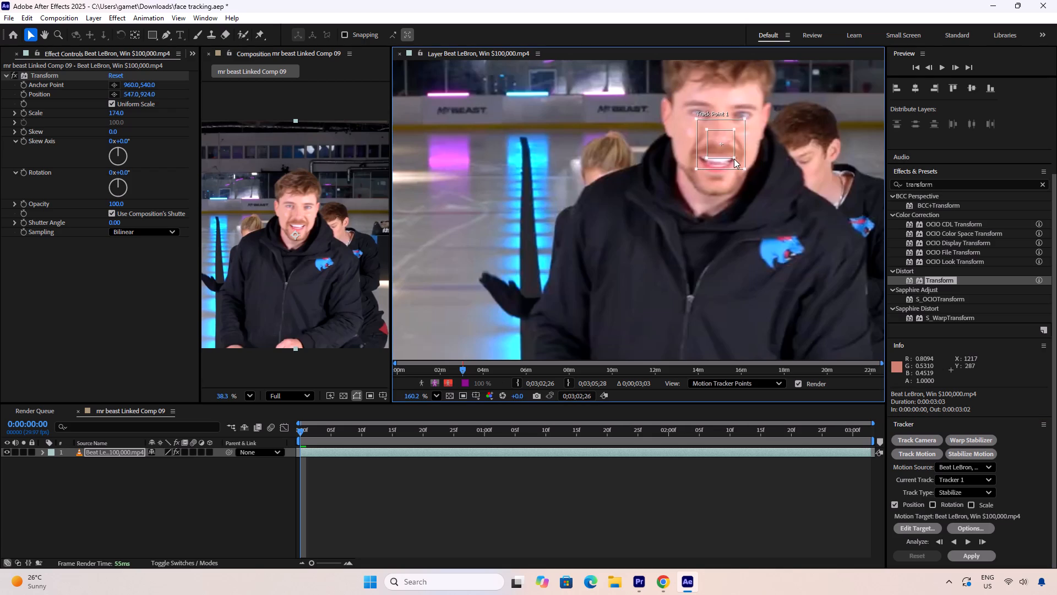
left_click_drag(734, 159, 738, 161)
left_click_drag(726, 153, 732, 153)
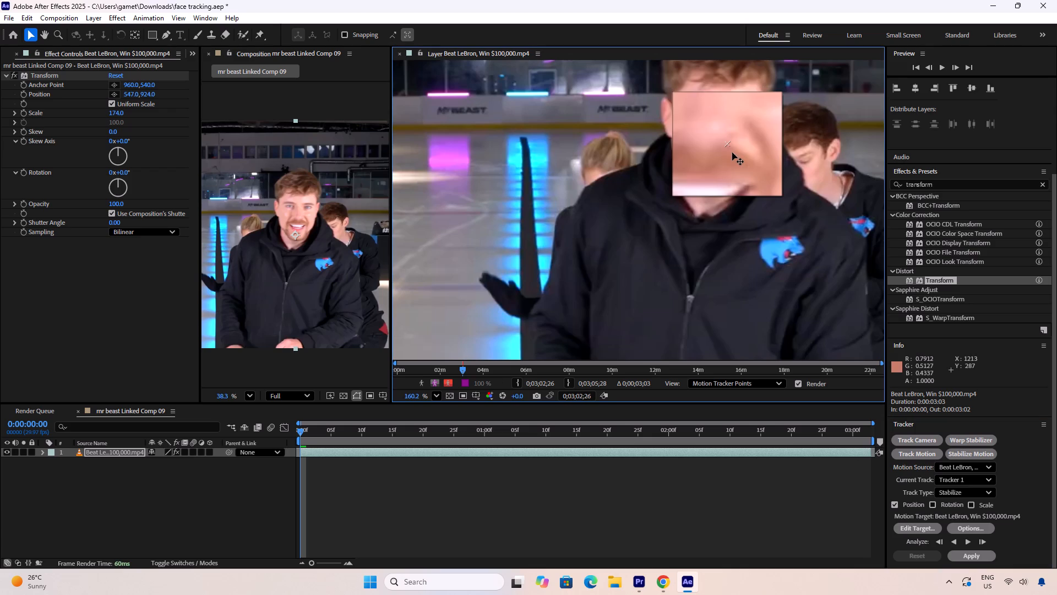
left_click_drag(732, 153, 722, 186)
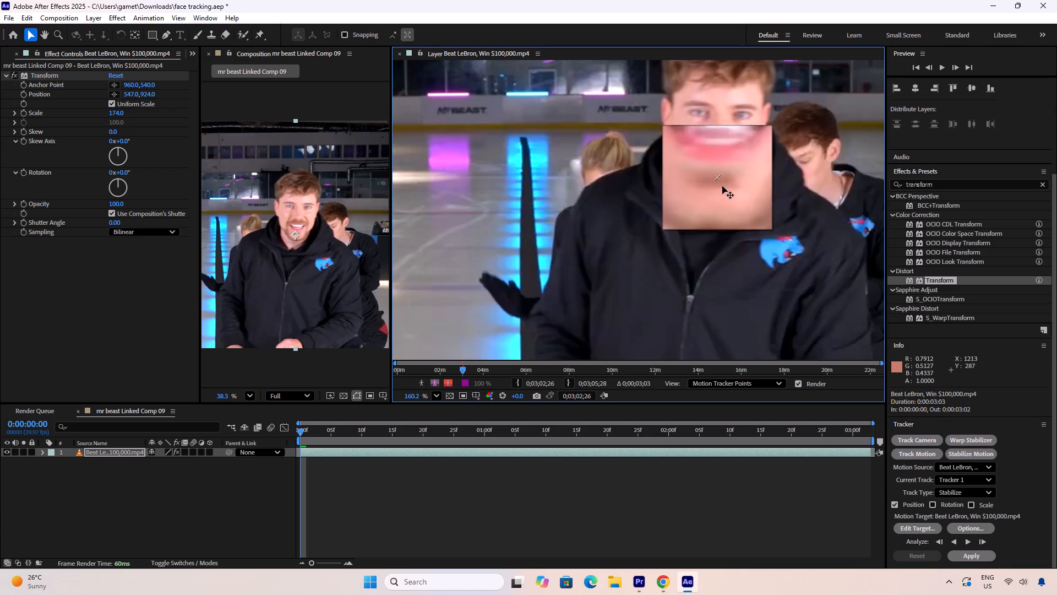
left_click_drag(722, 186, 722, 186)
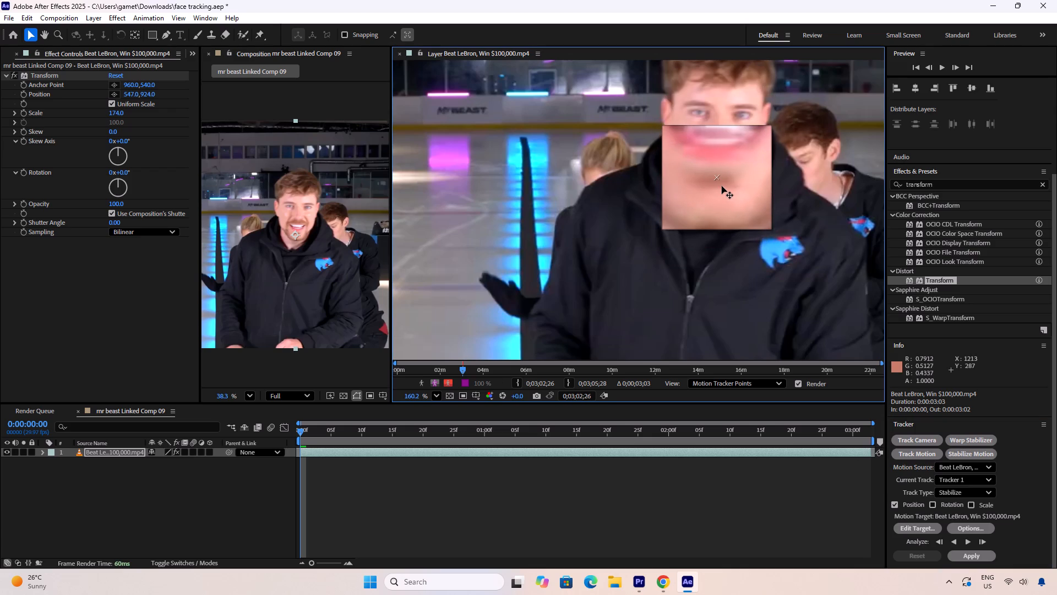
left_click_drag(722, 186, 701, 111)
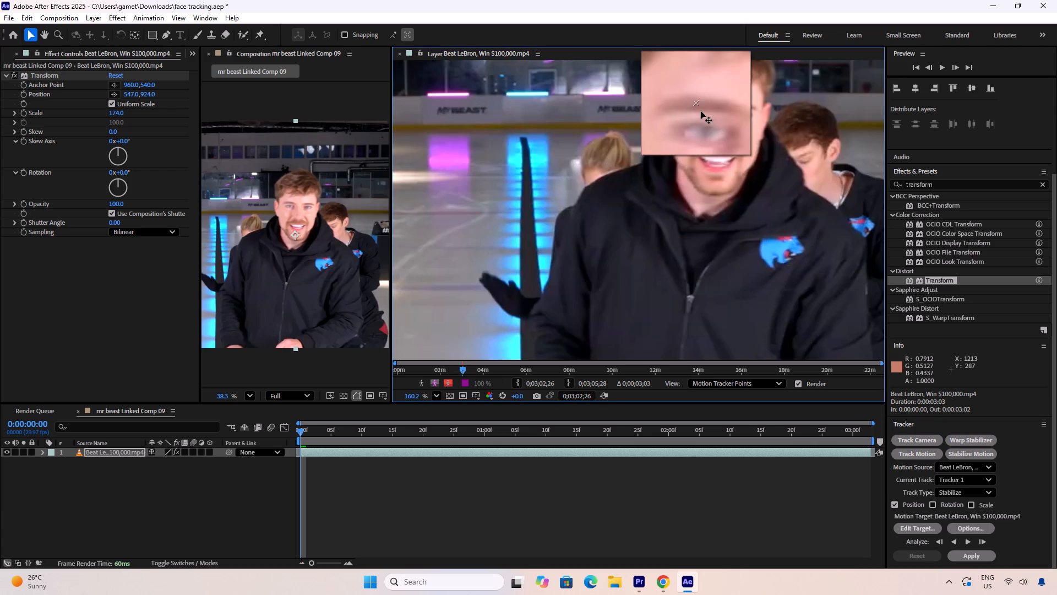
left_click_drag(701, 111, 704, 116)
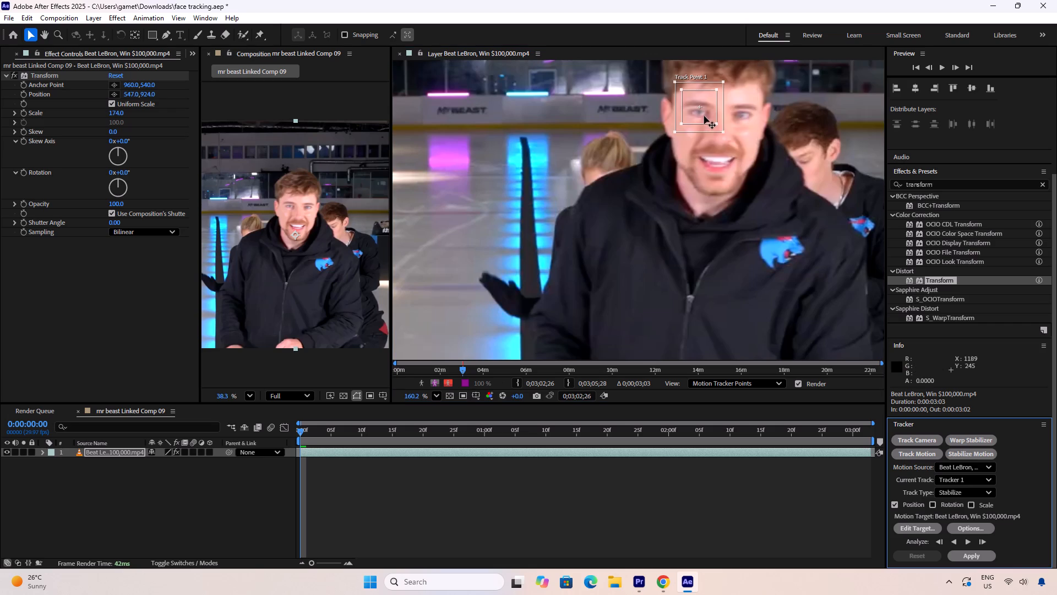
Analyze the stabilization track forward from the first frame through the whole layer.
scroll(768, 112, "down", 4)
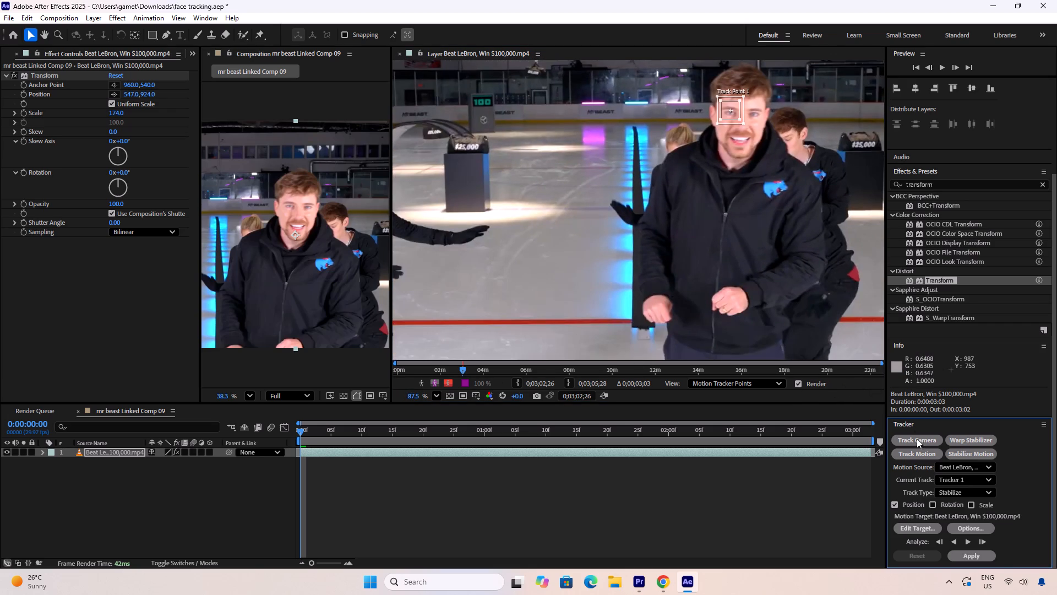
left_click(971, 543)
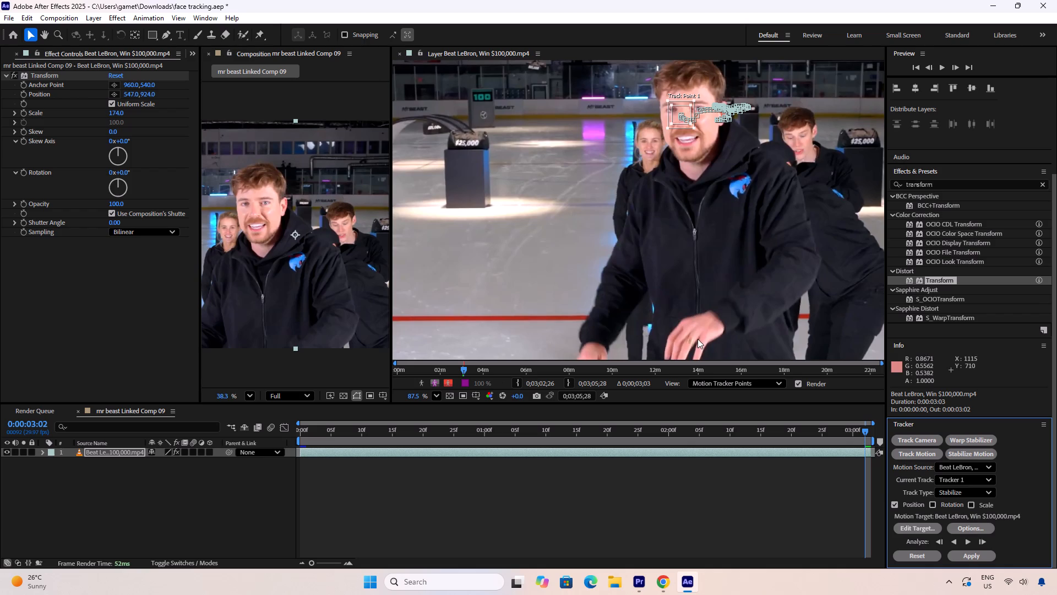
Play and scrub the tracked footage from the first frame onward to check how well the track point follows the eye.
left_click_drag(548, 431, 279, 432)
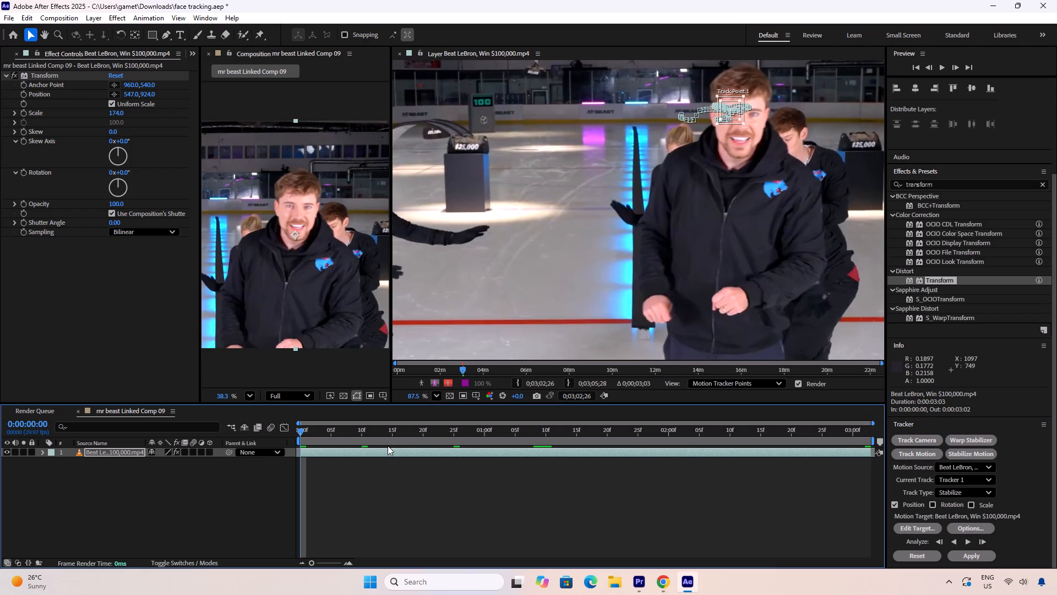
key("space")
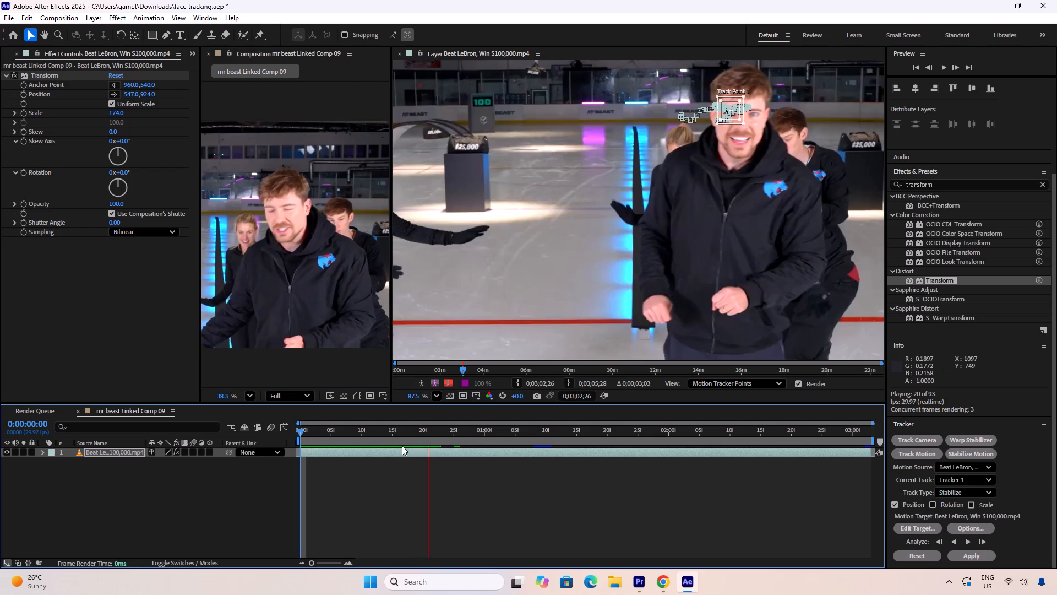
key("space")
left_click_drag(487, 435, 473, 435)
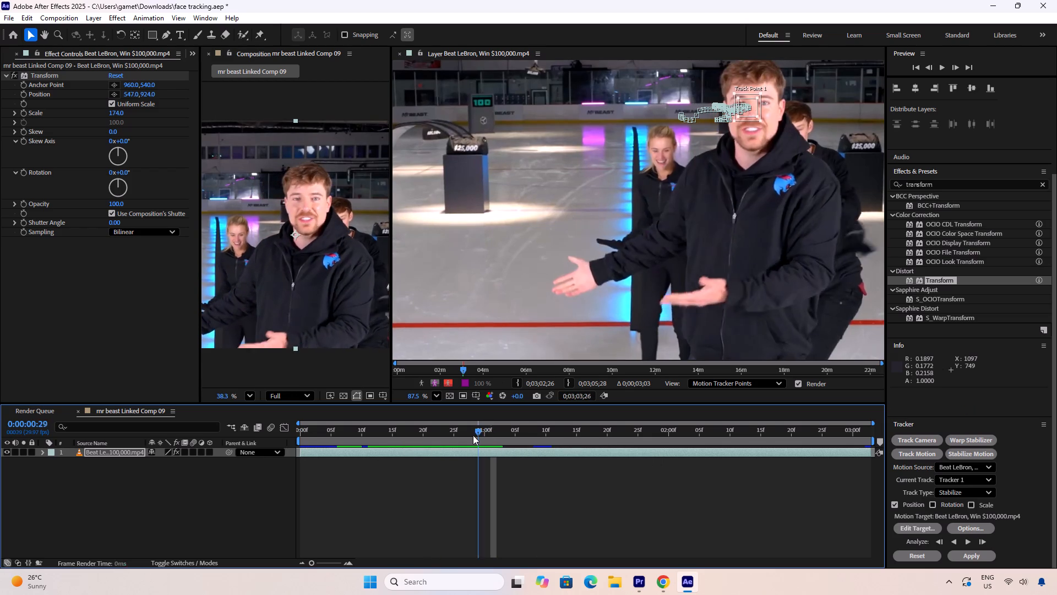
left_click_drag(473, 435, 680, 417)
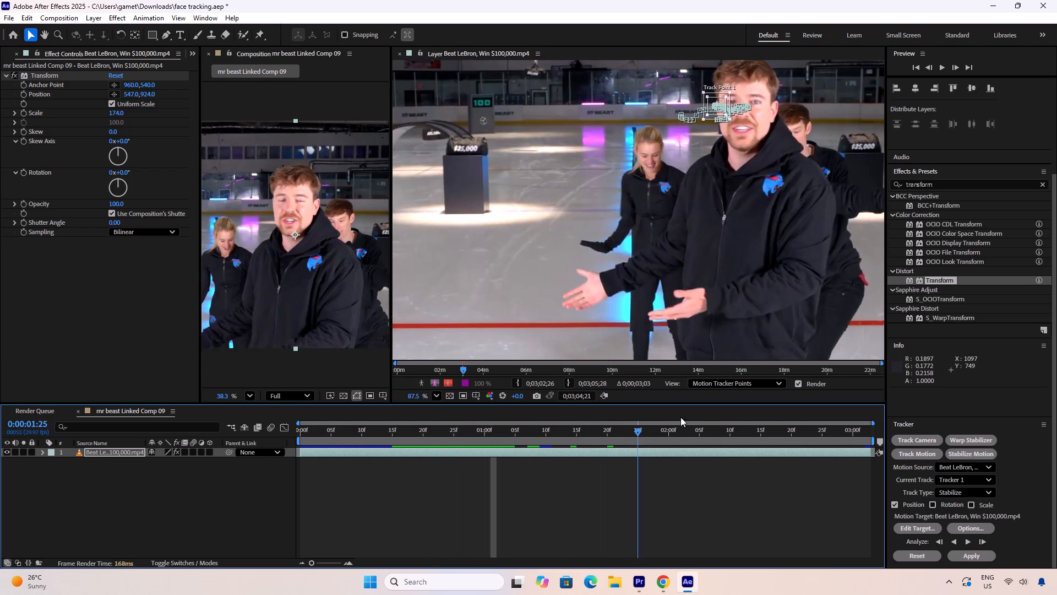
left_click_drag(680, 417, 331, 429)
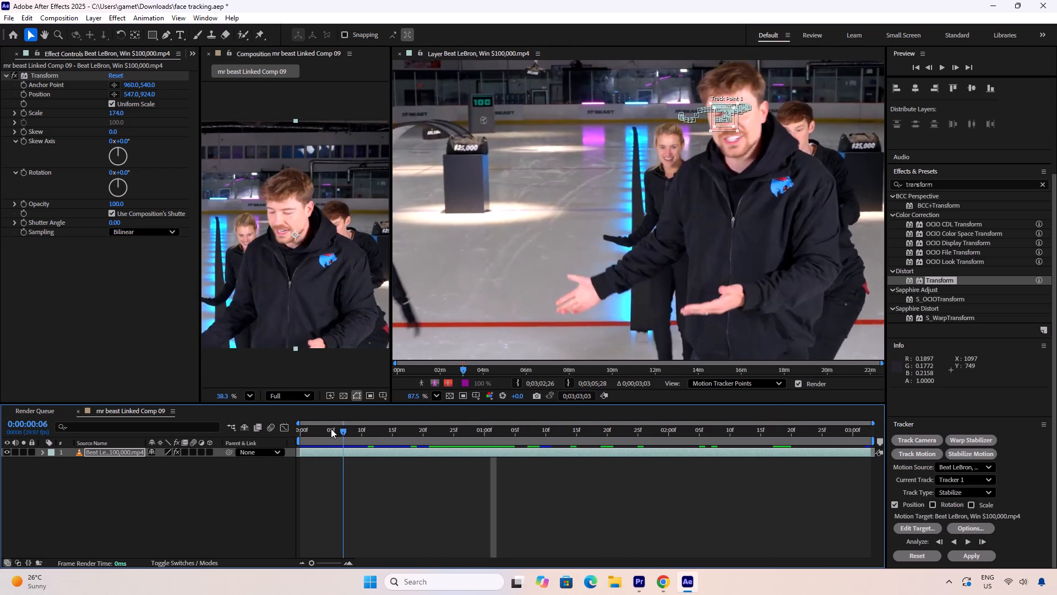
left_click_drag(331, 429, 304, 428)
scroll(1031, 531, "down", 2)
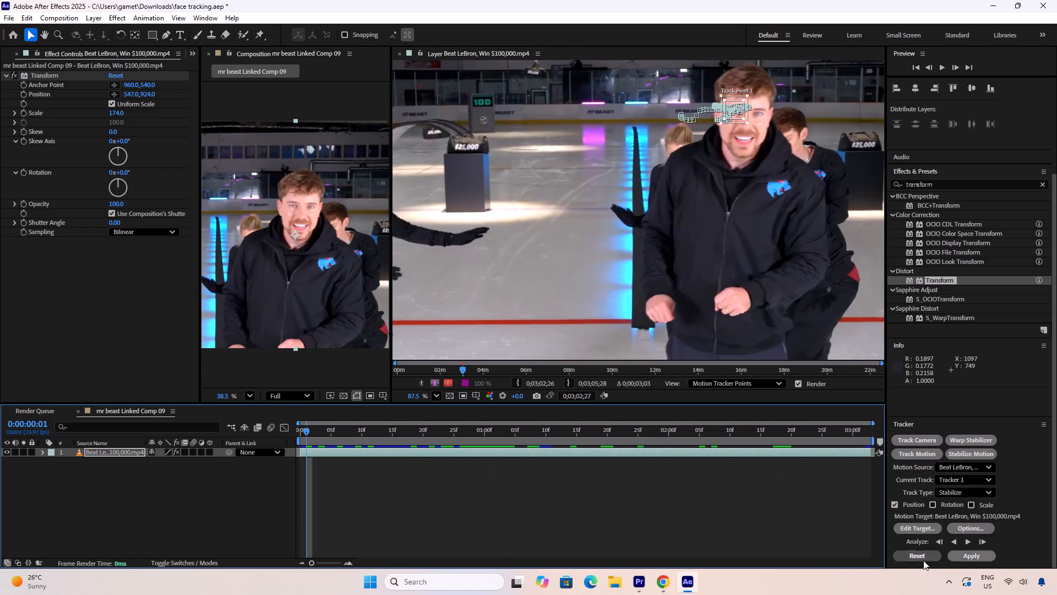
Reset the stabilization track and place Track Point 1 over the man's image-left eye at the first frame, enlarging its search and feature regions.
left_click(922, 558)
left_click_drag(302, 428, 296, 426)
scroll(642, 243, "up", 4)
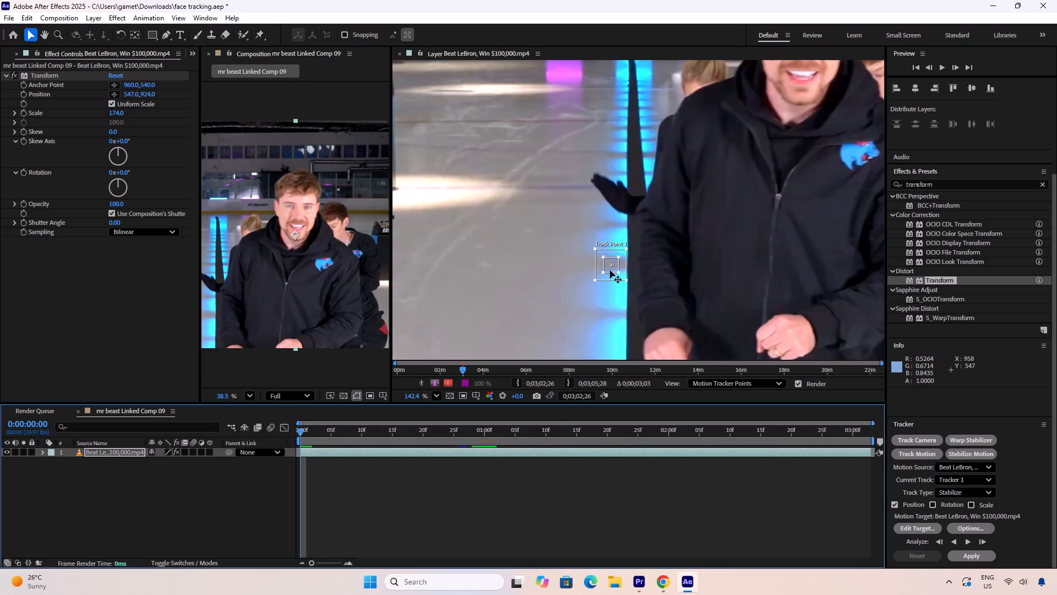
left_click_drag(610, 271, 806, 137)
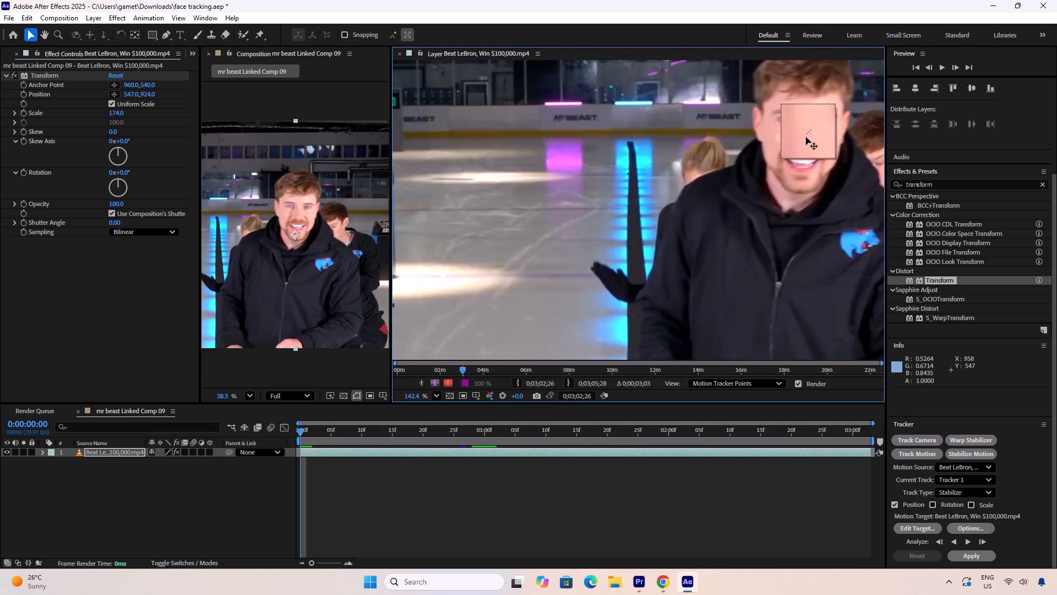
left_click_drag(806, 137, 786, 124)
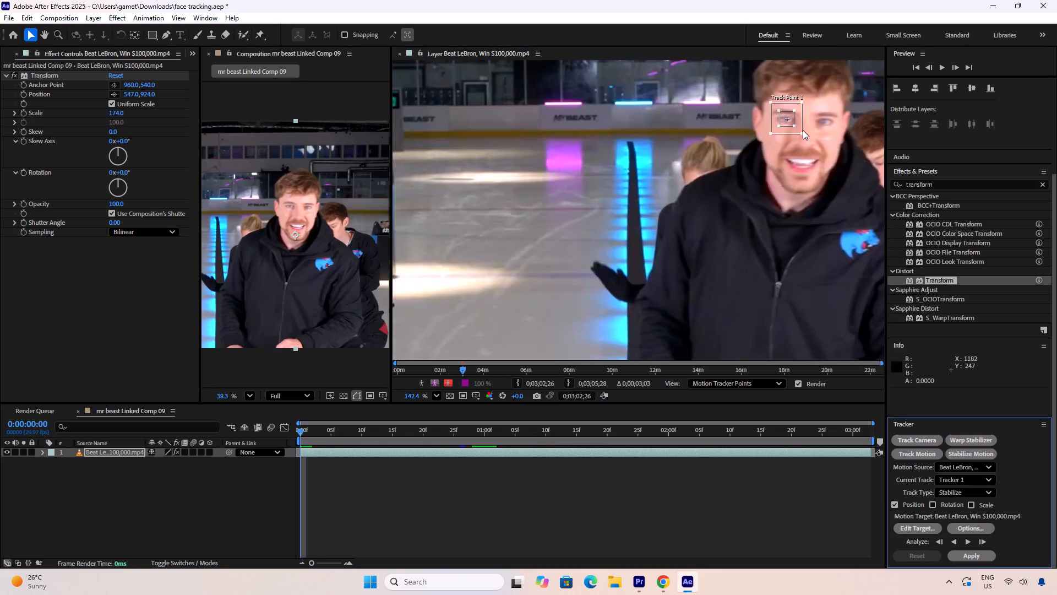
left_click_drag(802, 134, 830, 156)
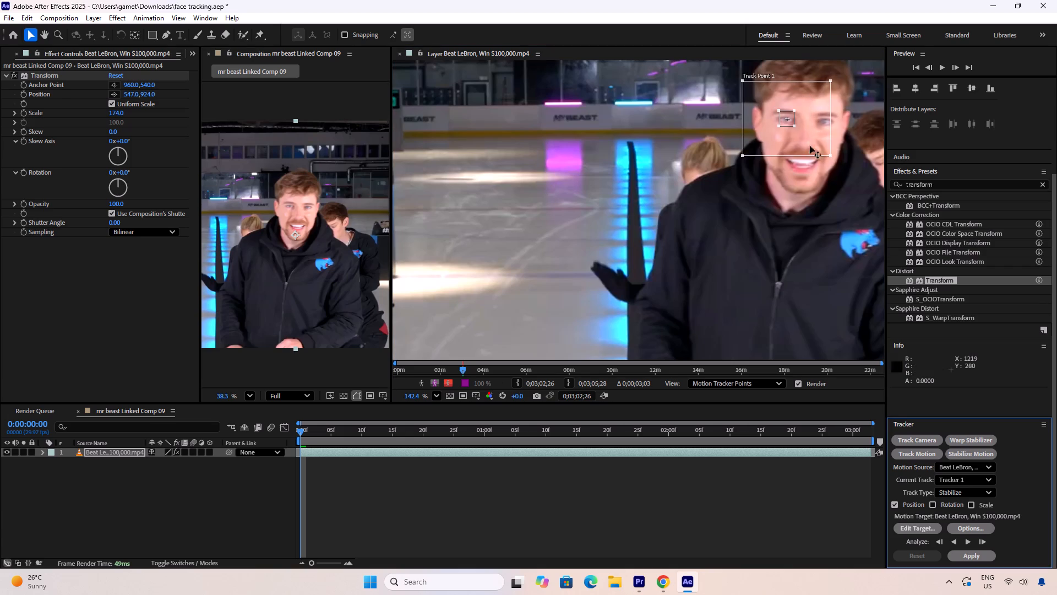
left_click(793, 127)
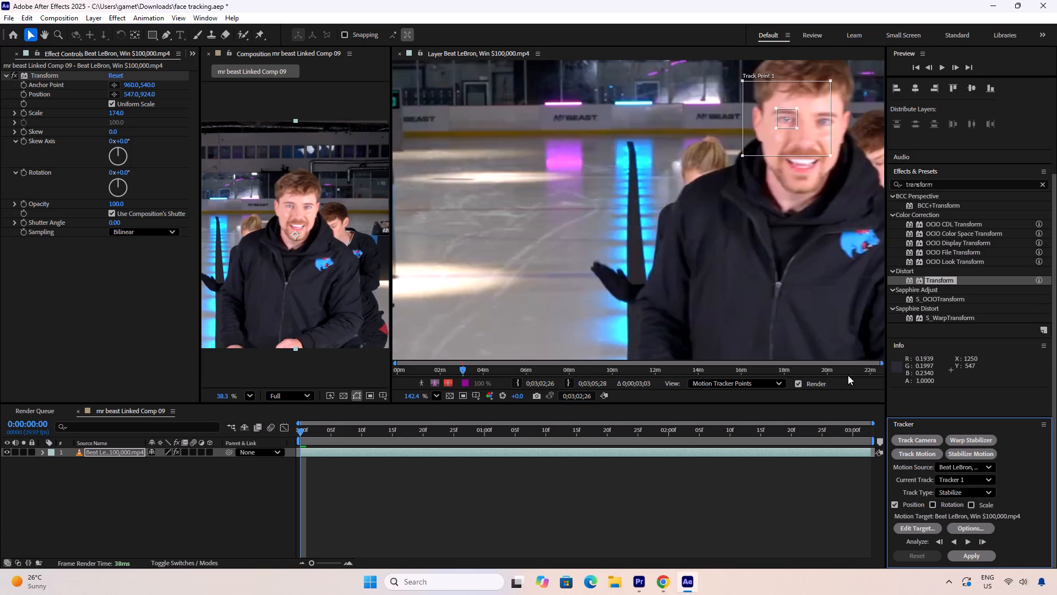
Analyze the repositioned track point forward from the first frame through the whole layer.
left_click(969, 543)
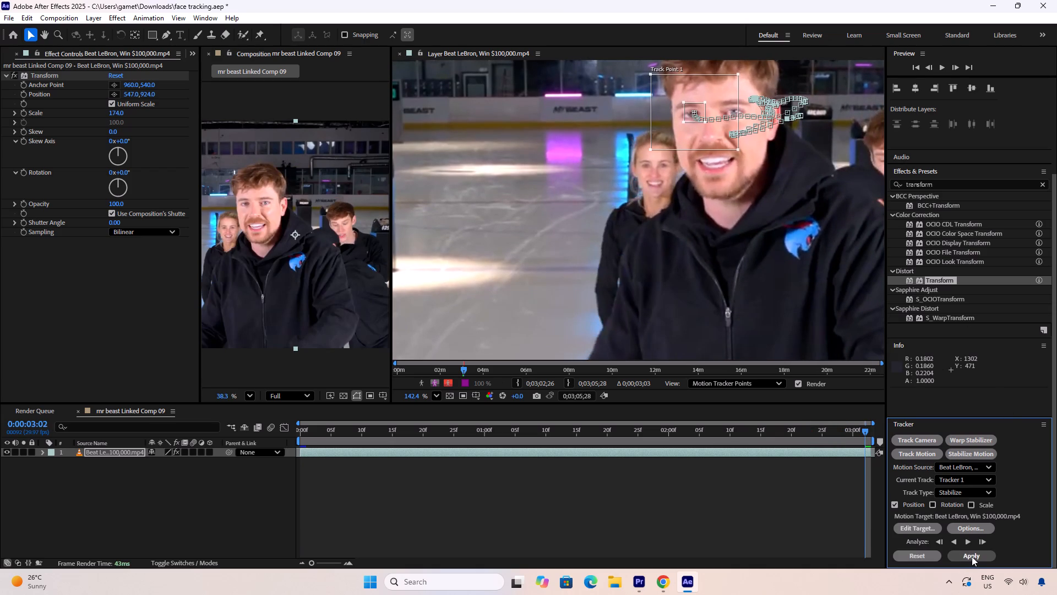
Apply the stabilization to the Beat LeBron video layer in X and Y dimensions and close the layer view.
left_click_drag(972, 556, 869, 561)
left_click_drag(869, 561, 869, 562)
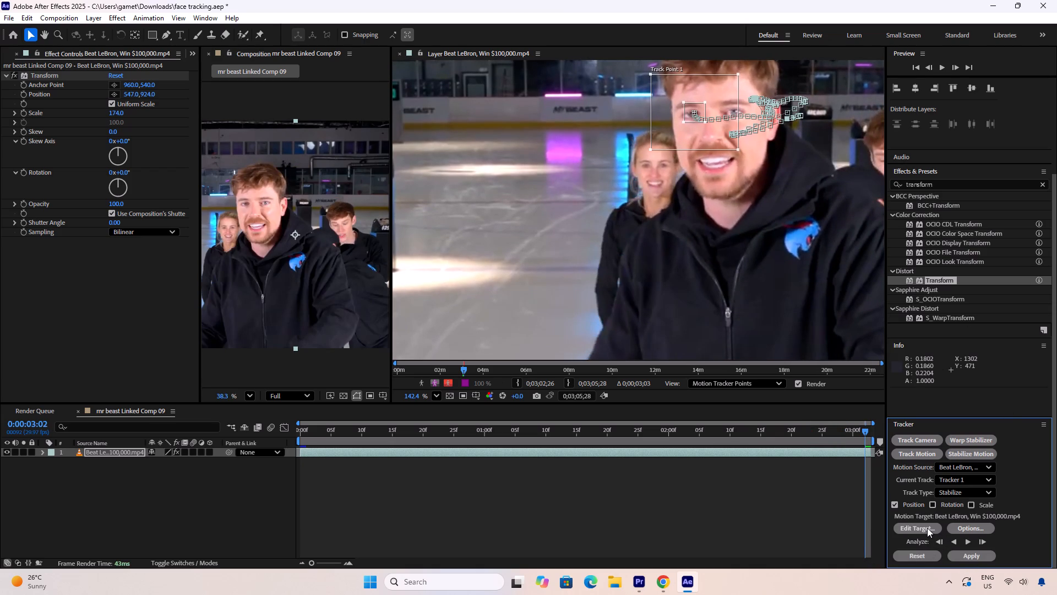
left_click(927, 528)
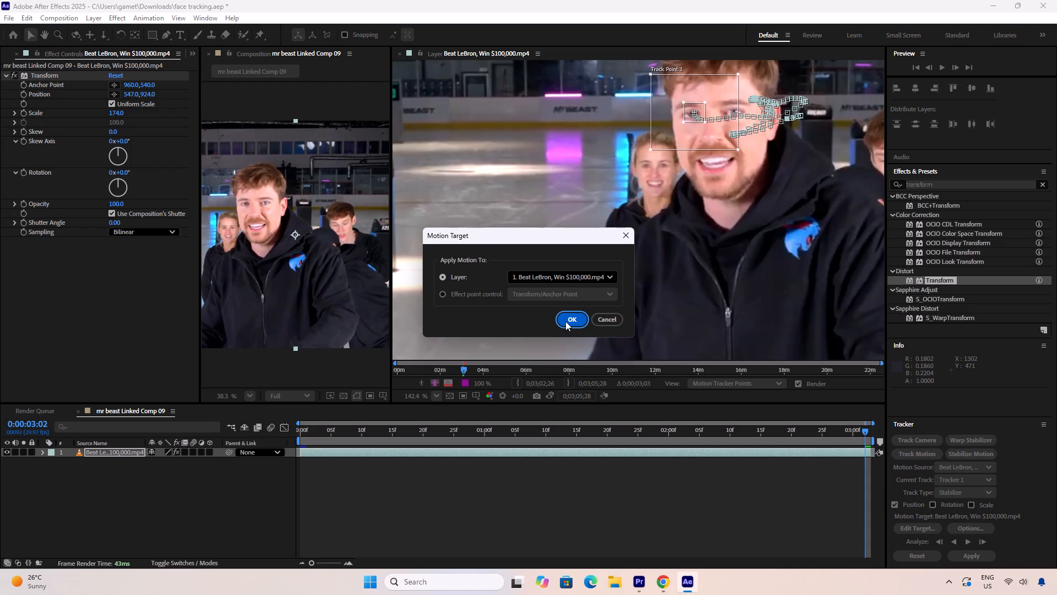
left_click(565, 321)
left_click(978, 555)
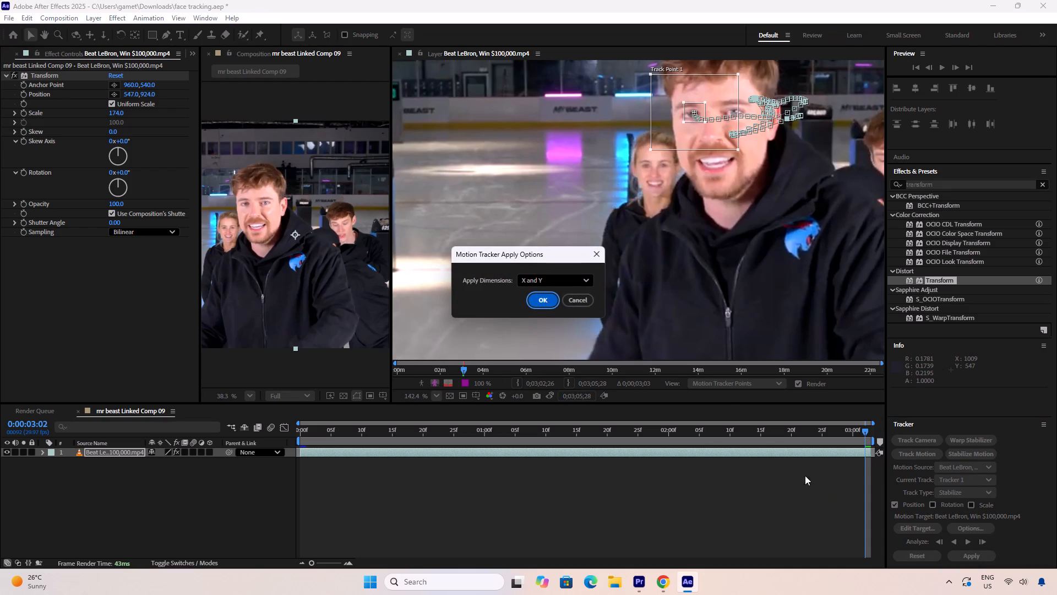
left_click(535, 294)
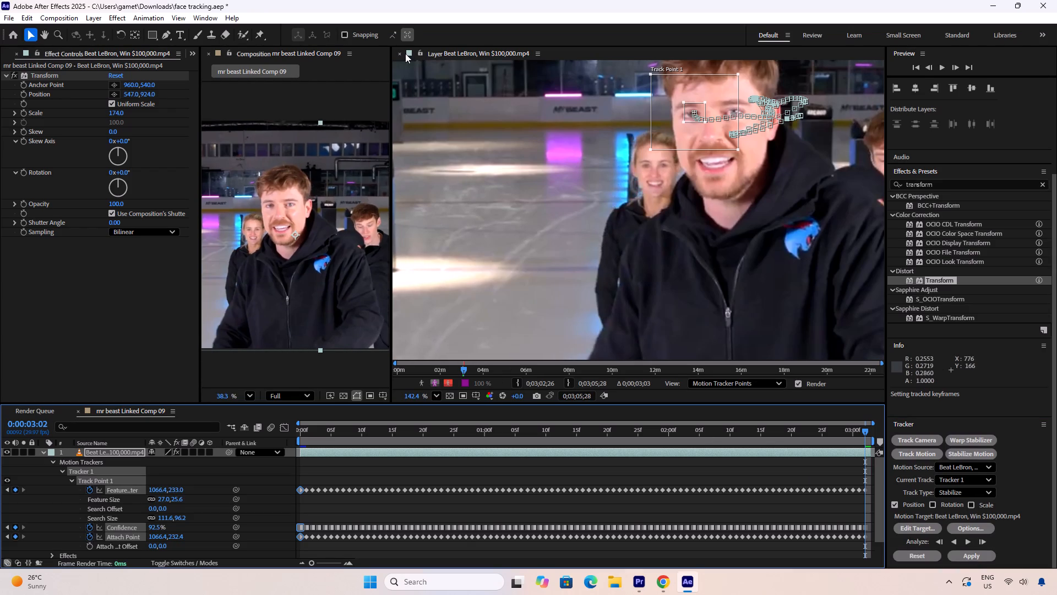
left_click(402, 53)
Play the stabilized composition from the start and again from about 0:00:01:16 to check the face stabilization.
left_click_drag(335, 427, 282, 427)
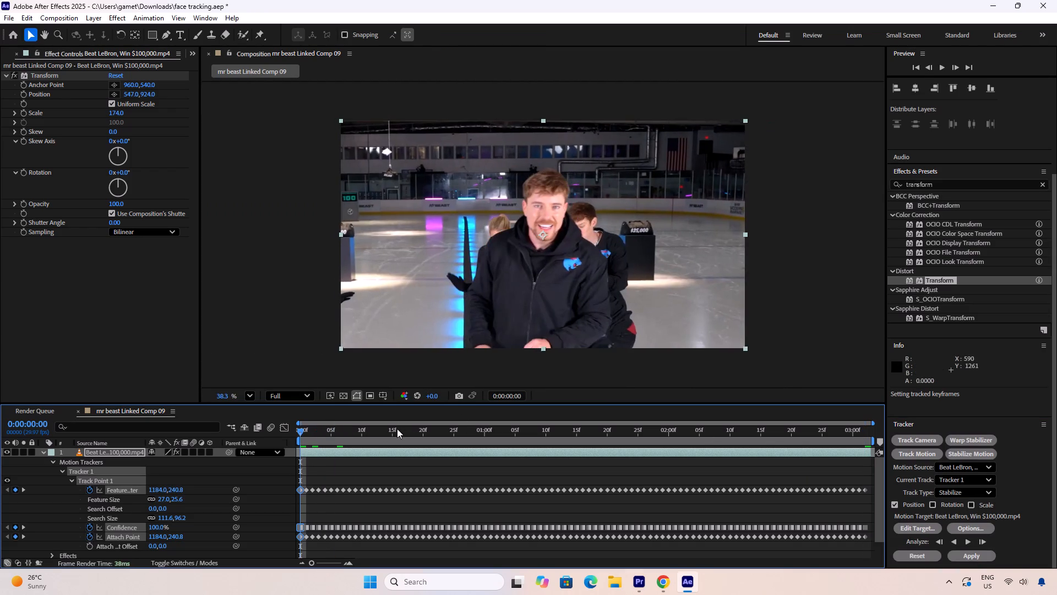
key("space")
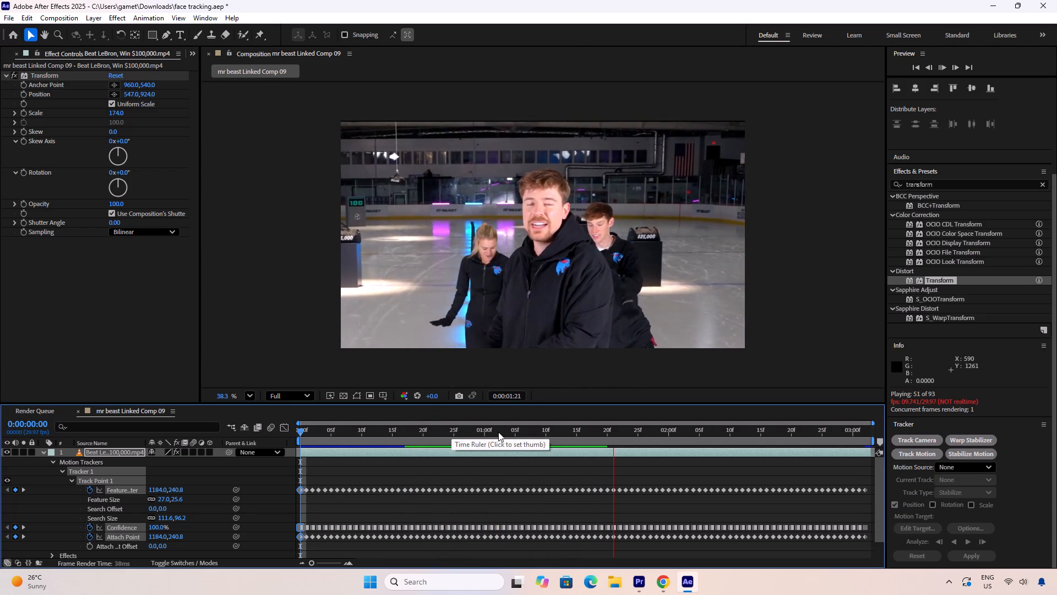
left_click_drag(611, 433, 582, 432)
key("space")
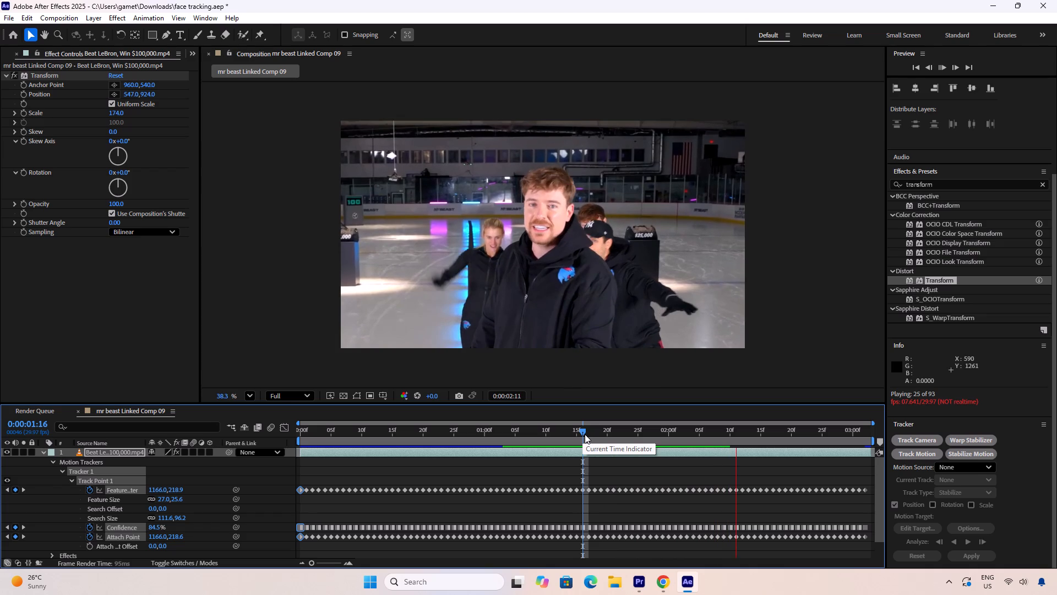
key("space")
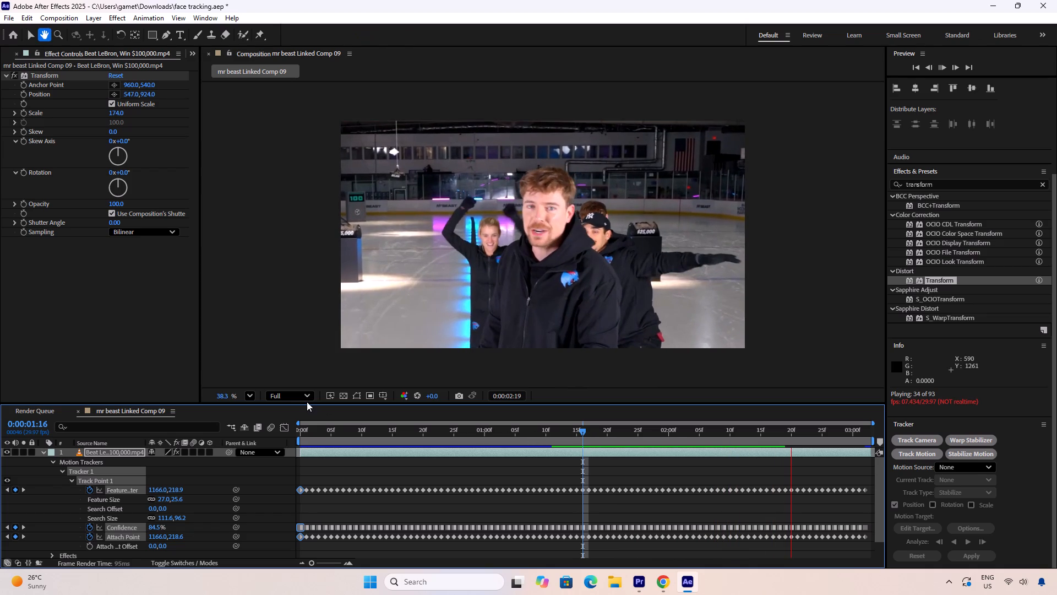
Set the composition preview resolution to Quarter.
left_click(306, 402)
left_click(303, 398)
left_click(293, 469)
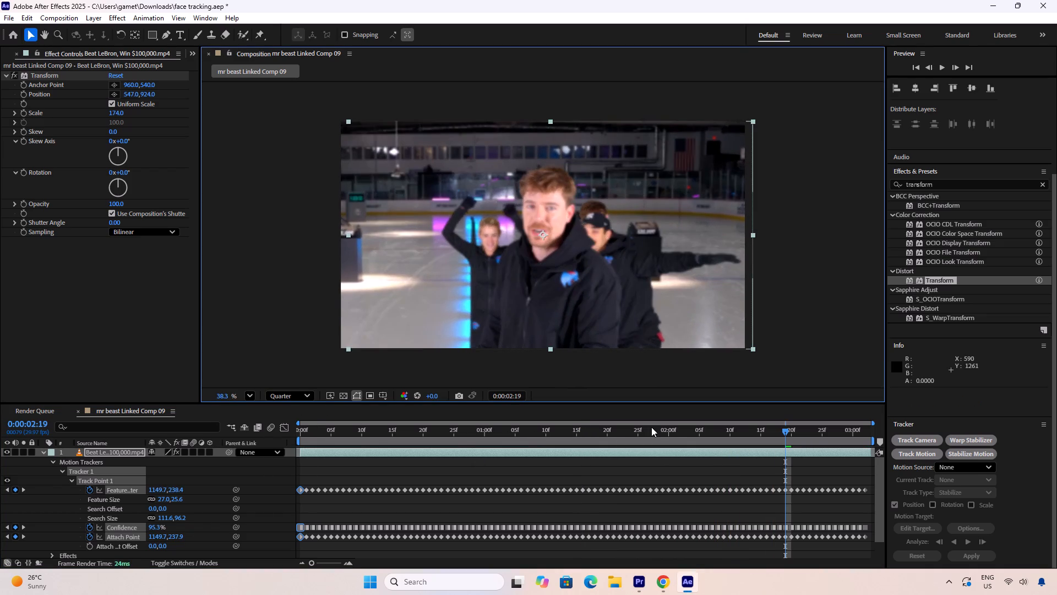
Play the stabilized composition from the first frame and scrub back to 0:00:01:00 to check its smoothness.
left_click_drag(651, 427, 261, 431)
key("space")
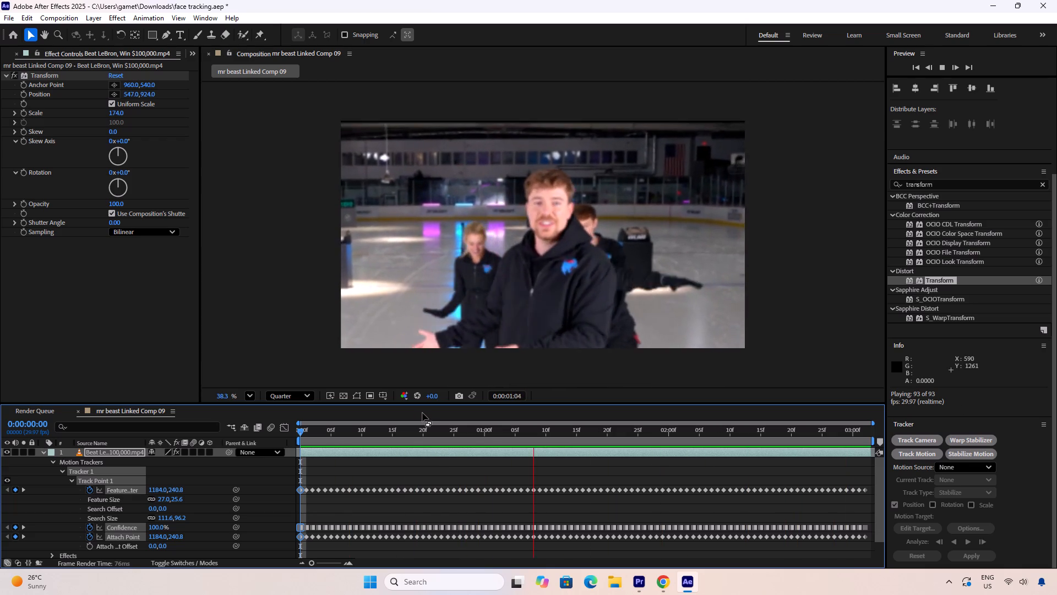
key("space")
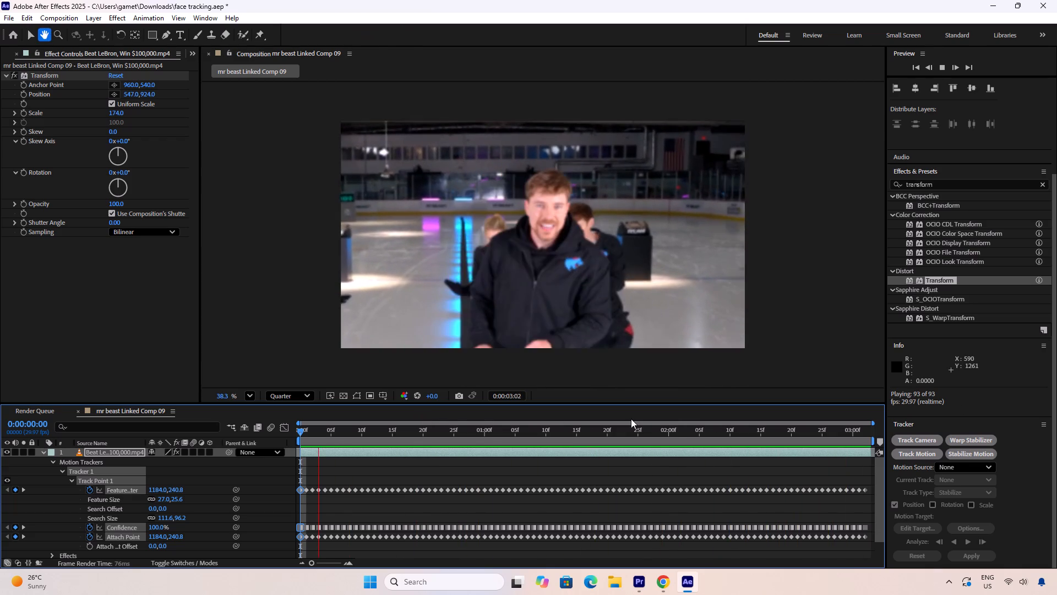
left_click_drag(671, 431, 481, 437)
Apply Easy Ease to all of Track Point 1's Feature Center, Confidence and Attach Point keyframes.
scroll(499, 507, "down", 5, "alt")
scroll(664, 501, "down", 4, "ctrl")
scroll(668, 501, "up", 2, "ctrl")
scroll(668, 501, "down", 3, "ctrl")
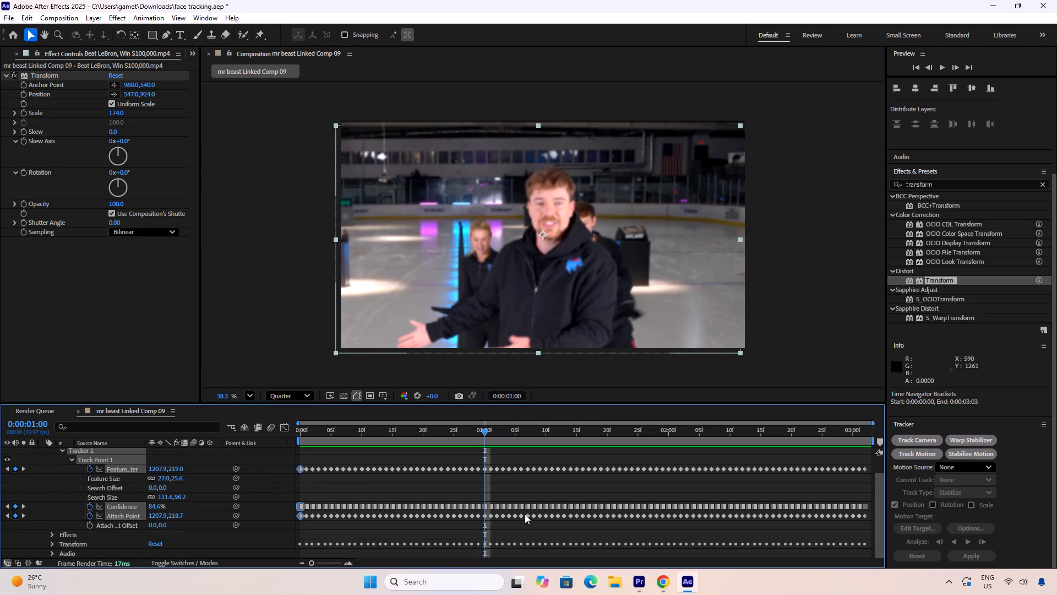
left_click_drag(344, 452, 393, 494)
key("ctrl+a")
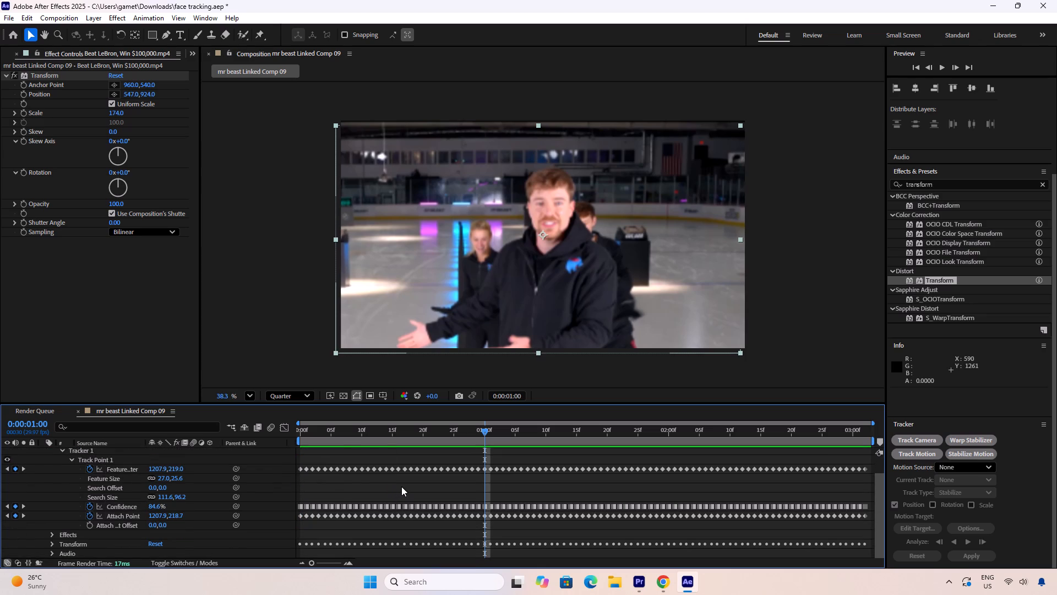
key("ctrl+a")
left_click_drag(400, 463, 461, 538)
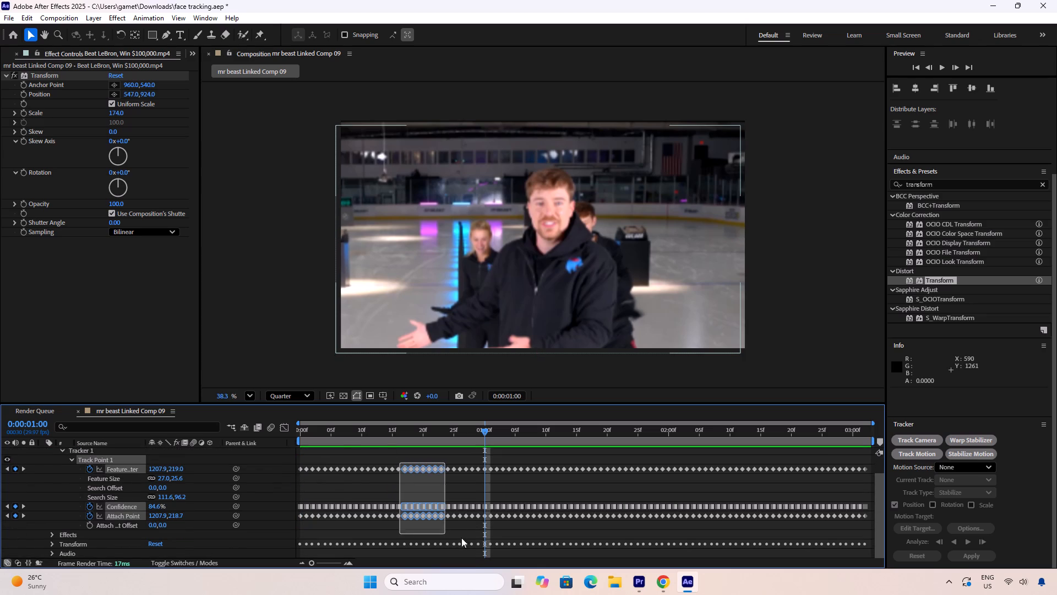
left_click_drag(461, 538, 936, 555)
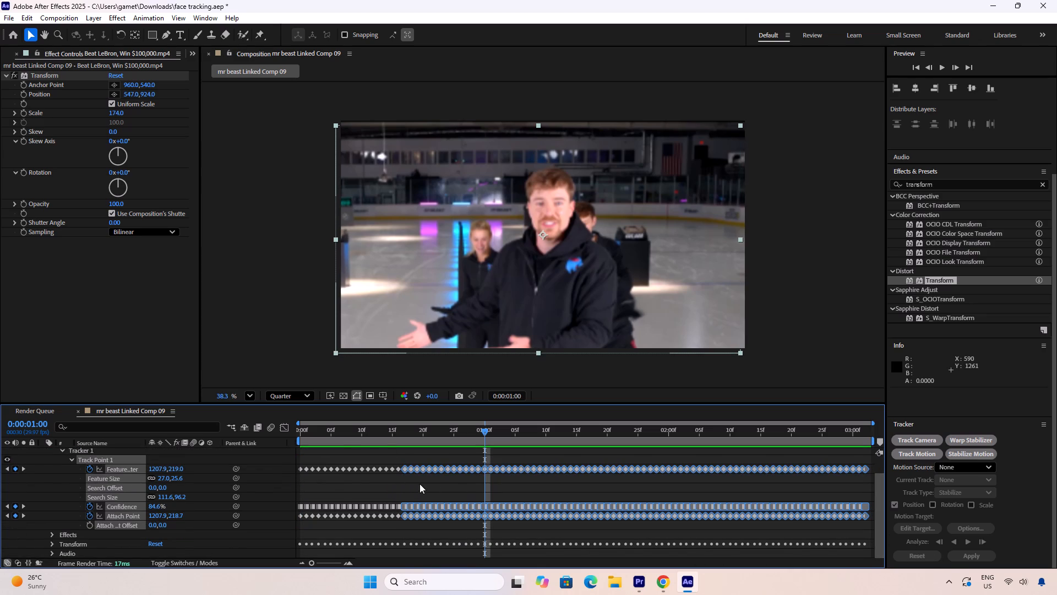
left_click_drag(457, 450, 435, 456, "ctrl")
left_click_drag(435, 456, 245, 526, "ctrl")
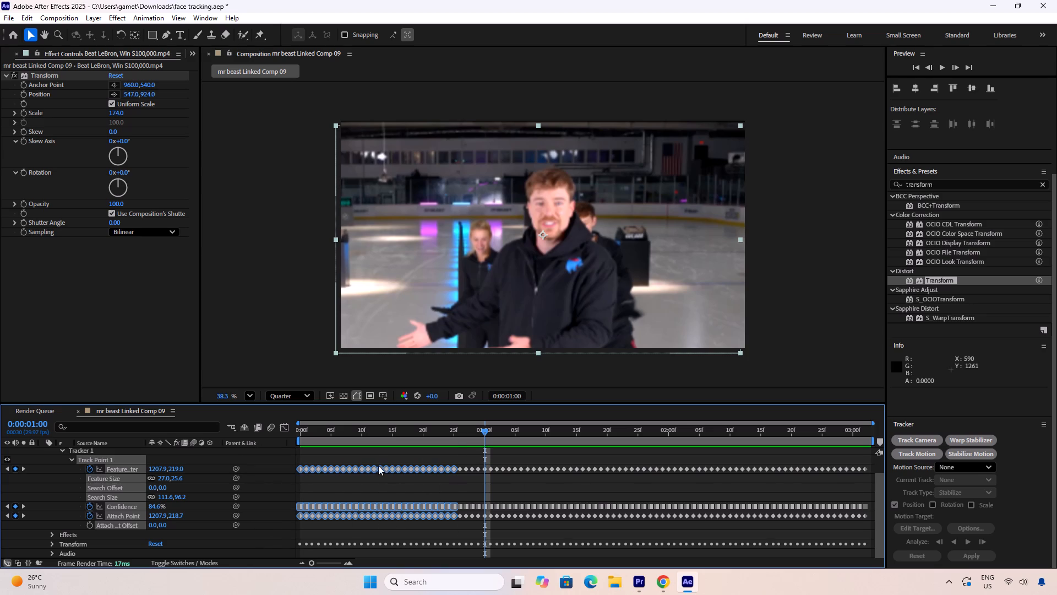
left_click_drag(381, 451, 1037, 538, "shift")
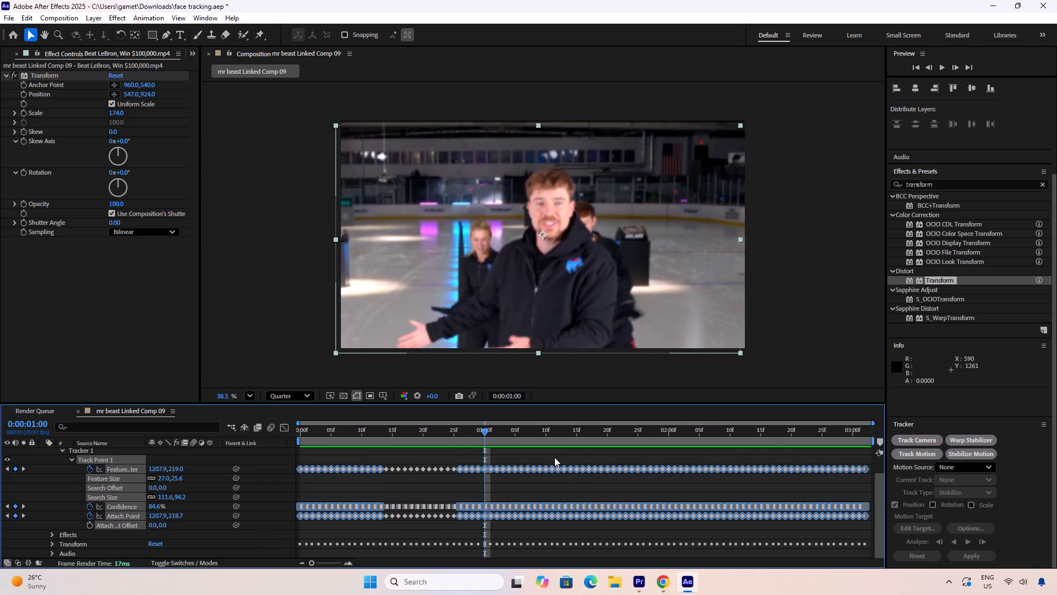
left_click_drag(553, 457, 232, 524, "ctrl+shift")
left_click_drag(303, 450, 302, 453, "ctrl+shift")
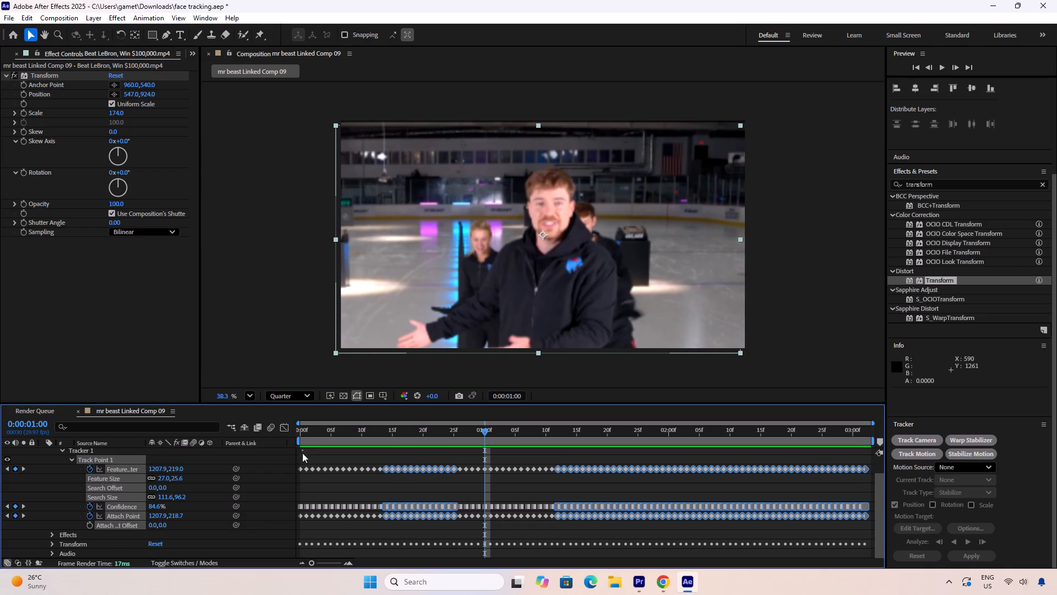
left_click_drag(302, 453, 981, 533, "ctrl+shift")
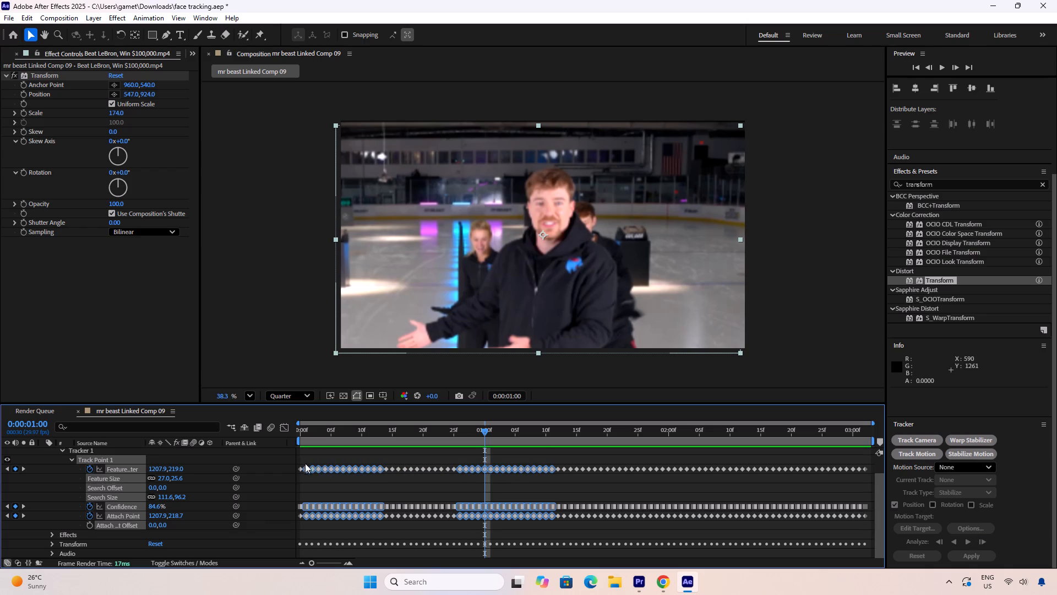
left_click_drag(281, 457, 1054, 551)
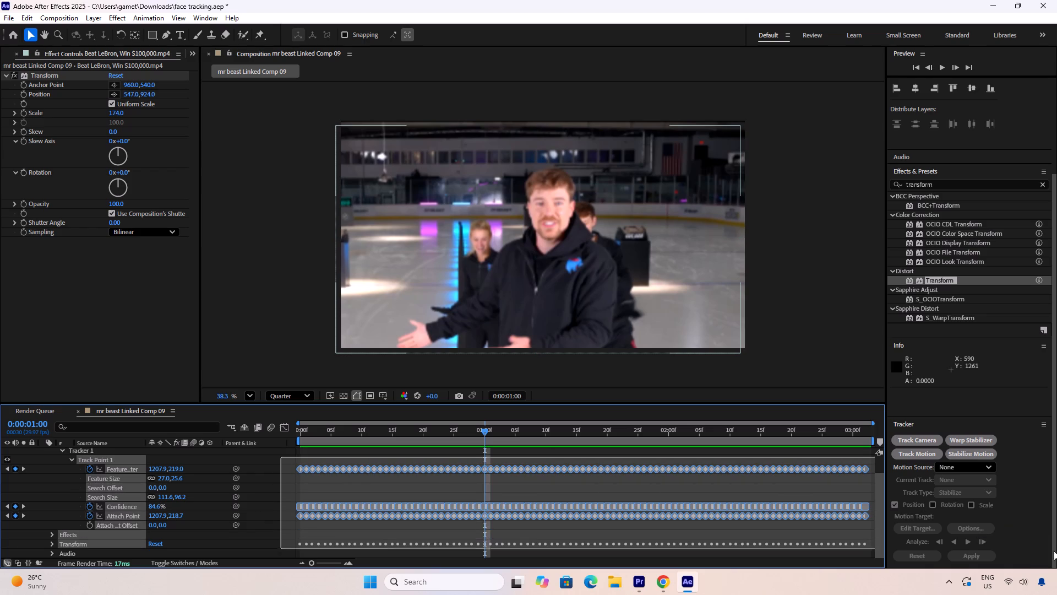
left_click_drag(1054, 551, 1055, 553)
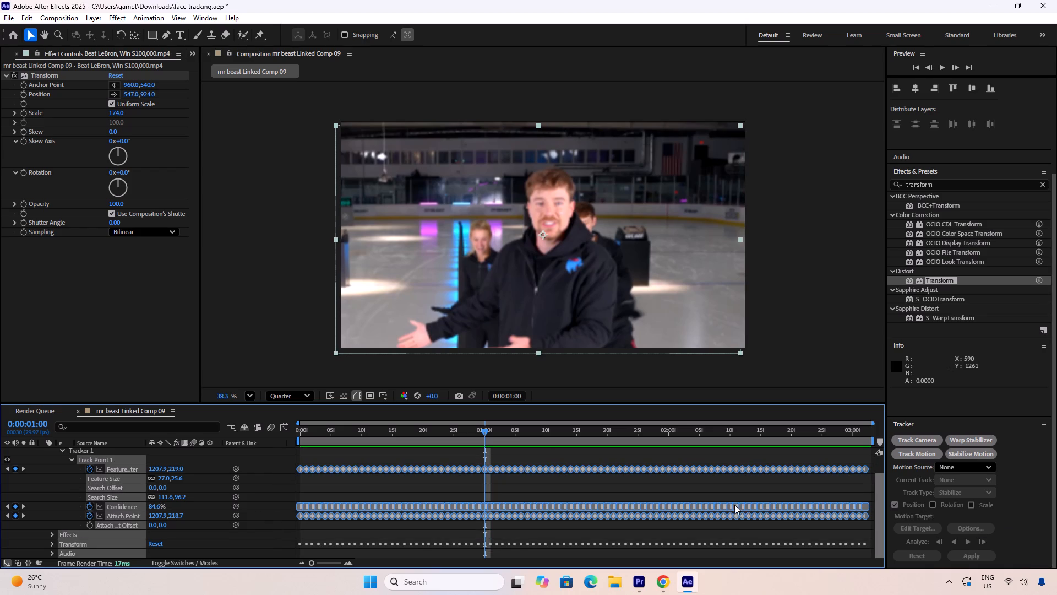
key("F9")
Play the composition from the first frame and scrub through it to check the eased tracking.
left_click_drag(482, 426, 320, 430)
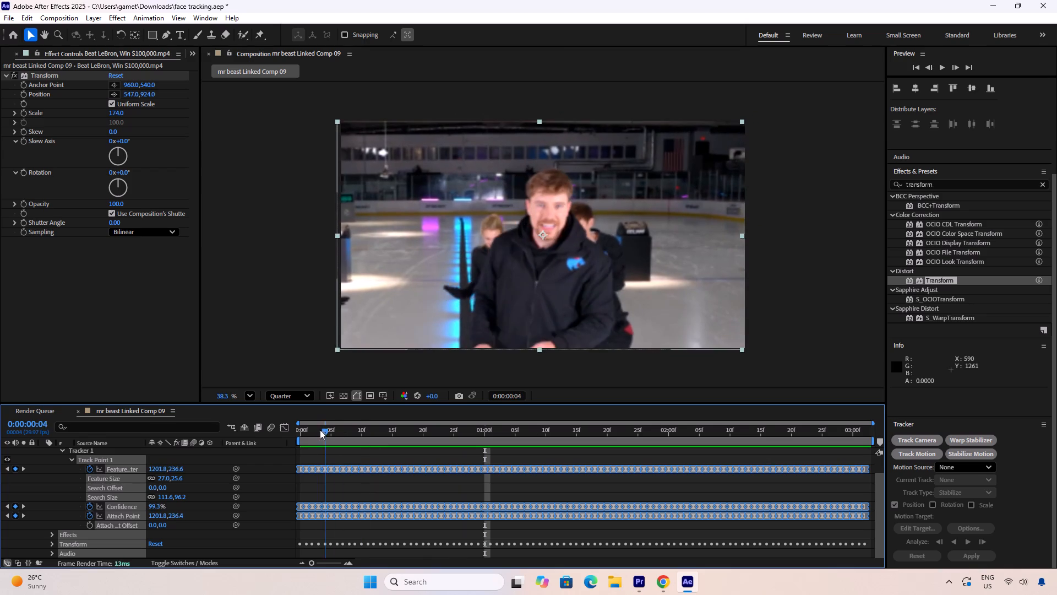
left_click_drag(320, 430, 286, 428)
key("space")
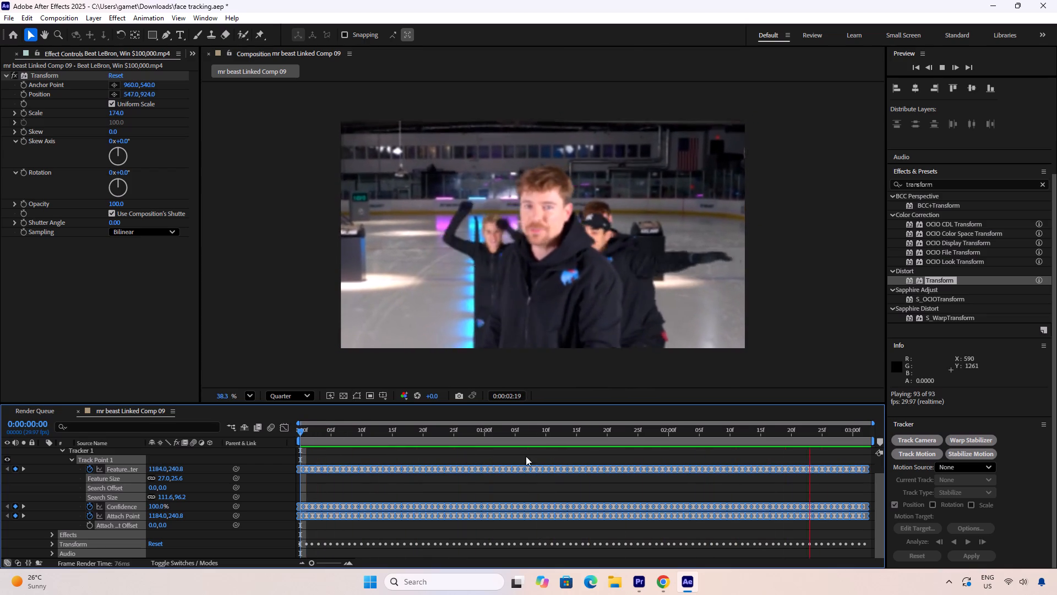
key("space")
left_click(636, 429)
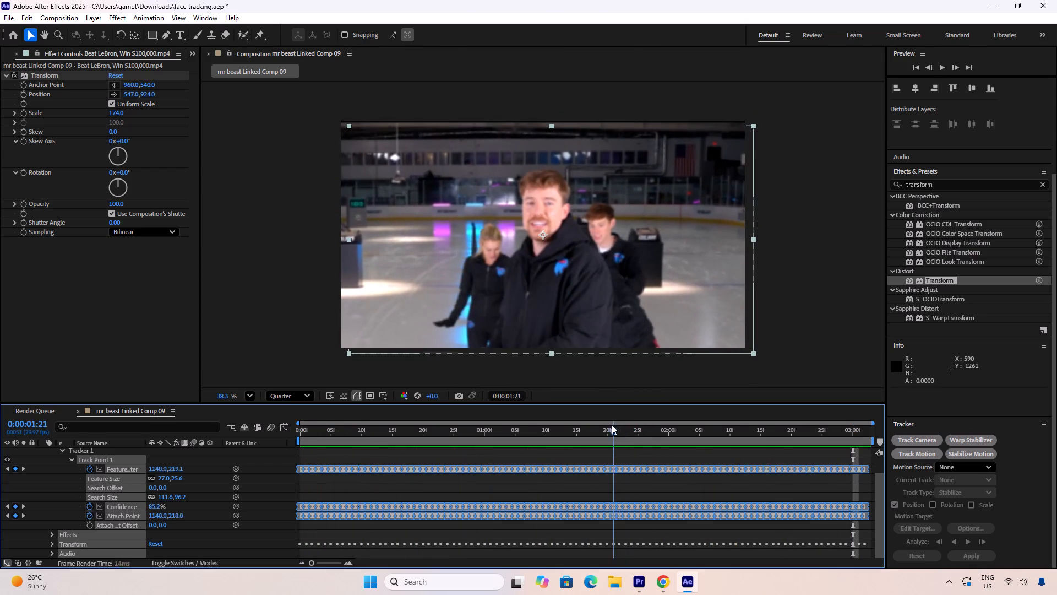